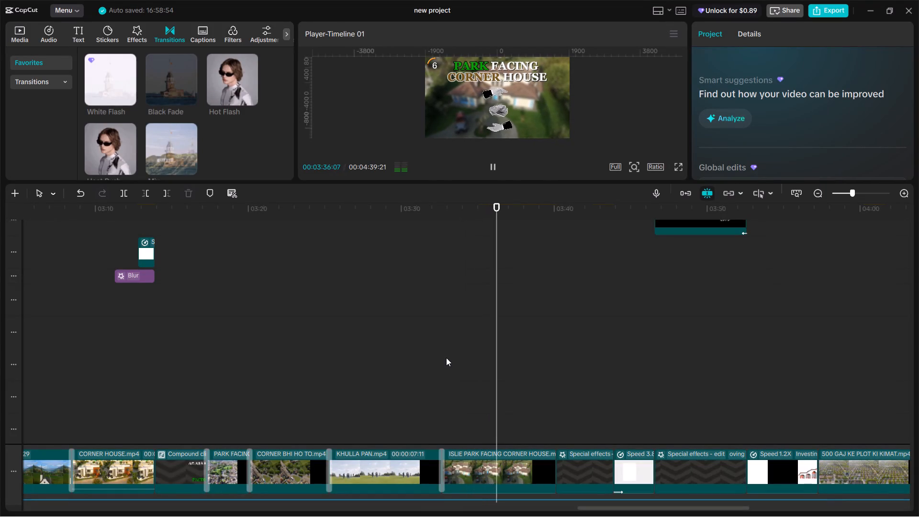
Pause the timeline playback at about 00:03:37, within the park facing corner house clip.
key(space)
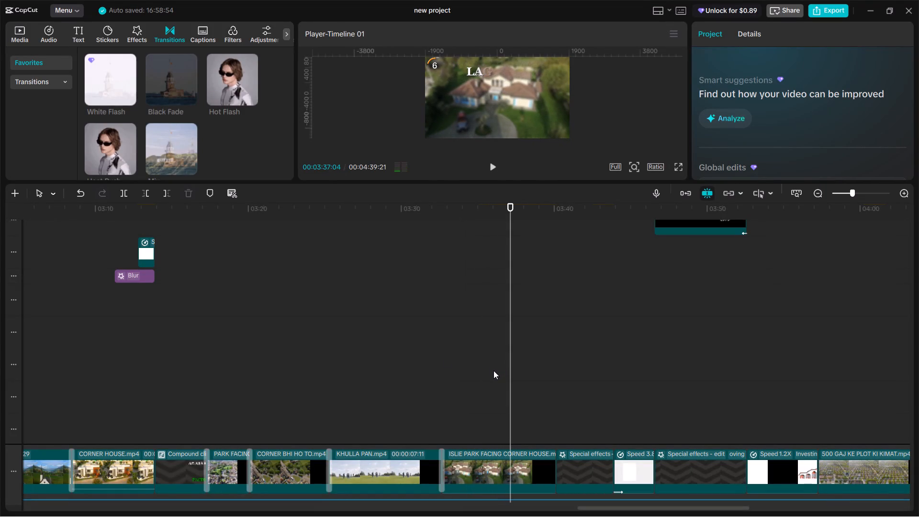
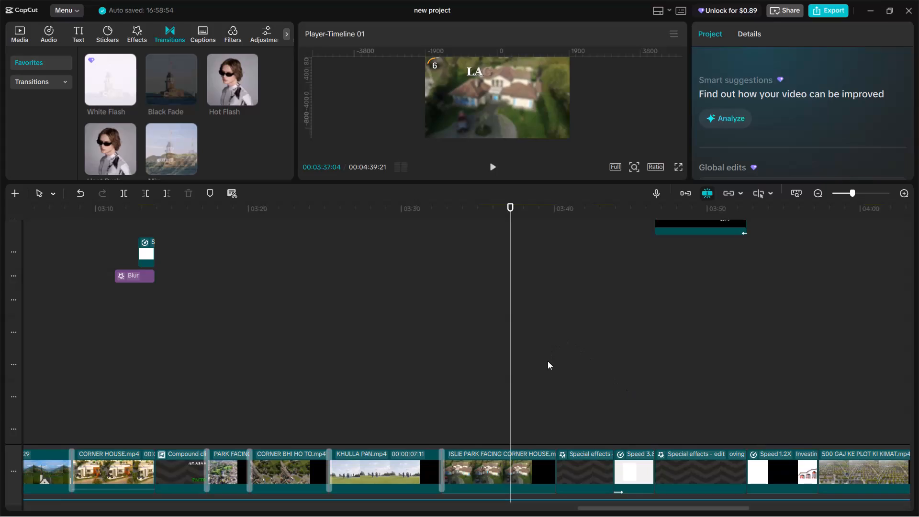
Play back the park facing corner house section from about 00:03:37 to 00:03:41.
key(space)
click(504, 391)
click(507, 390)
key(space)
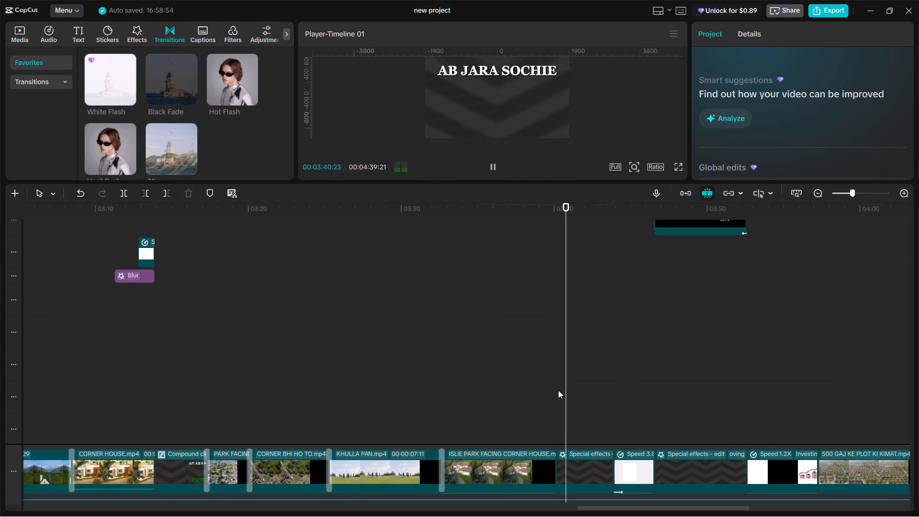
key(space)
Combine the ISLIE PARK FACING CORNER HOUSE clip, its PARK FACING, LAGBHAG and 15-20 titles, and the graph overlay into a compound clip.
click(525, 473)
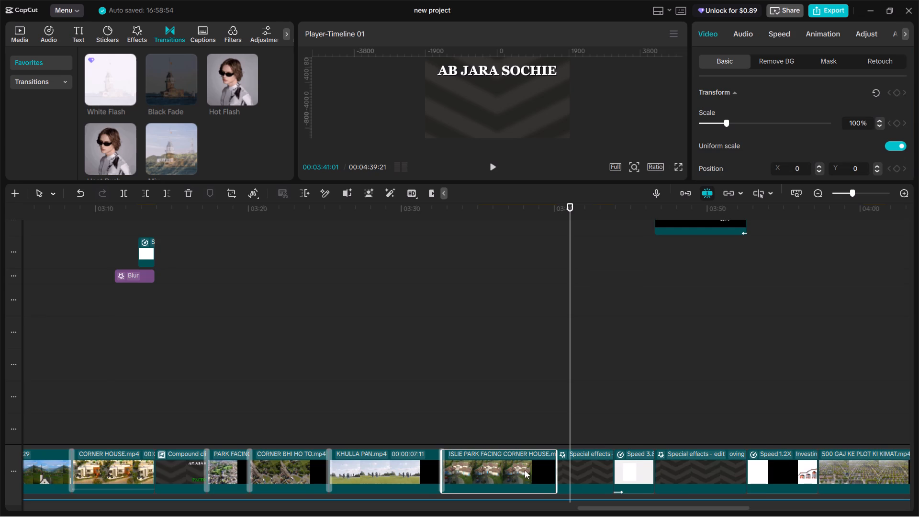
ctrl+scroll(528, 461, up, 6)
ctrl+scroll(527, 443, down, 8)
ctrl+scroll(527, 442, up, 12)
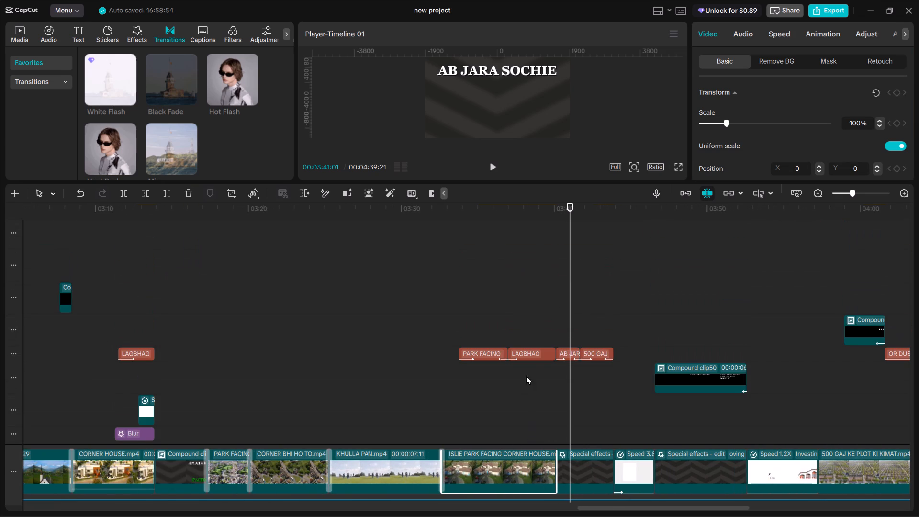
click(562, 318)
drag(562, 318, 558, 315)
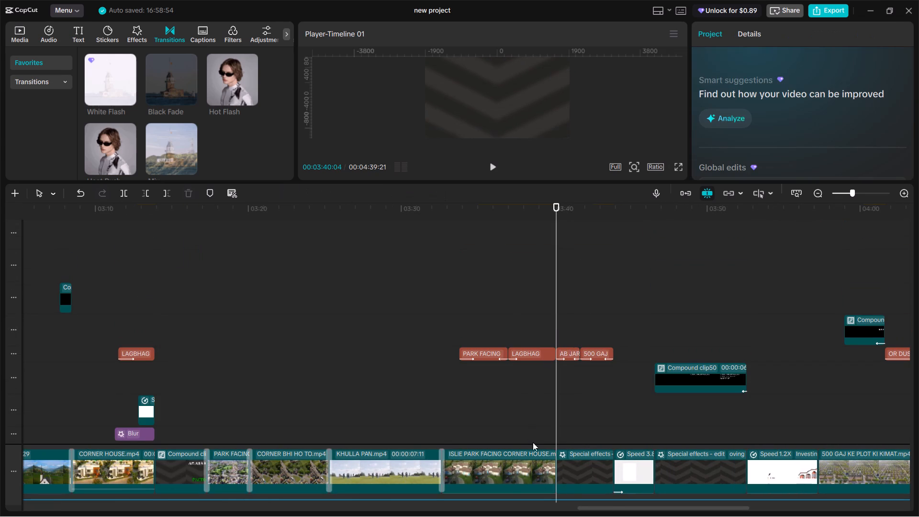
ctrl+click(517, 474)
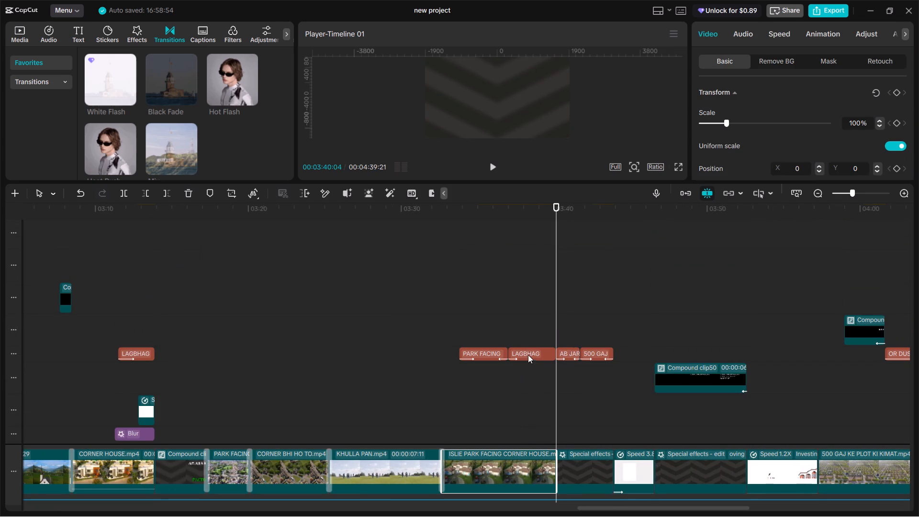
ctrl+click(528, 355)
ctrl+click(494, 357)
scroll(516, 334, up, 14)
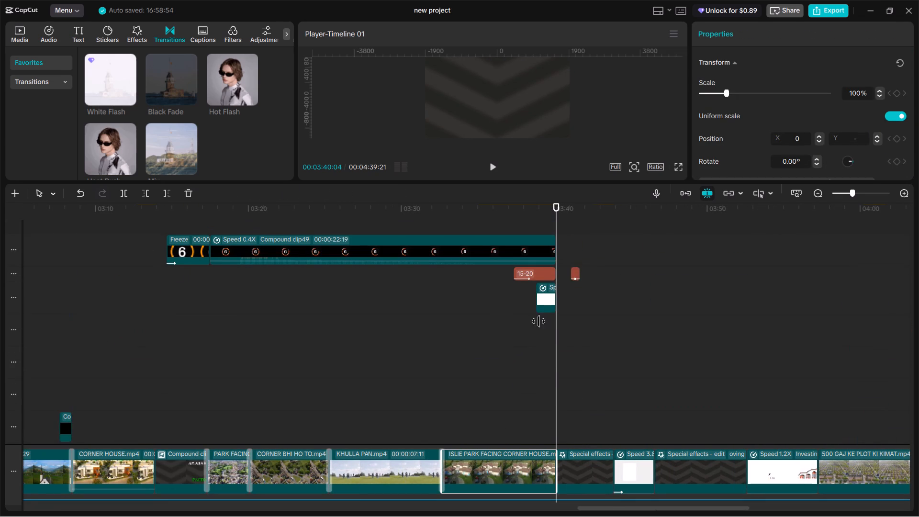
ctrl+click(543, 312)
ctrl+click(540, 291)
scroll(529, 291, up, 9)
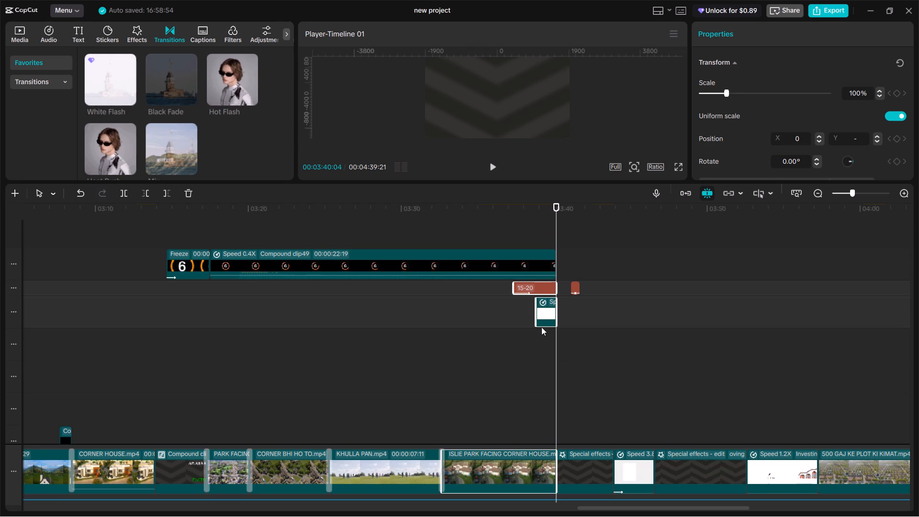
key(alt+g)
Play back the new compound clip from near its start to about 00:03:35.
scroll(546, 360, down, 20)
scroll(546, 360, down, 5)
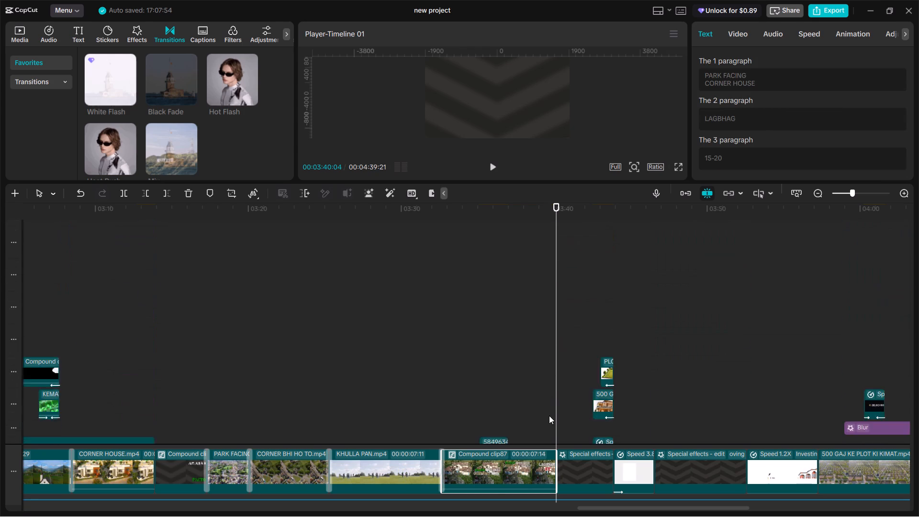
scroll(549, 416, down, 7)
click(442, 399)
key(space)
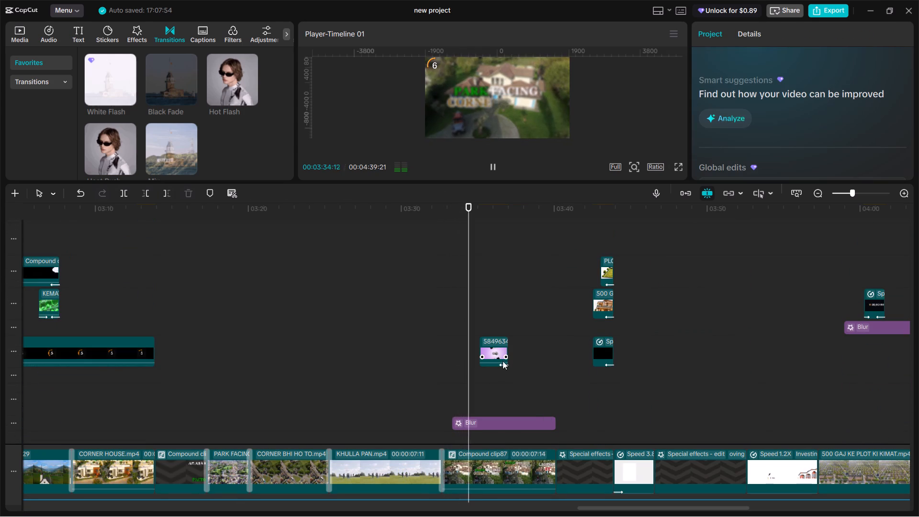
key(space)
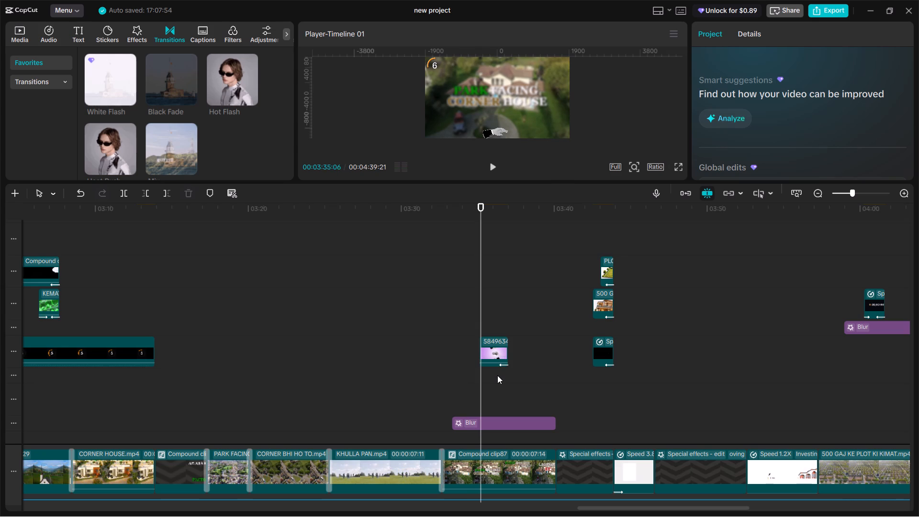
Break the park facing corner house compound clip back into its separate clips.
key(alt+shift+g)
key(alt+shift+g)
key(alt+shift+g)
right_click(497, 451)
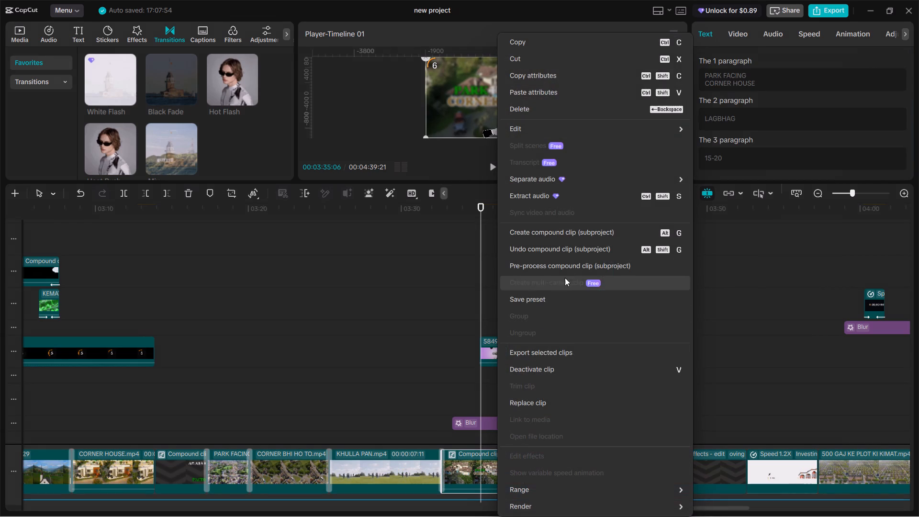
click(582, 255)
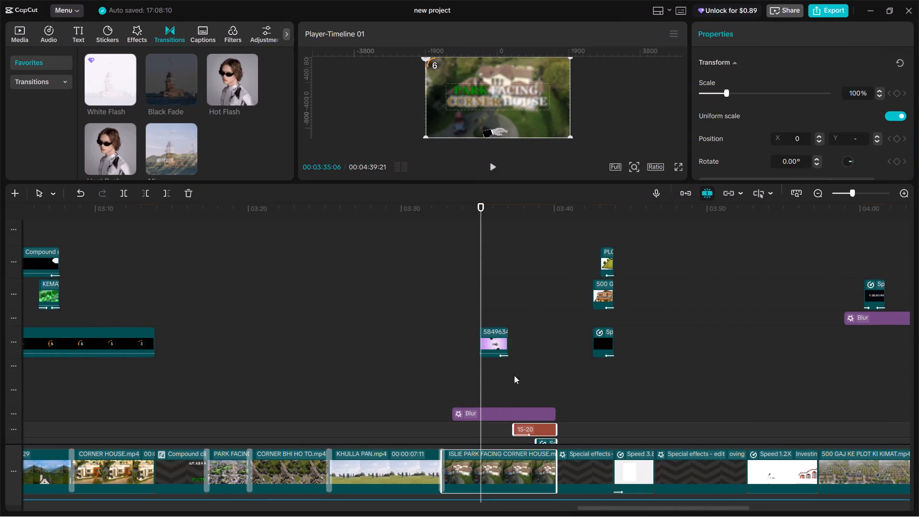
Play back the separated clips from about 00:03:35 to 00:03:37.
scroll(523, 340, down, 7)
key(space)
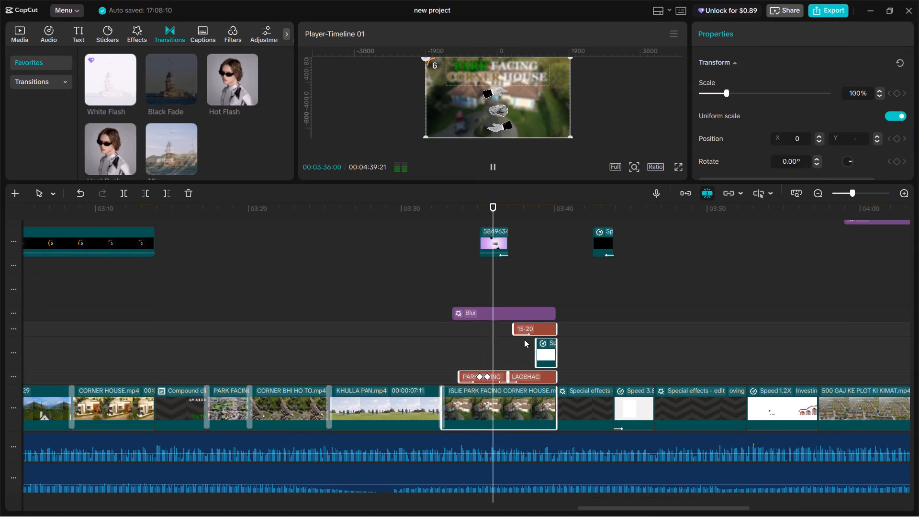
key(space)
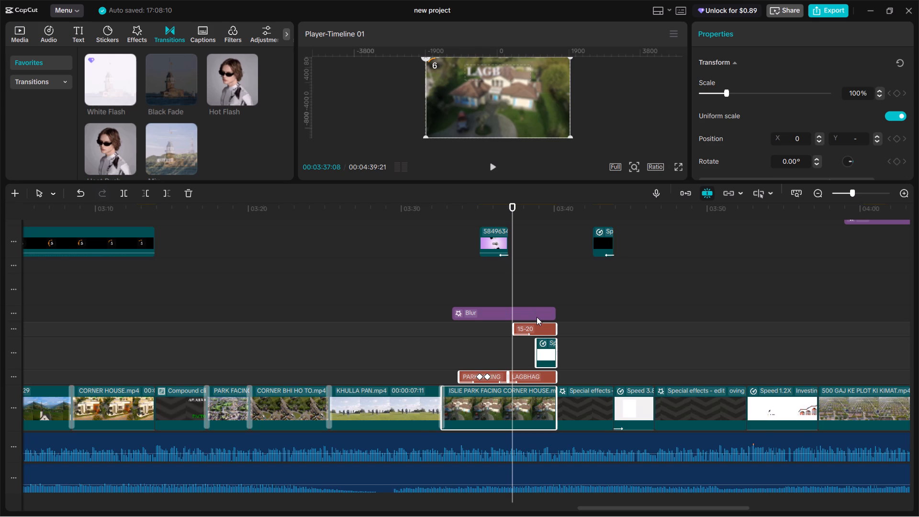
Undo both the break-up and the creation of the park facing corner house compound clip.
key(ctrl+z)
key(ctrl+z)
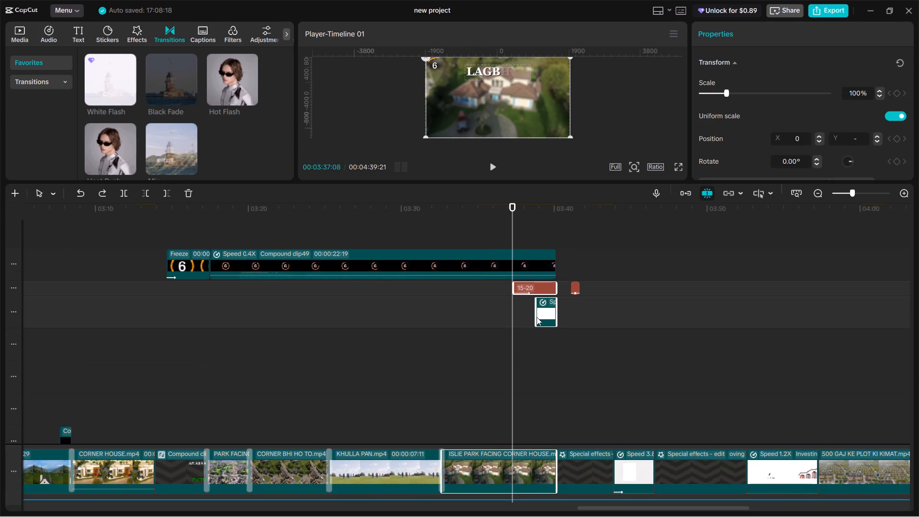
Add the Blur effect and the short hand overlay to the selected house clip, titles and graph overlay, and combine them into one compound clip.
scroll(537, 318, down, 20)
scroll(537, 318, down, 20)
scroll(537, 318, down, 9)
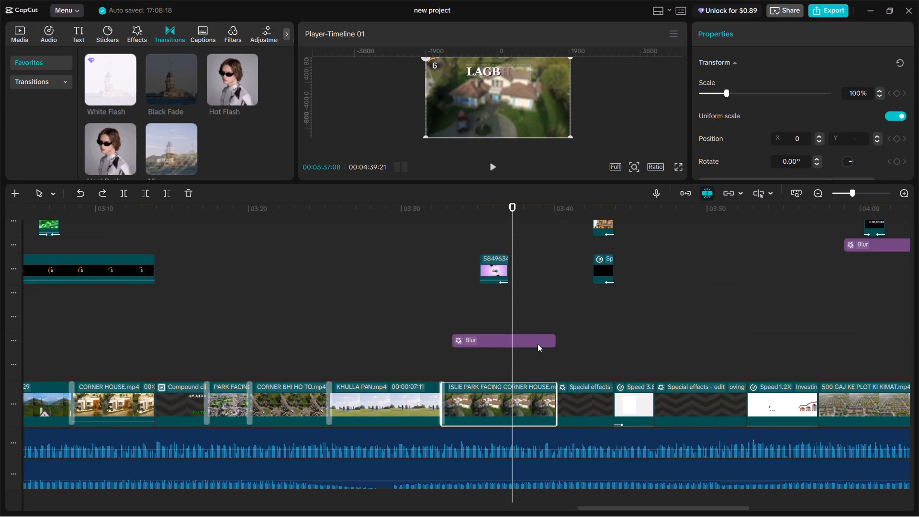
ctrl+click(511, 380)
ctrl+click(511, 385)
ctrl+click(520, 318)
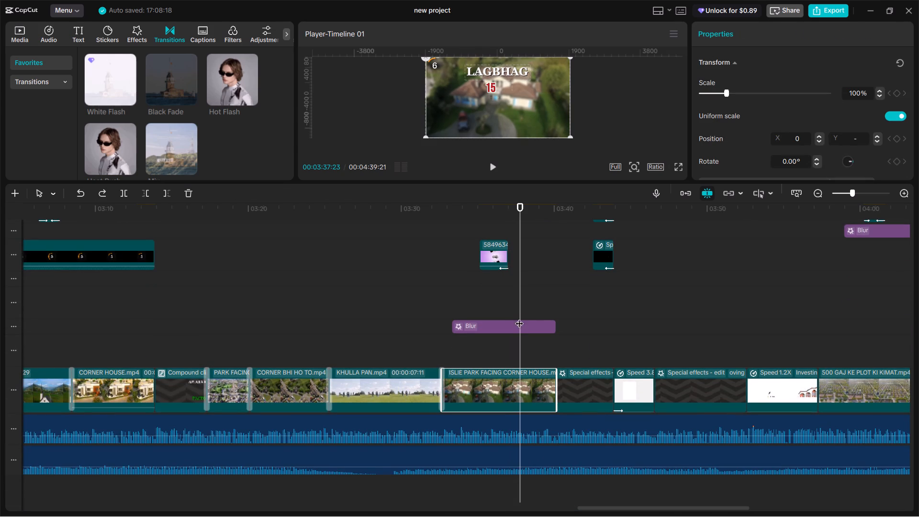
ctrl+click(494, 326)
ctrl+click(493, 253)
scroll(504, 283, up, 3)
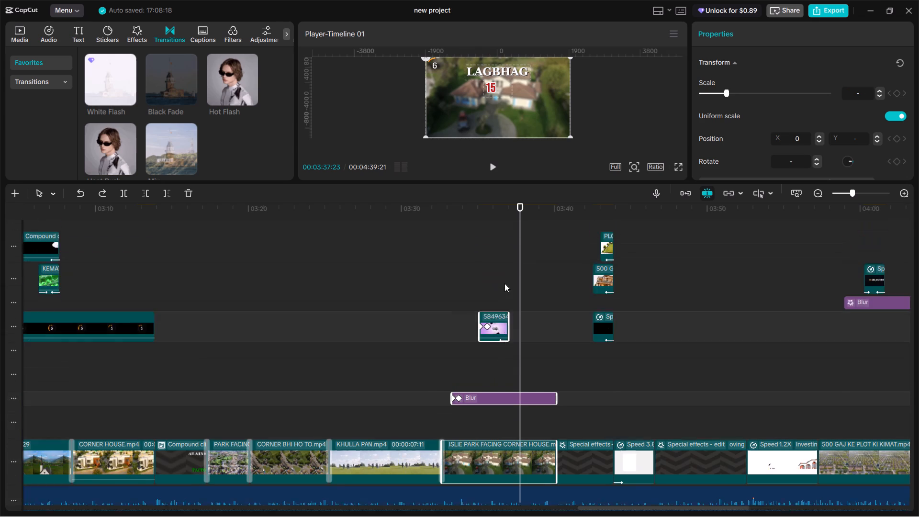
scroll(504, 283, up, 20)
scroll(504, 283, up, 4)
scroll(507, 323, up, 4)
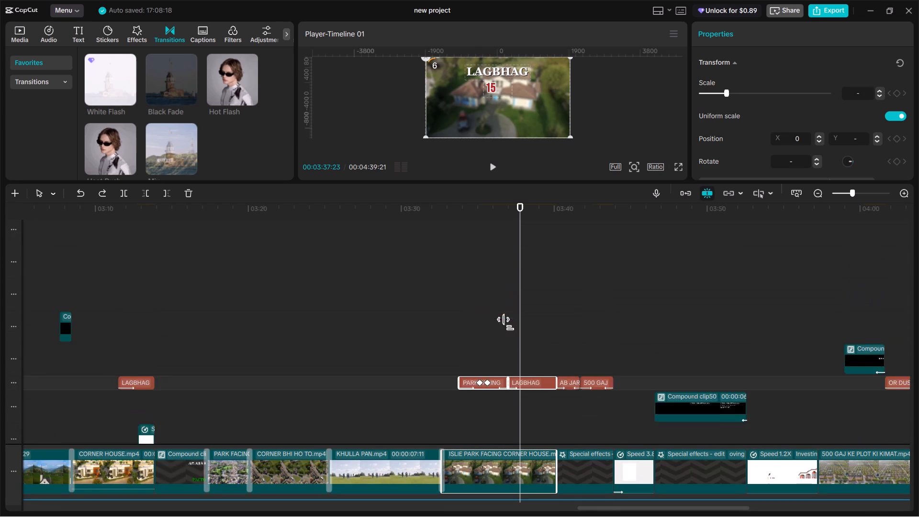
scroll(507, 324, up, 15)
key(alt+g)
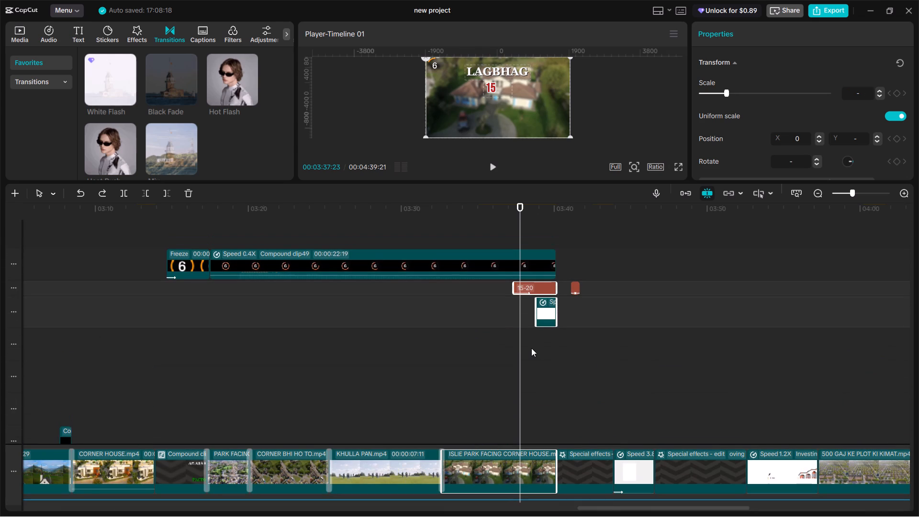
Play back the rebuilt compound clip from near its start to about 00:03:41.
click(473, 425)
drag(472, 425, 455, 419)
key(space)
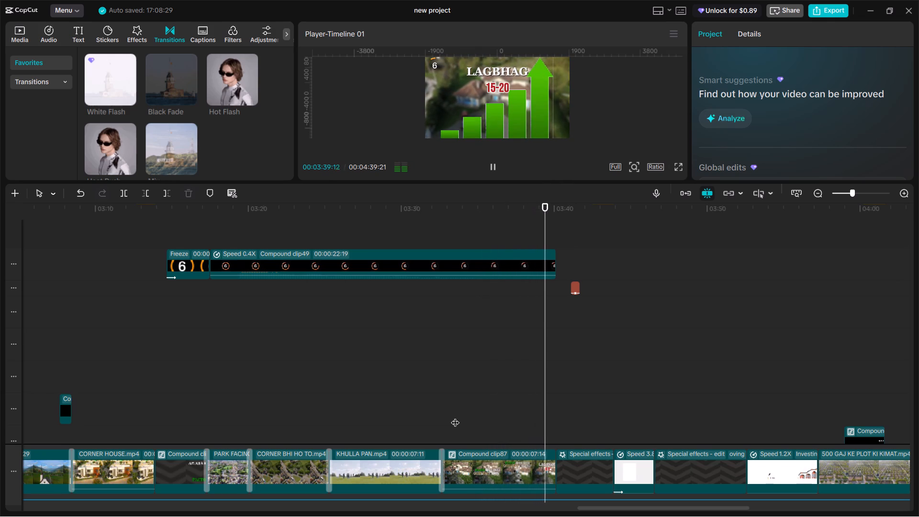
click(225, 86)
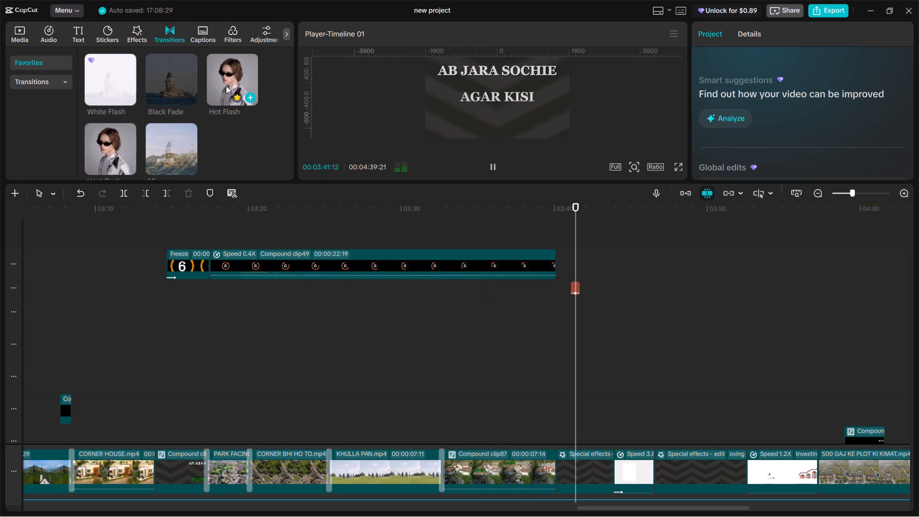
key(space)
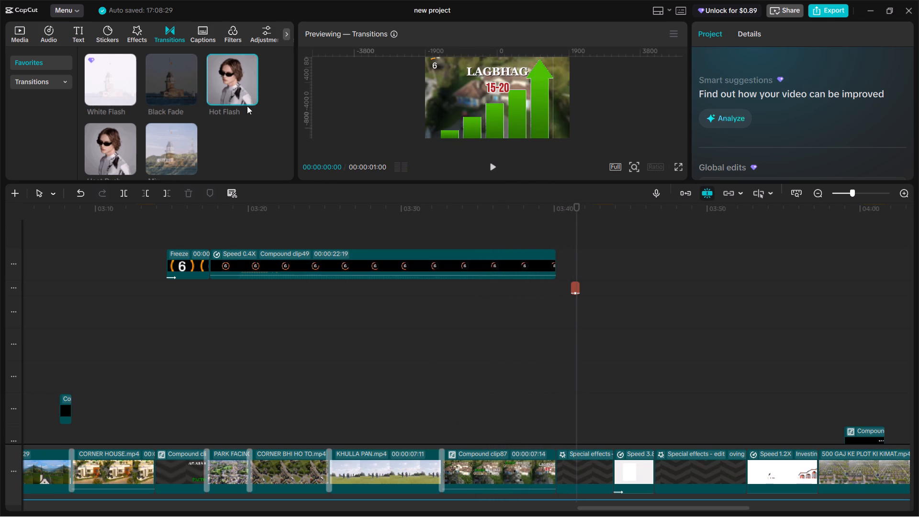
Preview the Hot Flash and Black Fade transitions, and add the Mix transition between the compound clip and the following special effects clip.
click(223, 84)
click(167, 79)
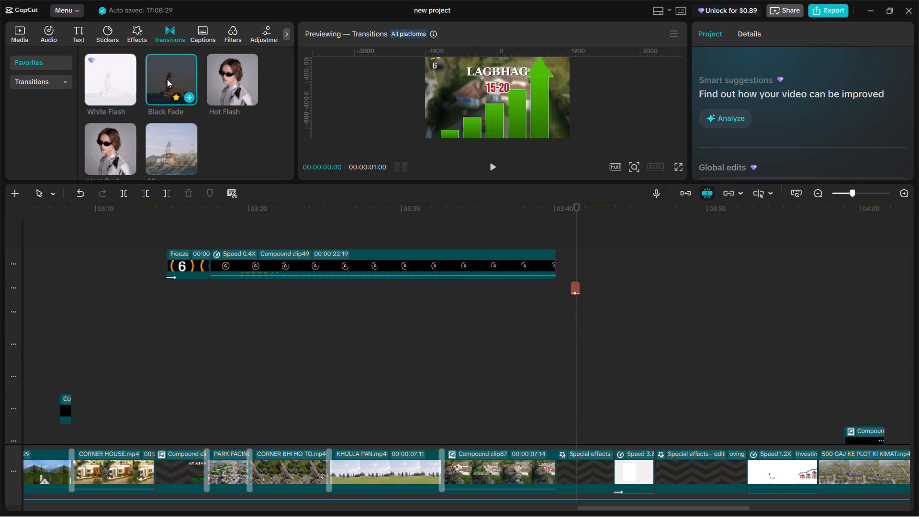
click(223, 75)
click(178, 136)
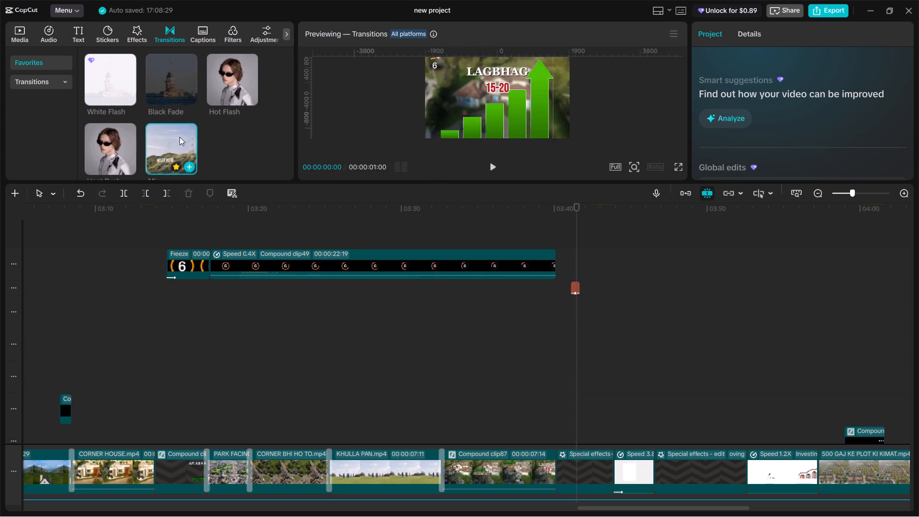
click(193, 162)
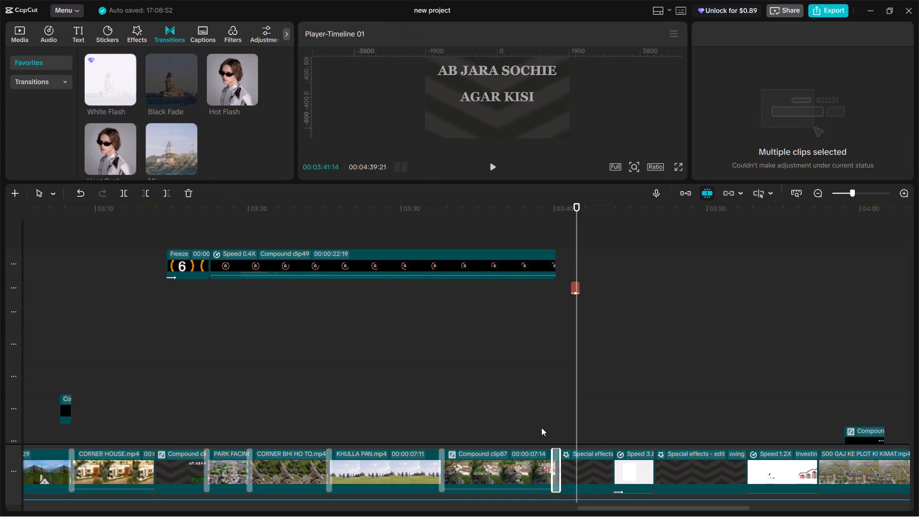
Play back the new transition and the following cut into the checklist clip near 00:03:44.
click(541, 427)
key(space)
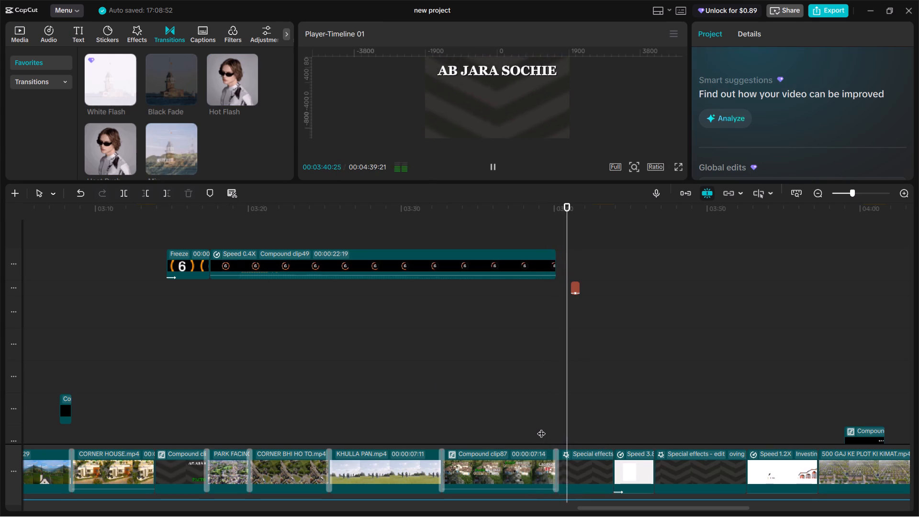
click(613, 428)
click(612, 428)
key(space)
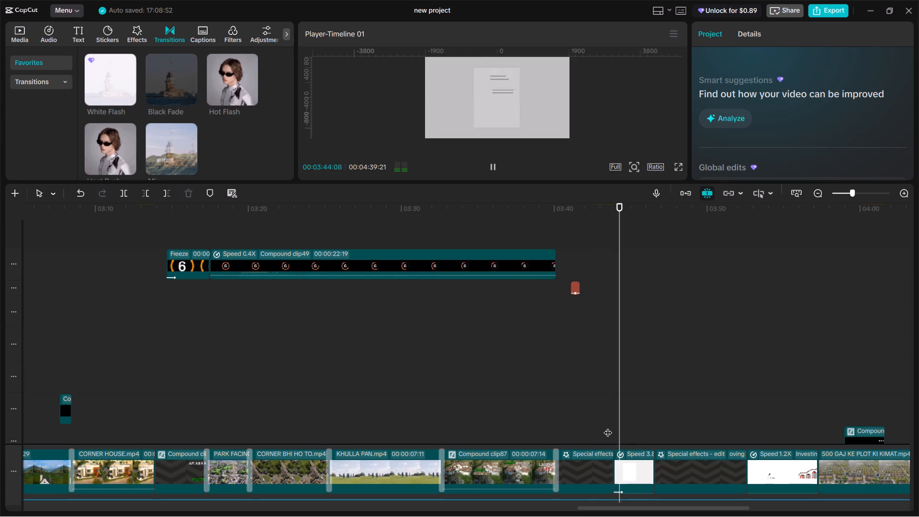
Add a Black Fade transition at about 00:03:43:27, between the special effects clip and the checklist clip.
click(608, 427)
drag(608, 427, 615, 435)
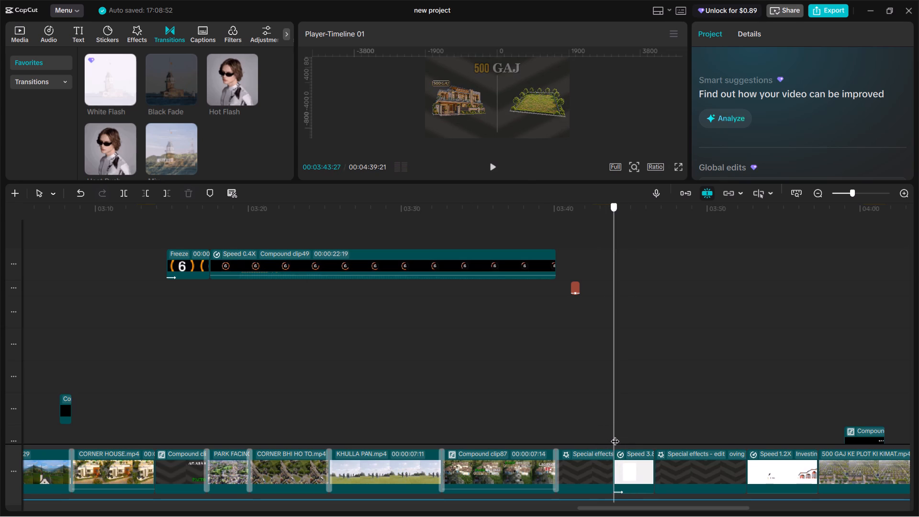
drag(615, 435, 612, 436)
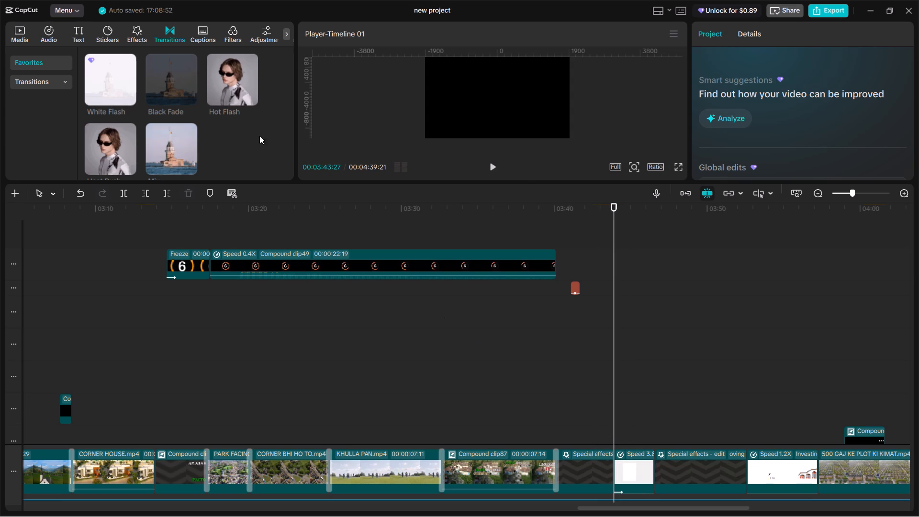
click(190, 98)
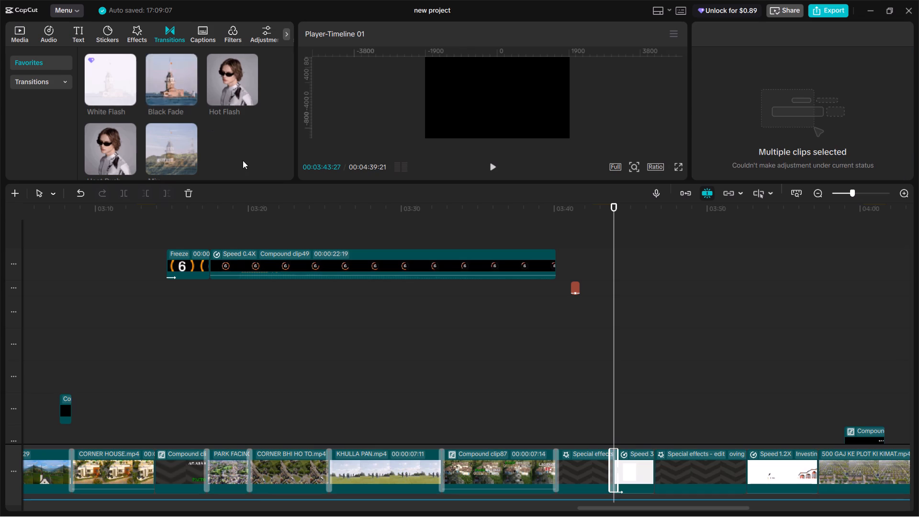
Play back the timeline from about 00:03:43 through the numbered checklist to the rising house-chart clip near 00:03:54.
click(601, 420)
key(space)
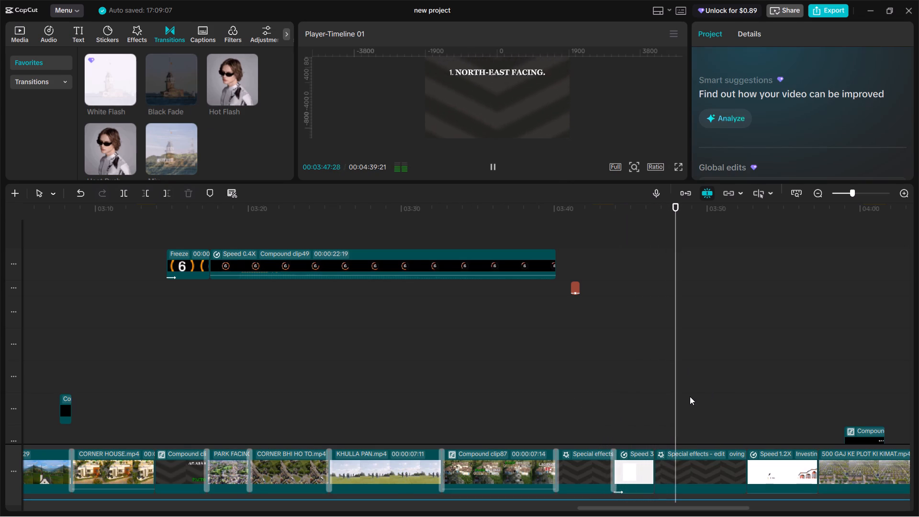
alt+scroll(690, 396, down, 3)
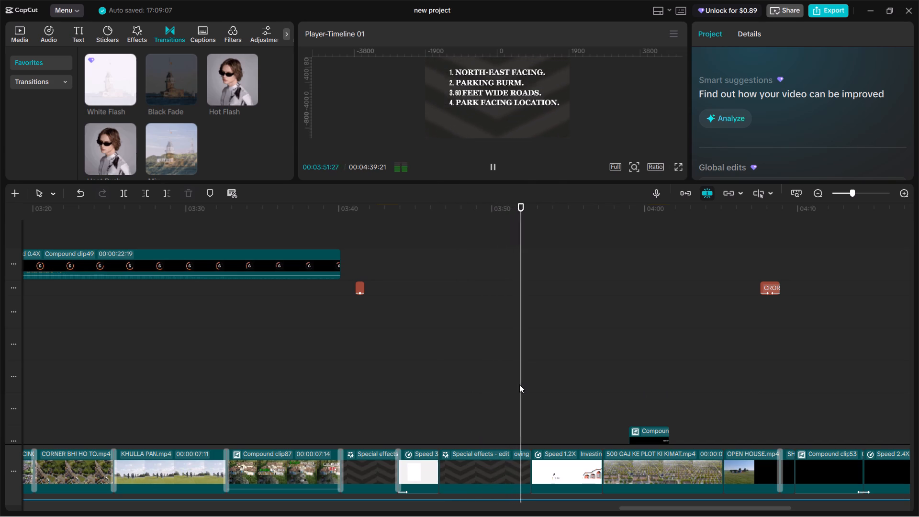
Group the special effects clip ending at 00:03:52:18 and the checklist text clip above it into one compound clip.
double_click(536, 416)
click(508, 474)
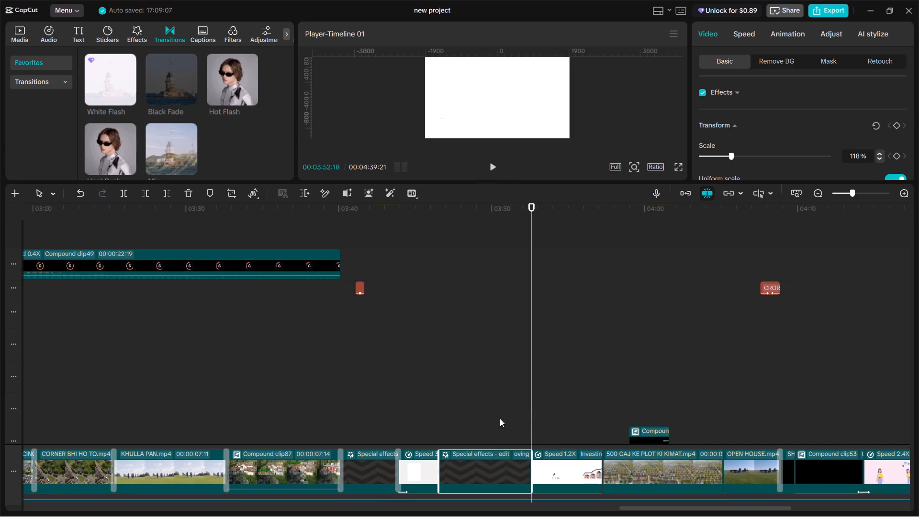
scroll(500, 399, up, 20)
scroll(500, 399, up, 6)
scroll(500, 390, down, 13)
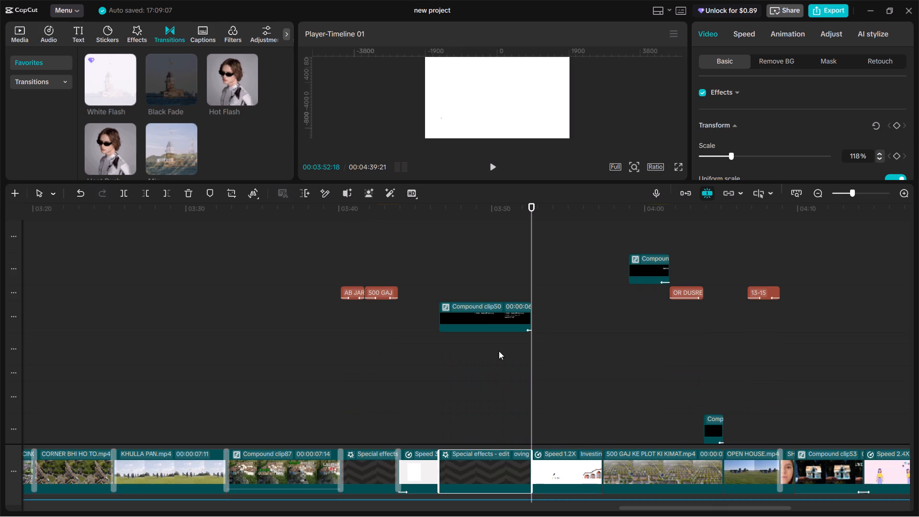
ctrl+click(500, 306)
scroll(500, 307, down, 20)
scroll(500, 307, down, 9)
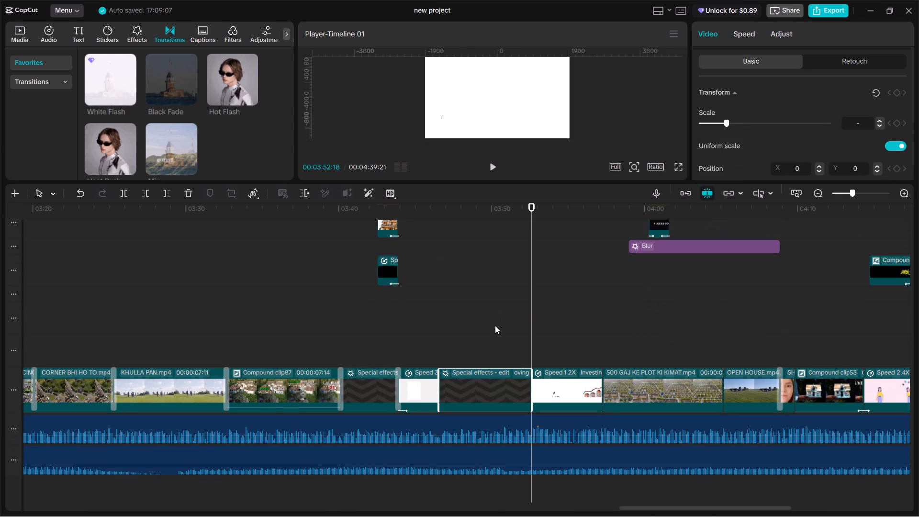
key(alt+g)
Play back the cut from the new checklist compound clip into the rising house-chart clip near 00:03:52.
click(503, 337)
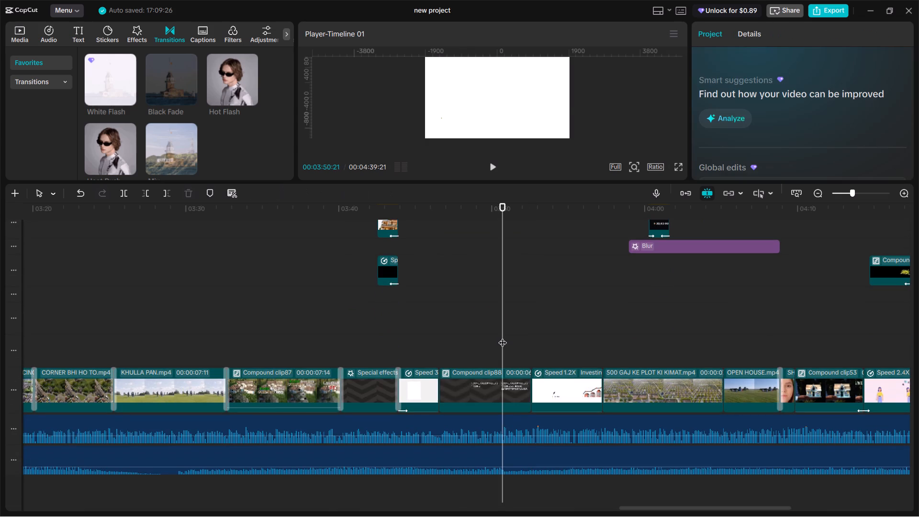
drag(503, 337, 518, 348)
key(space)
key(space)
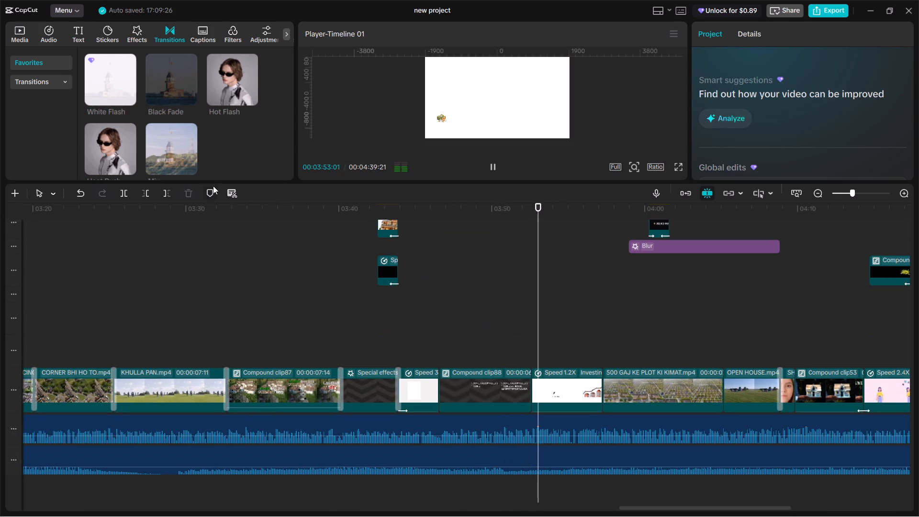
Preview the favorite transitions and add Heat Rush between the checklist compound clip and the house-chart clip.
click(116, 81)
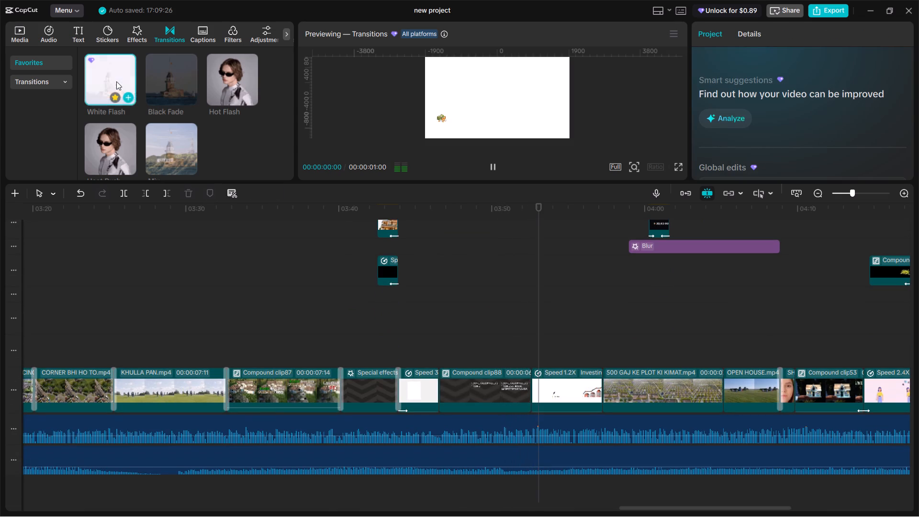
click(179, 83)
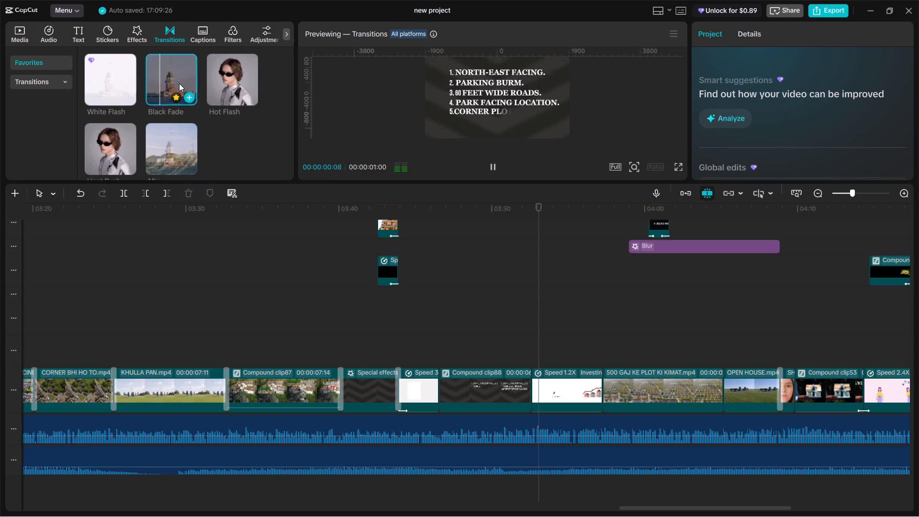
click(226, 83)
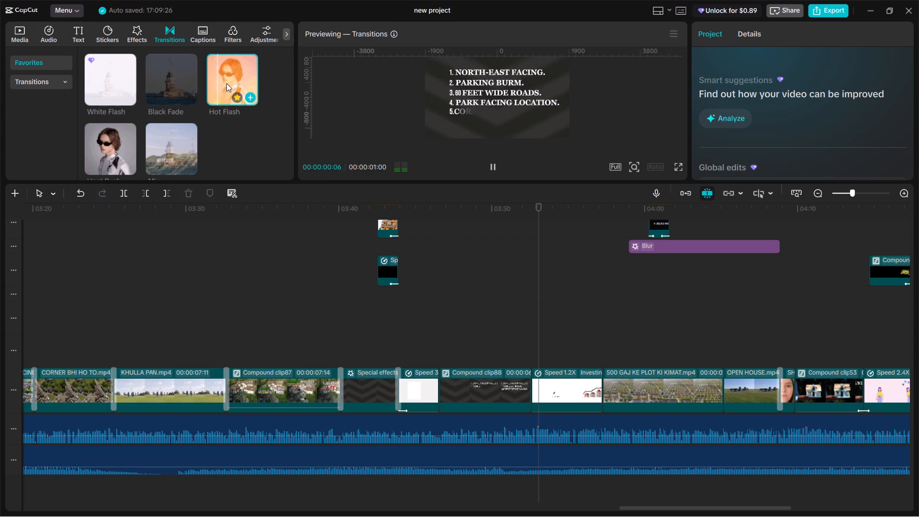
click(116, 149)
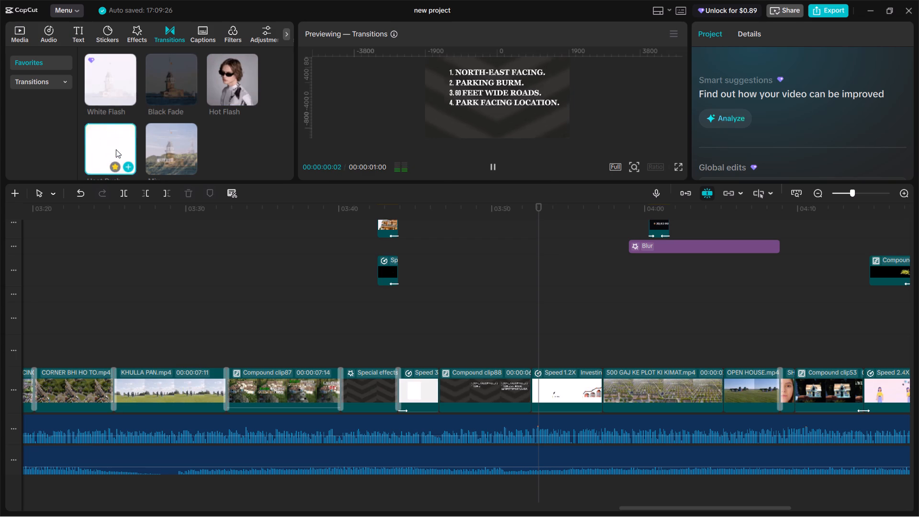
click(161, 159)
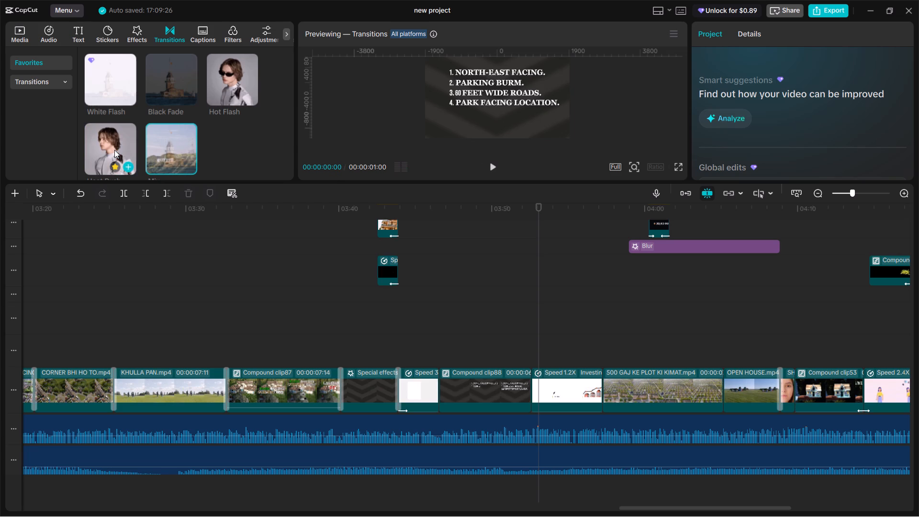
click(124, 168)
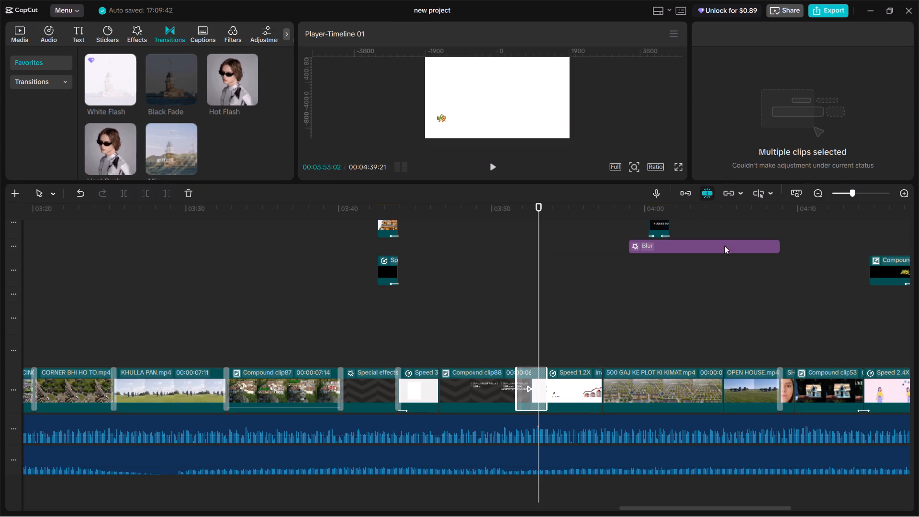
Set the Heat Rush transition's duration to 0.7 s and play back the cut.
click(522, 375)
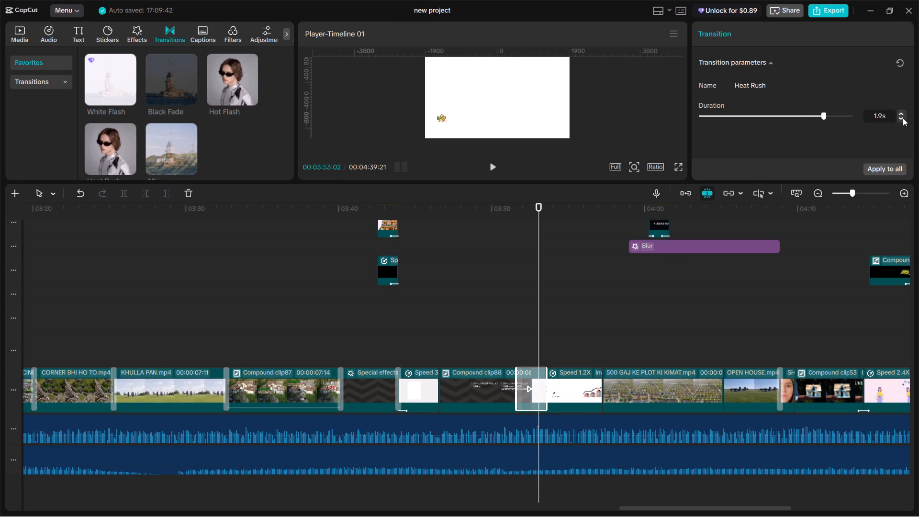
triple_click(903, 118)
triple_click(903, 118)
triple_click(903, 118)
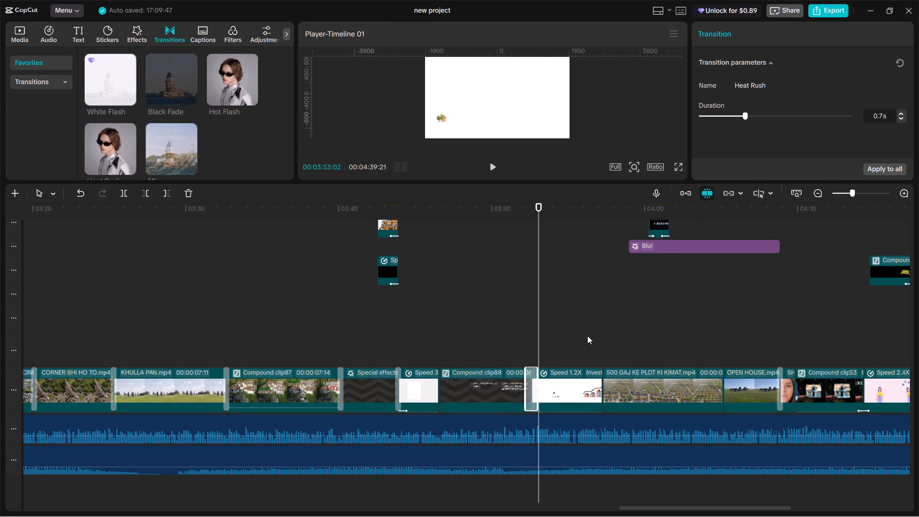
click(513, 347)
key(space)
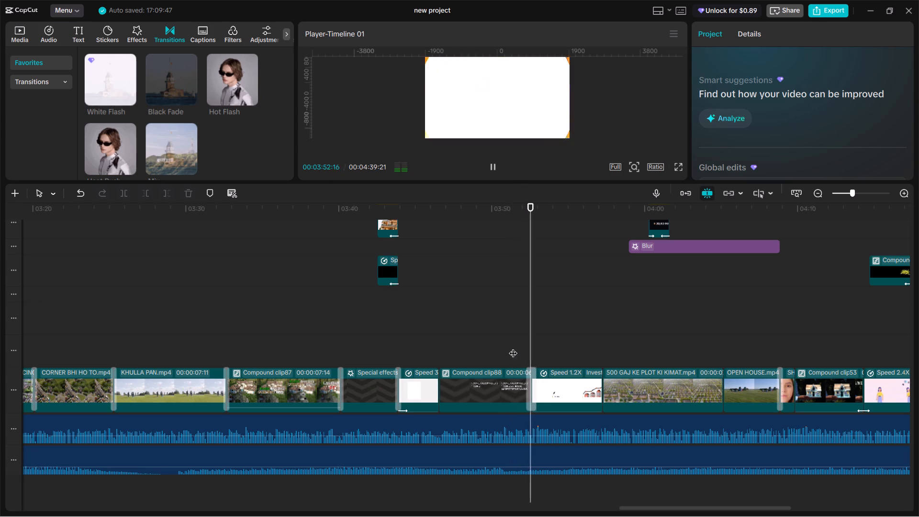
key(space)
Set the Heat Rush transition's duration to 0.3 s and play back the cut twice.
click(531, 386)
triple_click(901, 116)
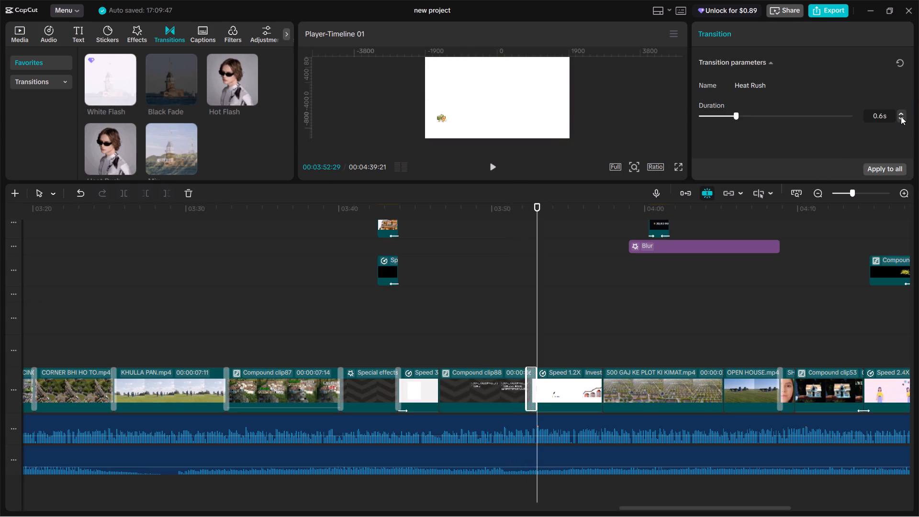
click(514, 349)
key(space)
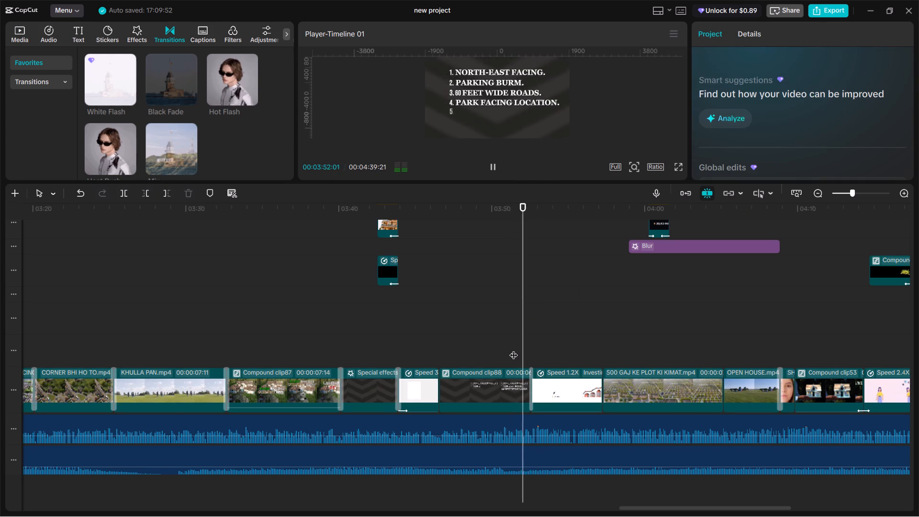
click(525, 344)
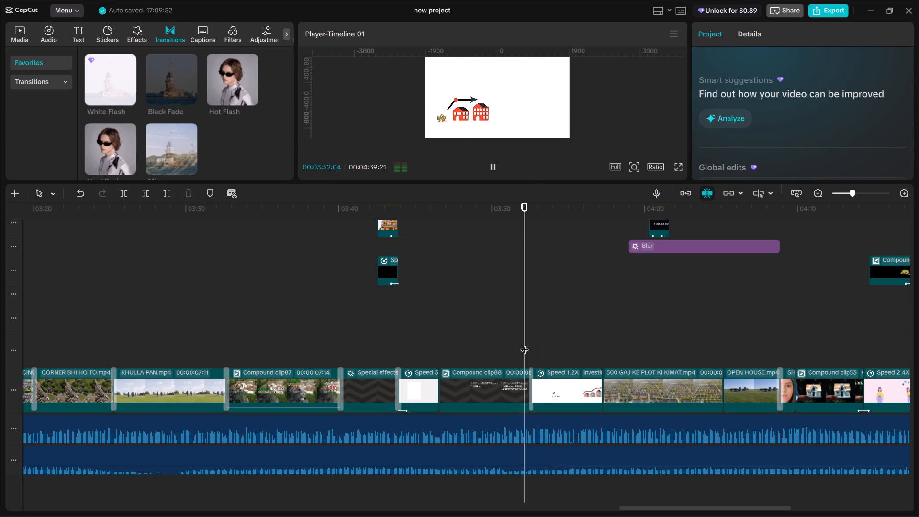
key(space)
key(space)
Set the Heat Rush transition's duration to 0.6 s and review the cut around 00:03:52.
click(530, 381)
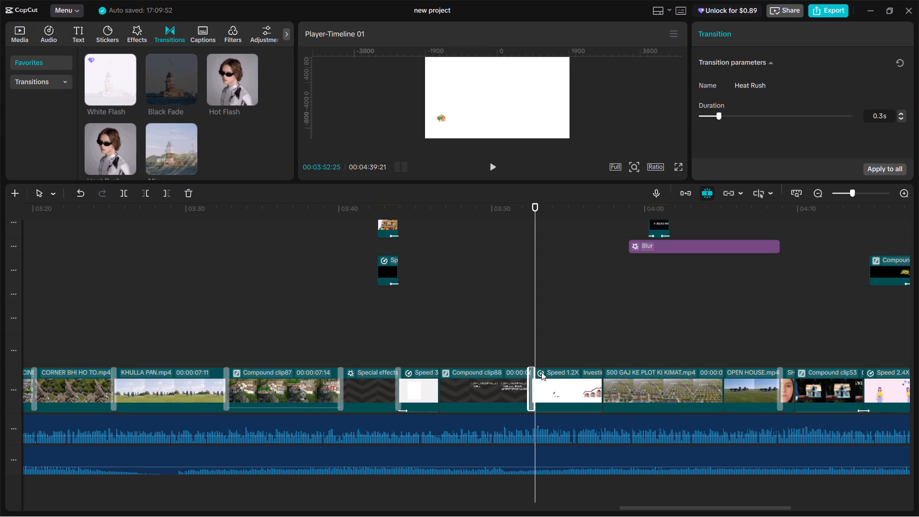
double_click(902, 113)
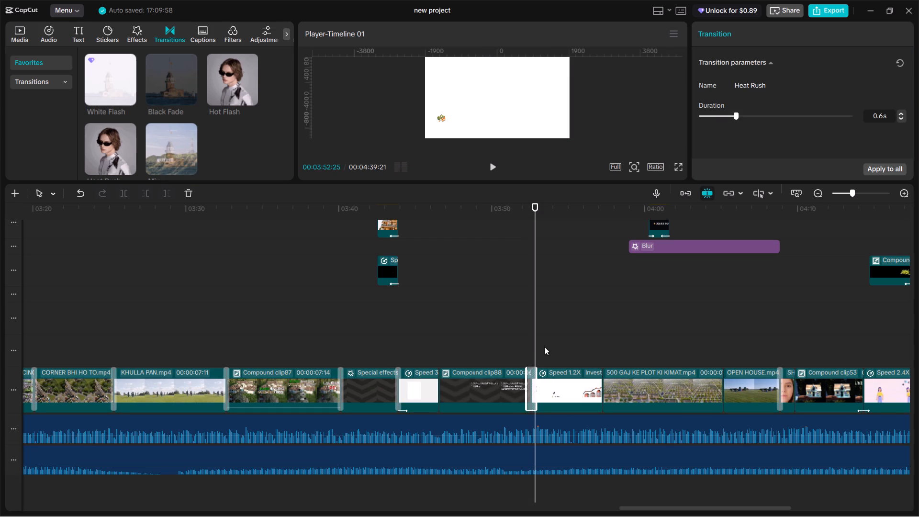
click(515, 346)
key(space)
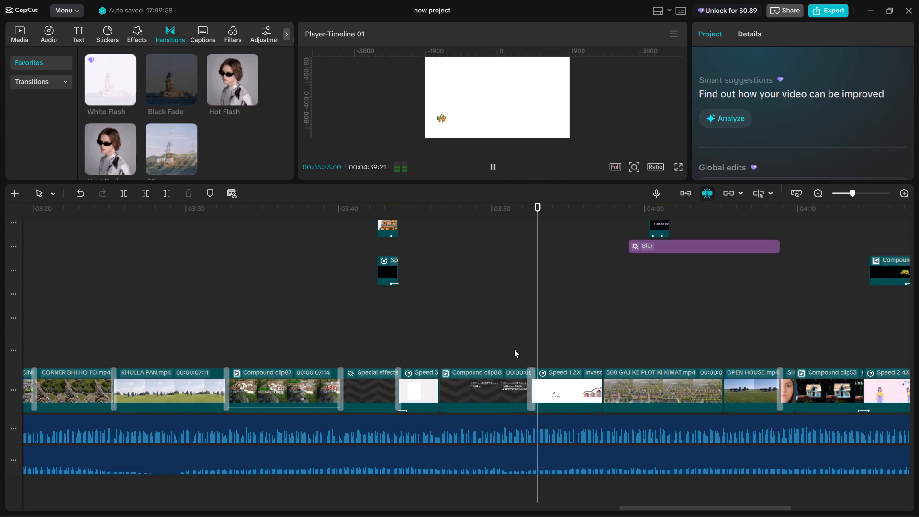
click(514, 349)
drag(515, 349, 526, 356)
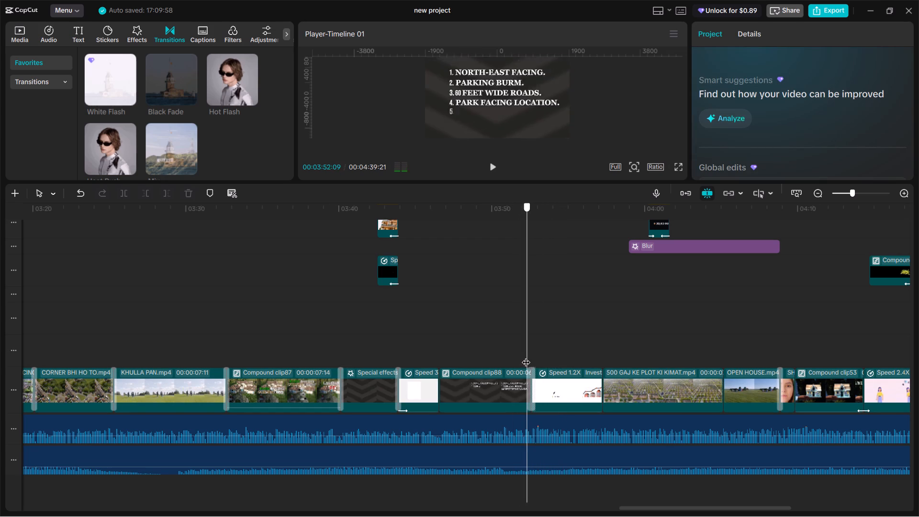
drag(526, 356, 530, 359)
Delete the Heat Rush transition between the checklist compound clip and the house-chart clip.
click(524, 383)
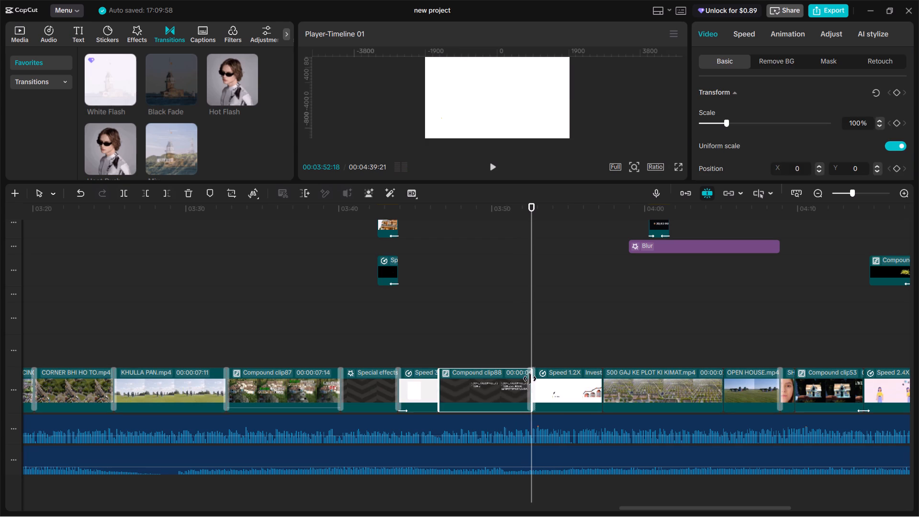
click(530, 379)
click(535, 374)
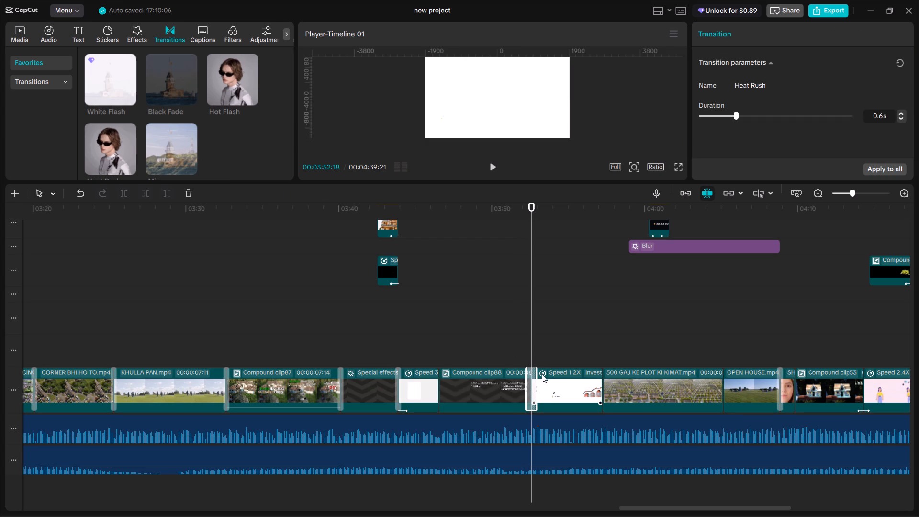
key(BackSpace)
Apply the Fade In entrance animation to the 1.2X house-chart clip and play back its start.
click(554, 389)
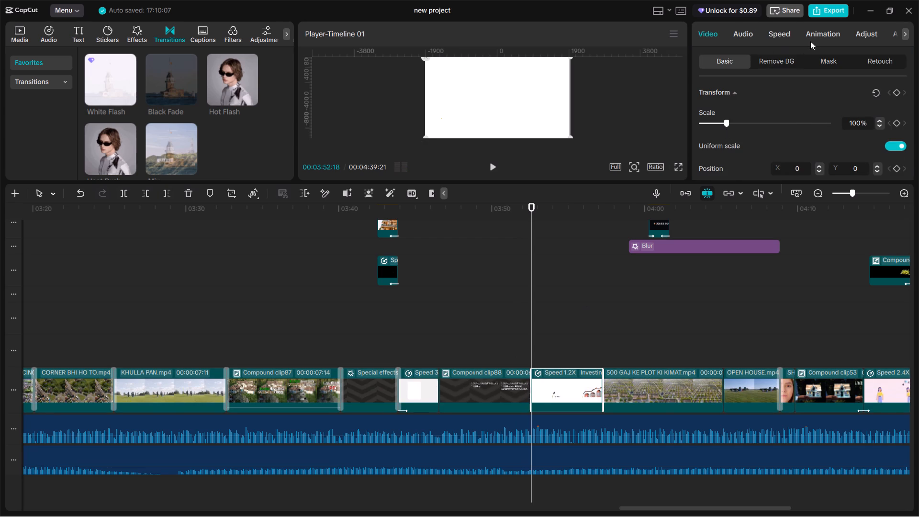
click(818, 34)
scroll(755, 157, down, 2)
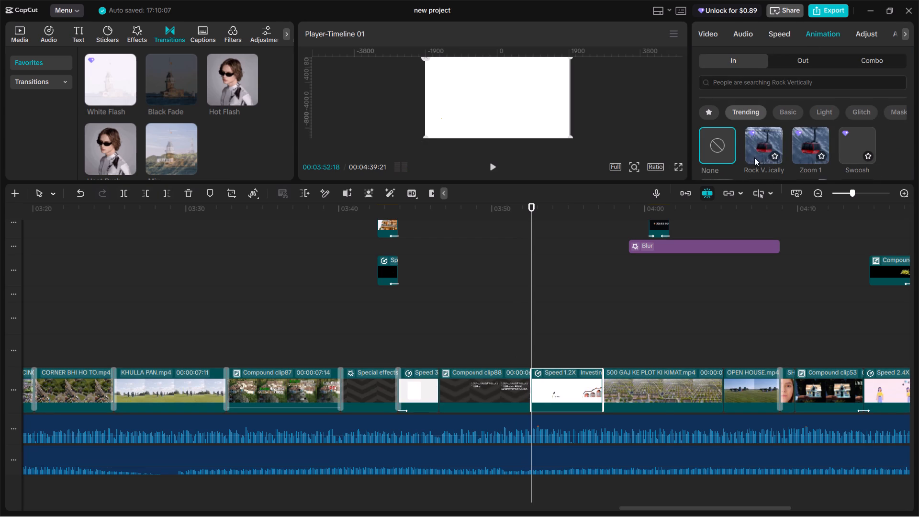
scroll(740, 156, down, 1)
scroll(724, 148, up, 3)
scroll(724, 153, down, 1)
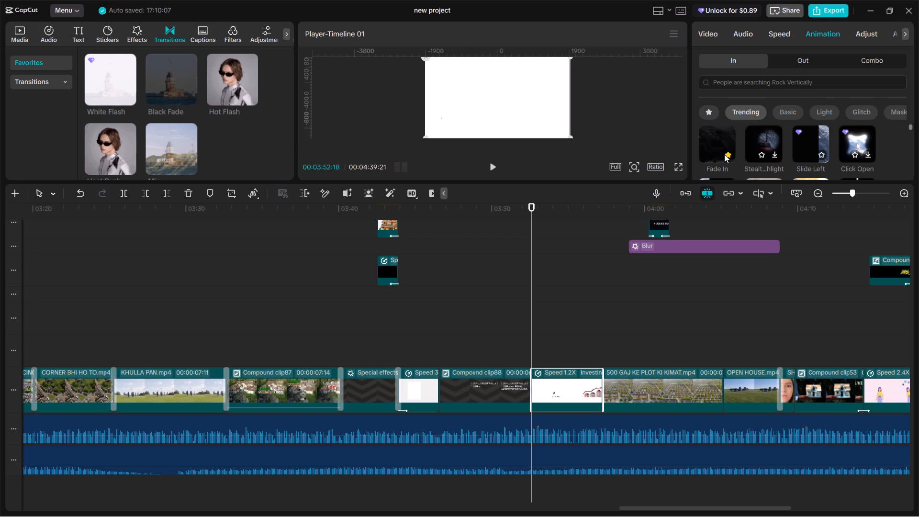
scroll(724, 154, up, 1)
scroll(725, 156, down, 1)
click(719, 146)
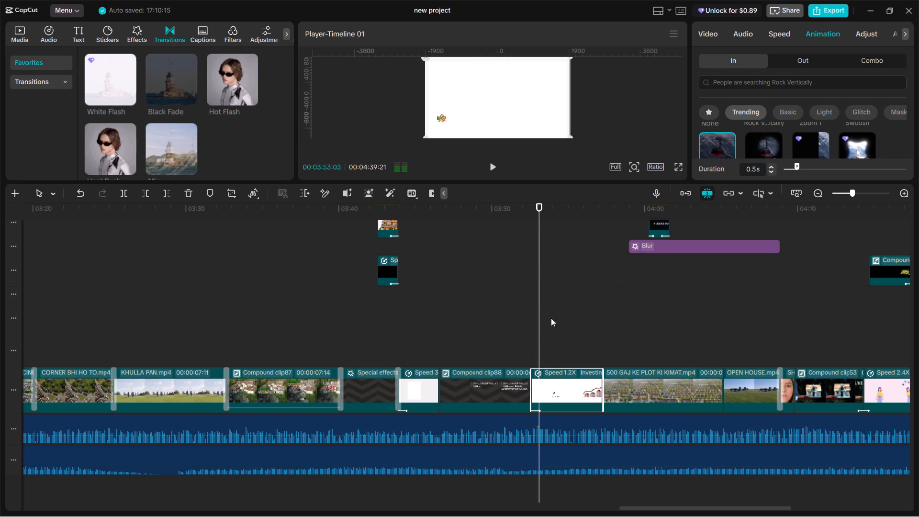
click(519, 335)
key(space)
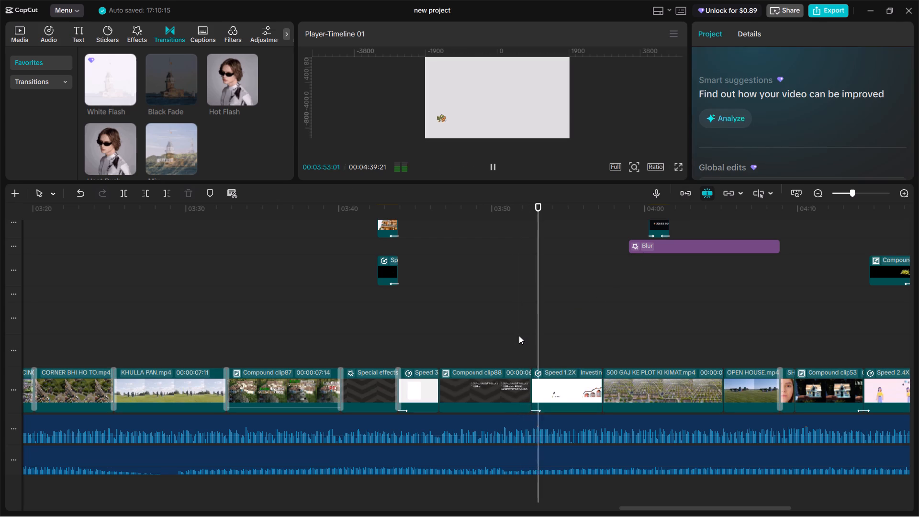
Add a Black Fade transition at 00:03:52:18, between the checklist compound clip and the house-chart clip, and play it back.
click(526, 337)
drag(526, 337, 529, 341)
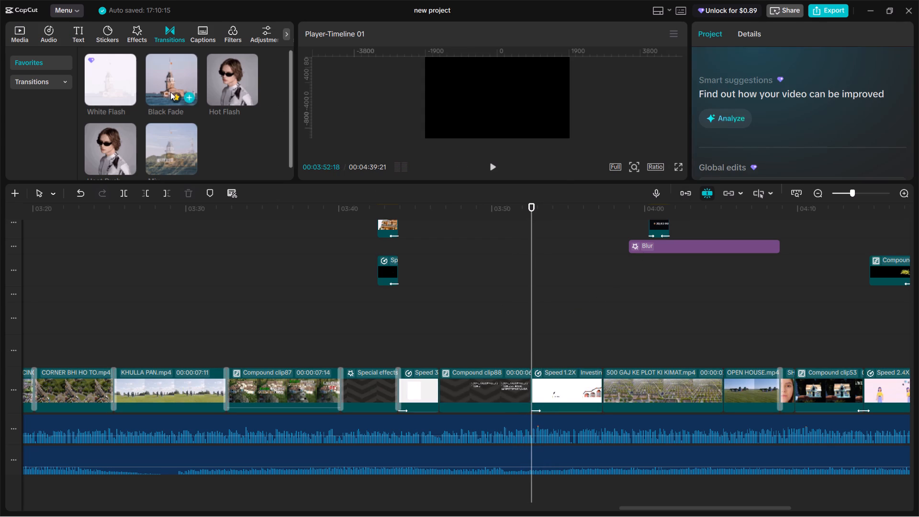
click(188, 95)
click(526, 329)
key(space)
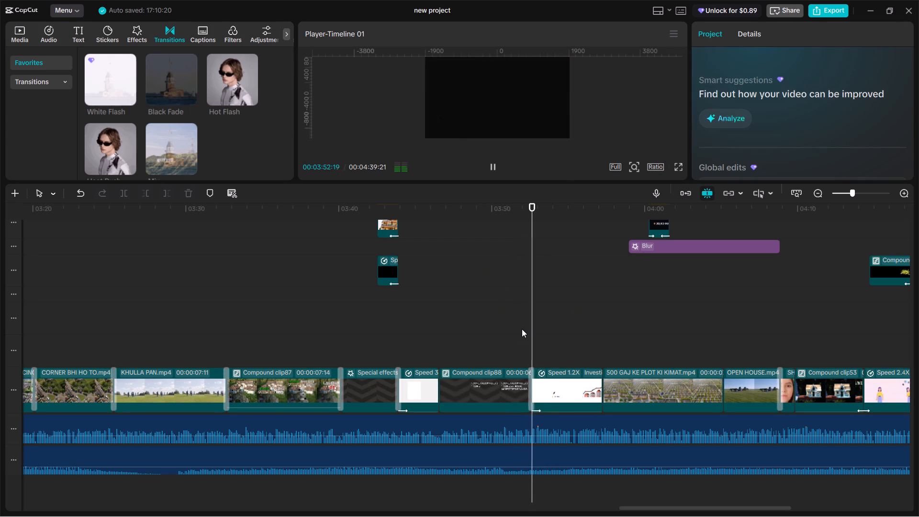
click(519, 332)
key(space)
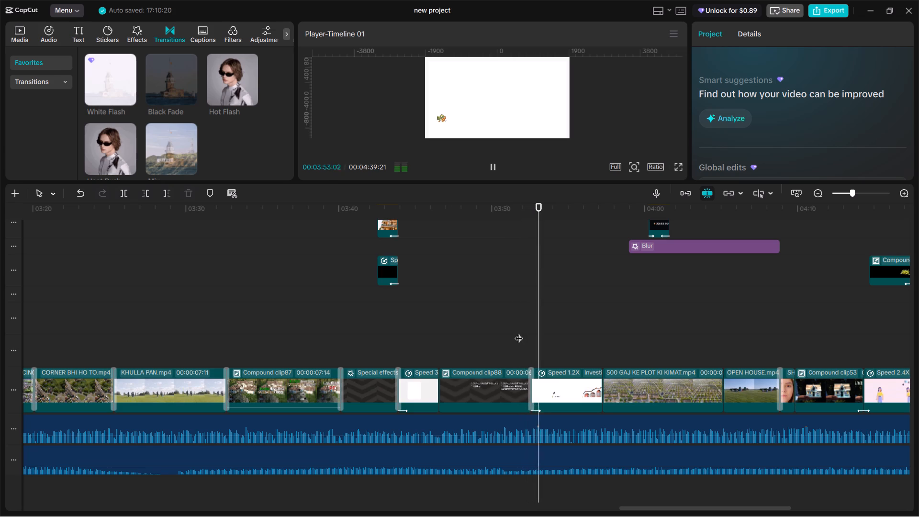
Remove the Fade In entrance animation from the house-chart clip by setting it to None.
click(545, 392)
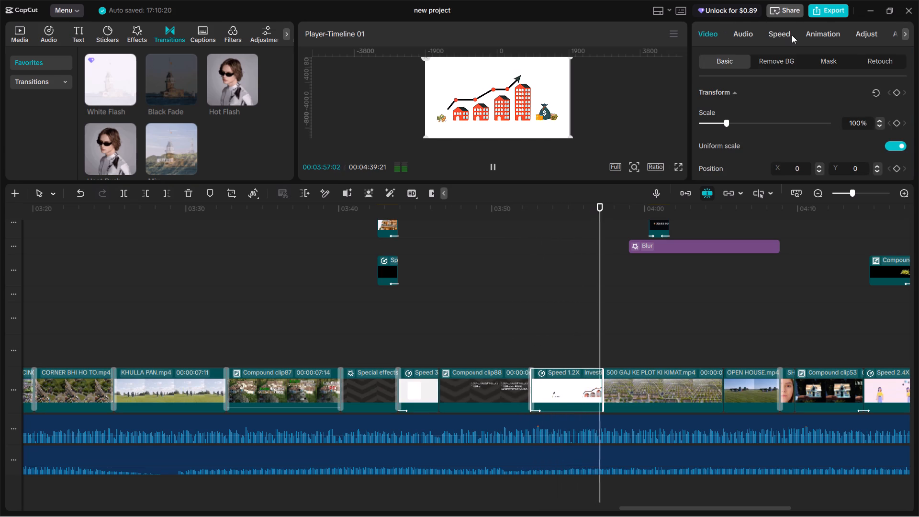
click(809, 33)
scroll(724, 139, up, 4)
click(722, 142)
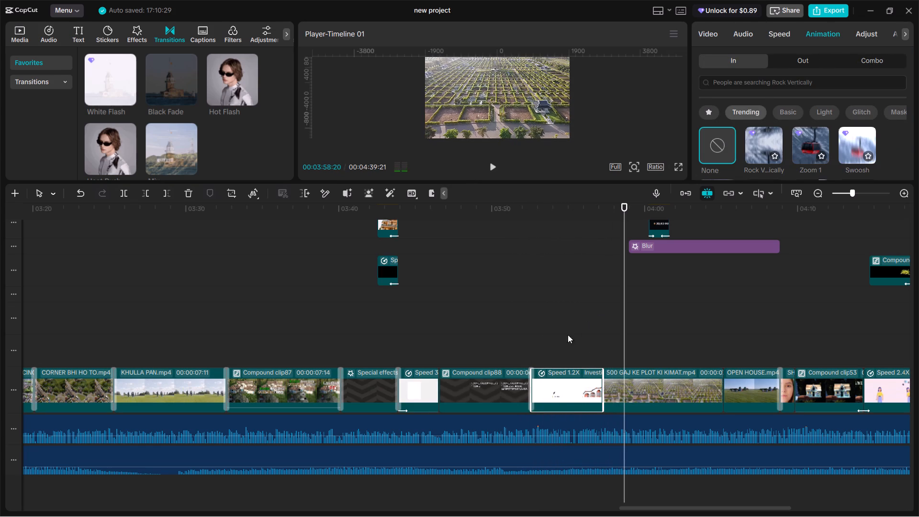
Add a Mix transition at the cut between the 1.2X house-chart clip and the 500 GAJ KE PLOT KI KIMAT clip.
click(524, 342)
key(space)
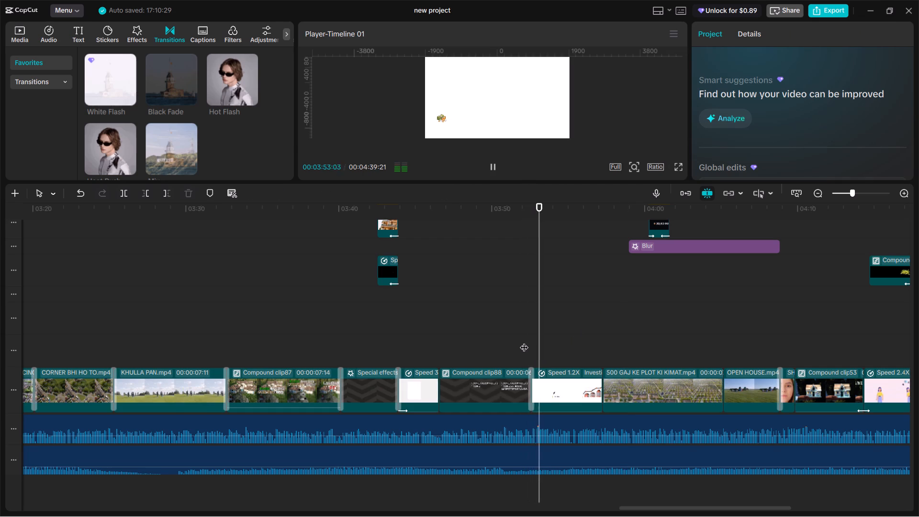
click(604, 348)
drag(604, 348, 599, 347)
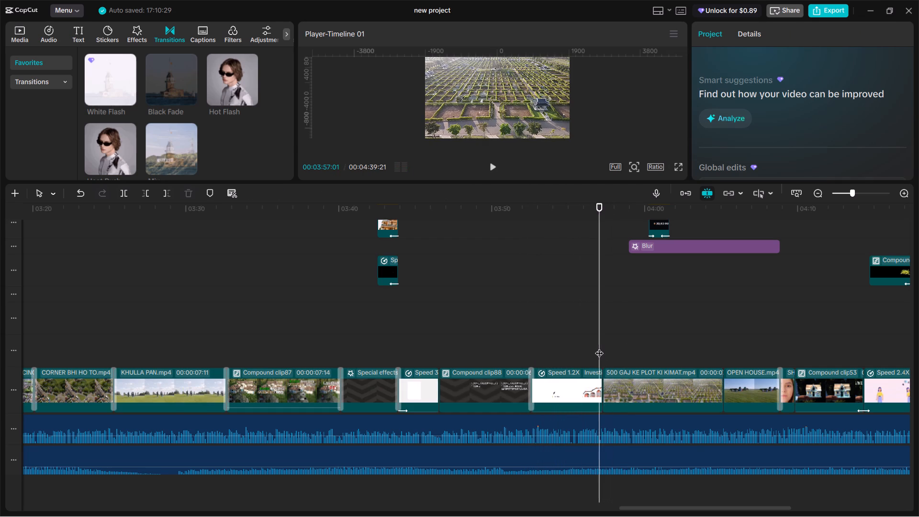
key(space)
key(space)
click(190, 166)
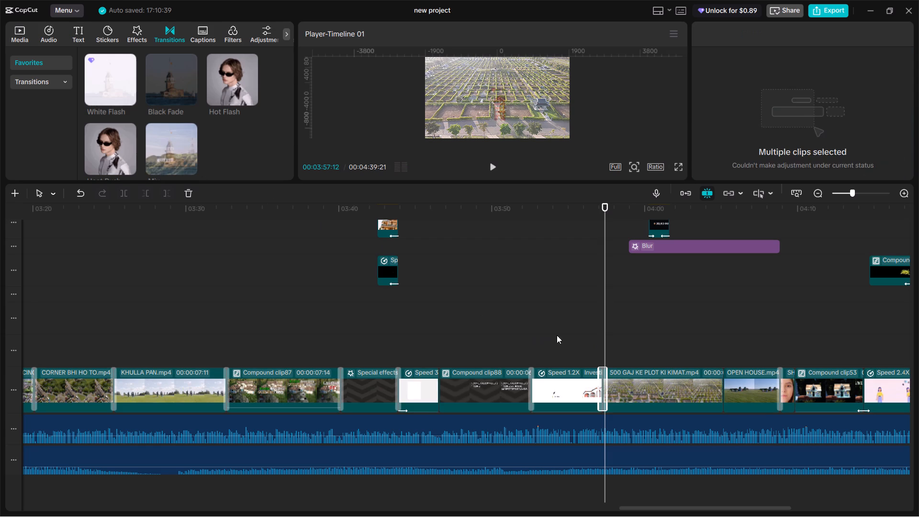
Play back the new transition and the following segments, replaying the OPEN HOUSE clip, up to the market-value section at about 00:04:27.
click(590, 341)
key(space)
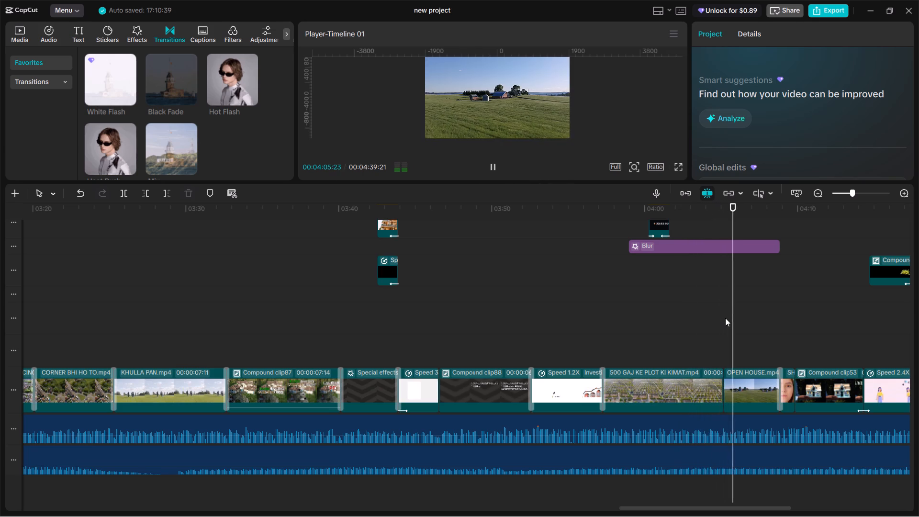
click(710, 350)
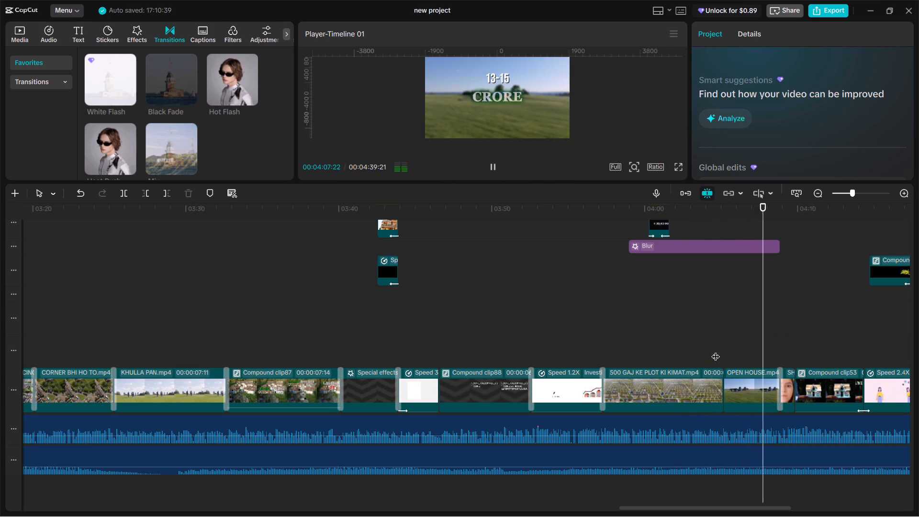
key(space)
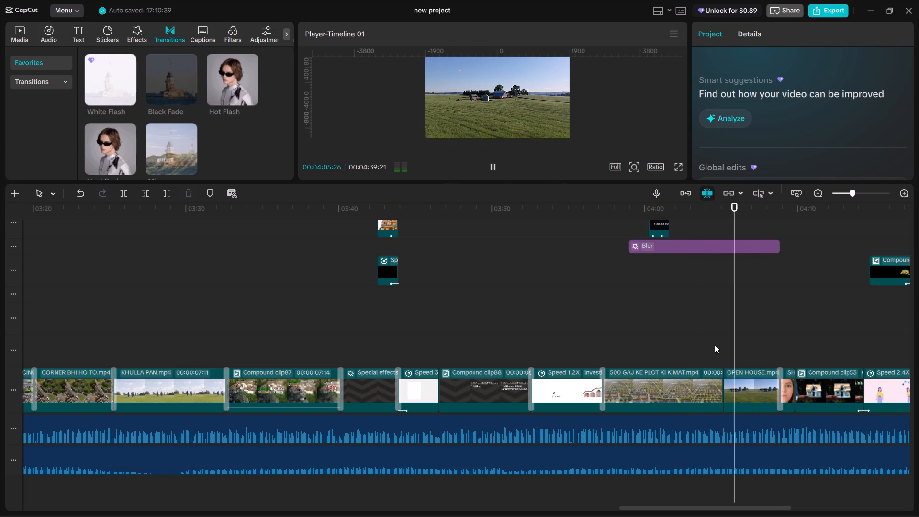
click(706, 343)
drag(706, 343, 716, 352)
key(space)
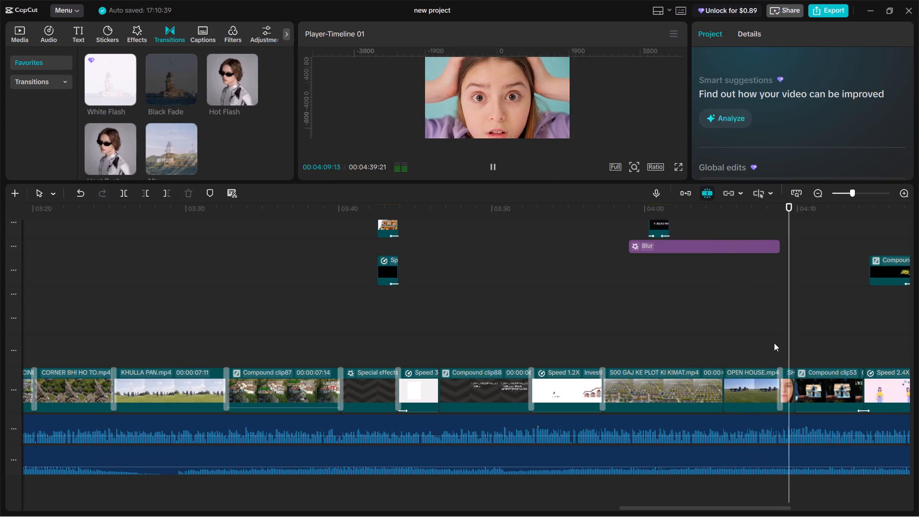
scroll(806, 323, down, 4)
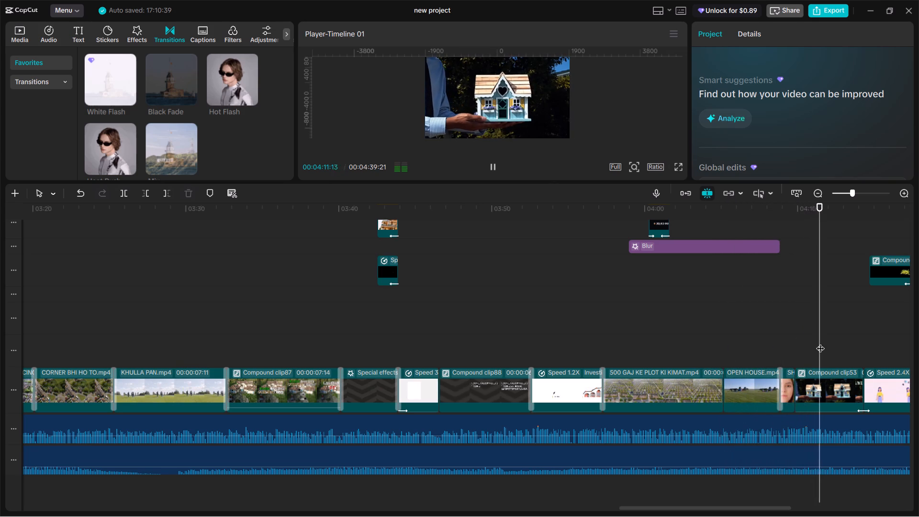
scroll(820, 342, down, 6)
ctrl+scroll(762, 348, down, 11)
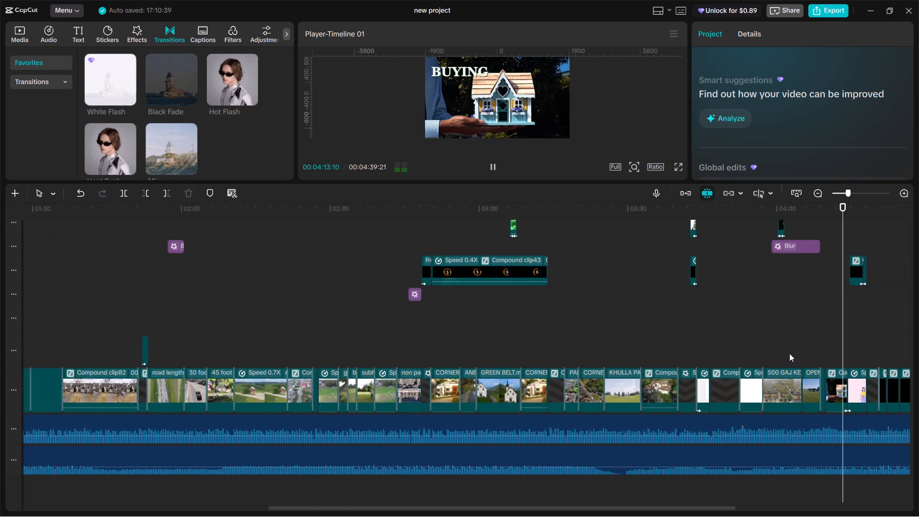
alt+scroll(793, 356, down, 4)
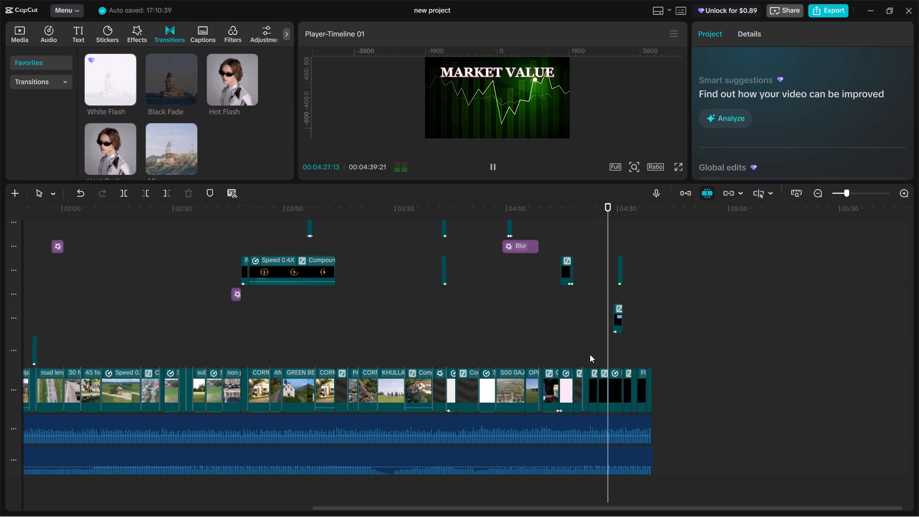
Add a Mix transition at the cut between the market-value compound clip and the 0.7X COMMENTING clip.
key(space)
ctrl+scroll(598, 355, up, 16)
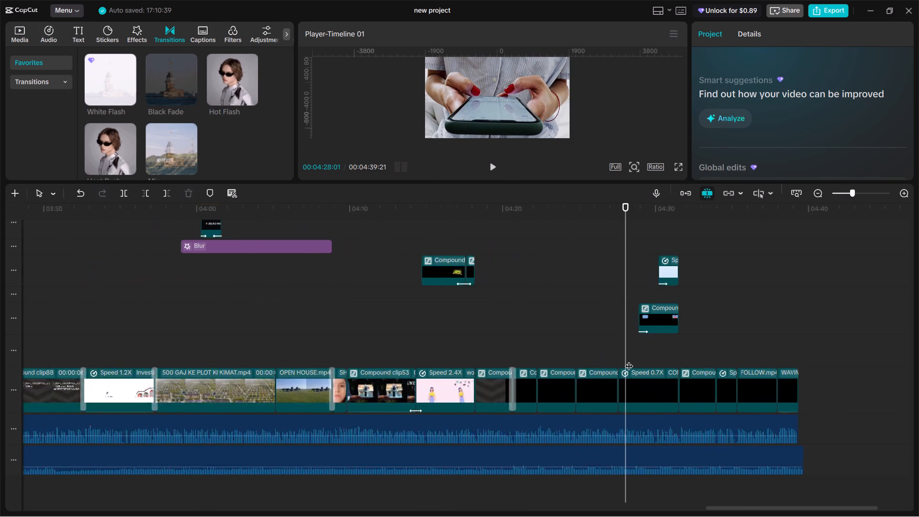
ctrl+scroll(629, 360, up, 10)
click(188, 166)
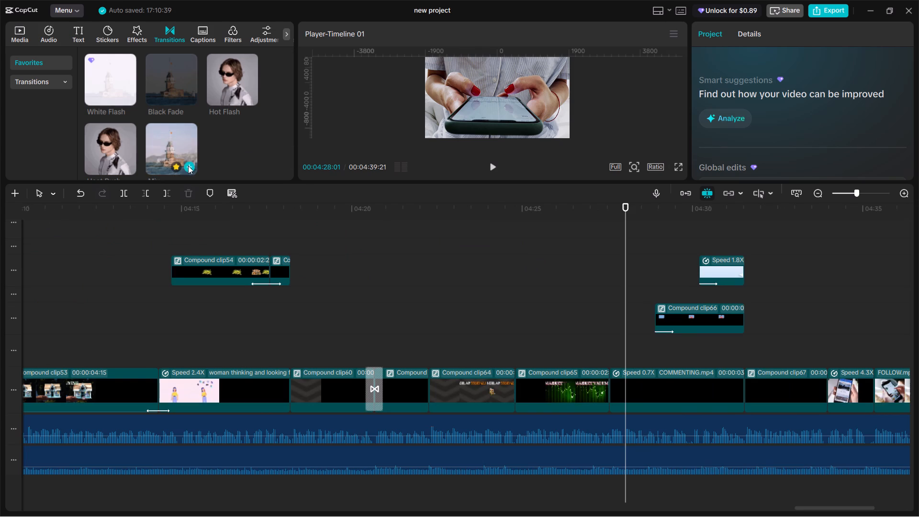
Play back from the new transition to the end of the video, and look over the whole timeline back to its start.
click(591, 346)
key(space)
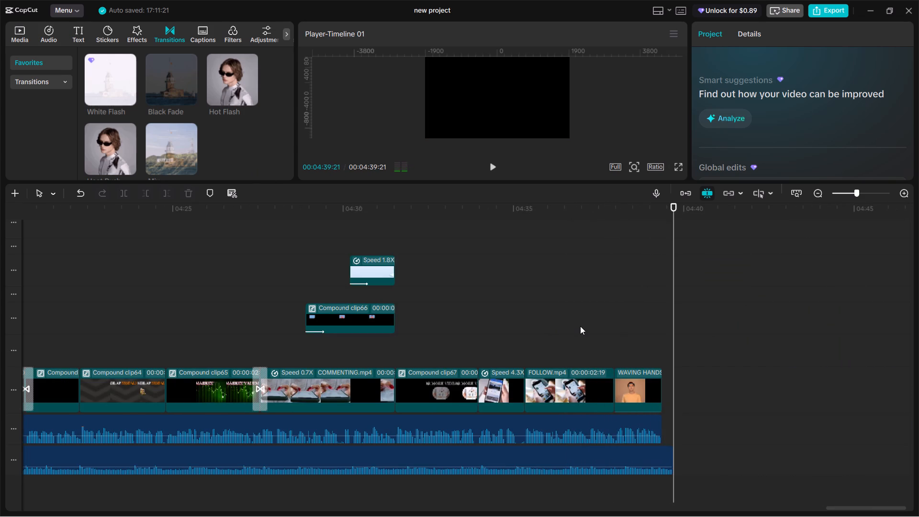
ctrl+scroll(524, 328, down, 14)
ctrl+click(456, 326)
ctrl+scroll(456, 326, down, 9)
ctrl+click(464, 324)
ctrl+scroll(464, 324, down, 8)
ctrl+scroll(505, 323, down, 5)
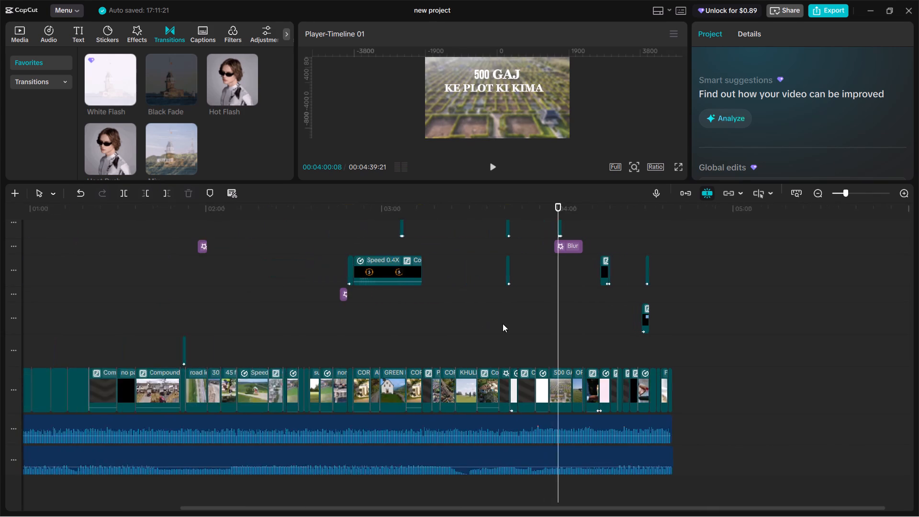
ctrl+scroll(503, 324, down, 11)
drag(370, 327, 18, 350)
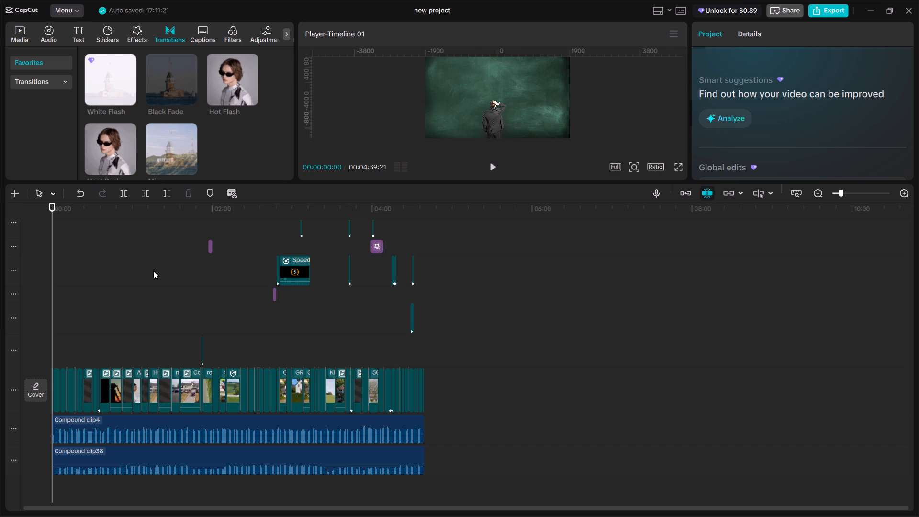
Add a default text clip at 00:04:39:11, at the end of the waving-hands clip.
ctrl+scroll(437, 305, up, 18)
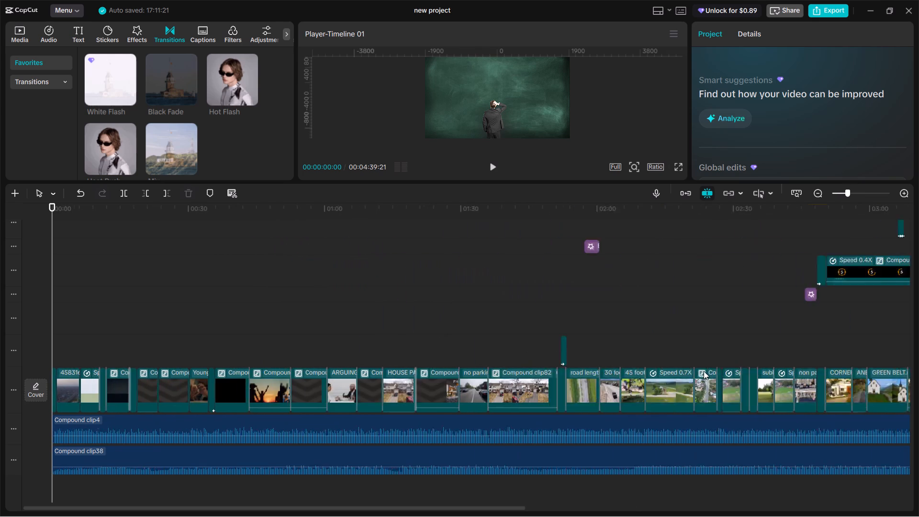
alt+scroll(647, 397, down, 18)
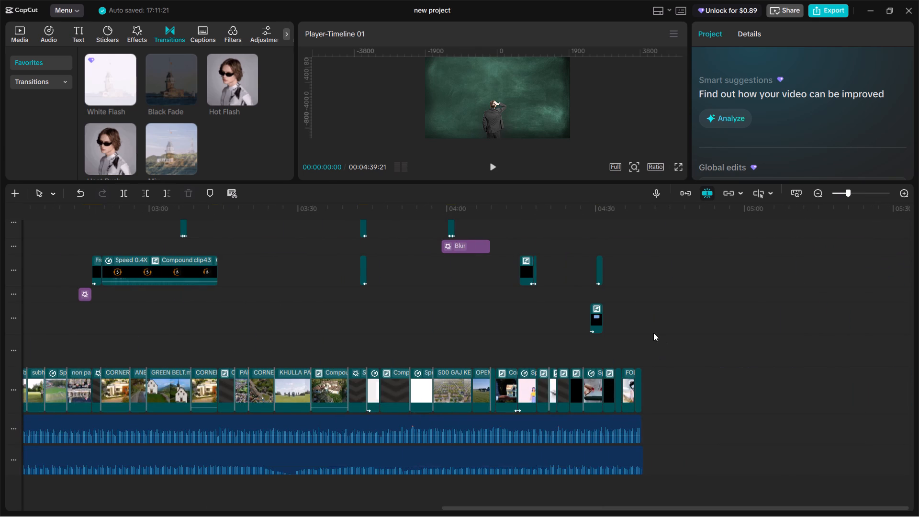
click(653, 333)
drag(653, 333, 647, 330)
click(647, 330)
click(643, 330)
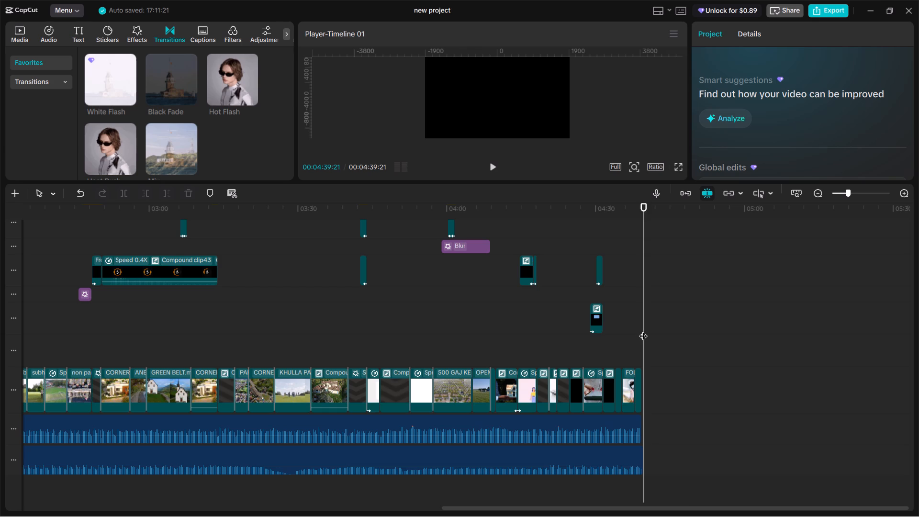
ctrl+scroll(641, 330, up, 20)
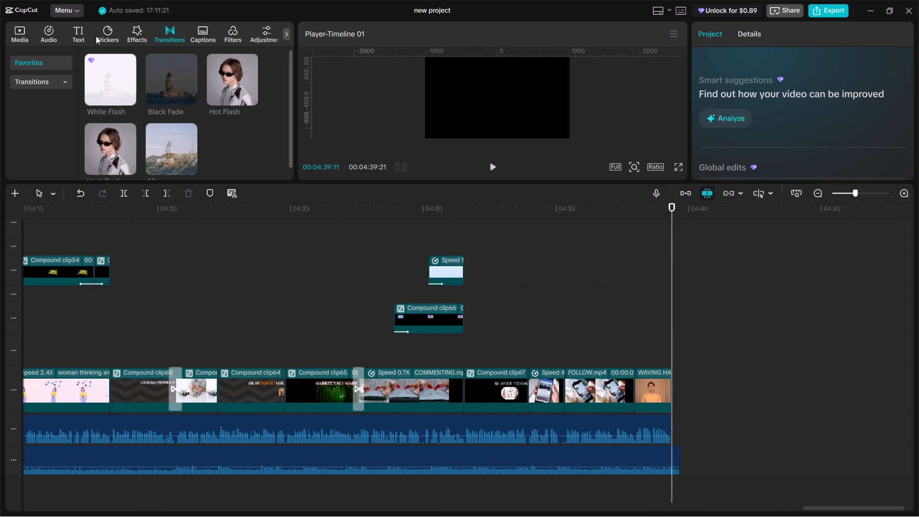
click(76, 36)
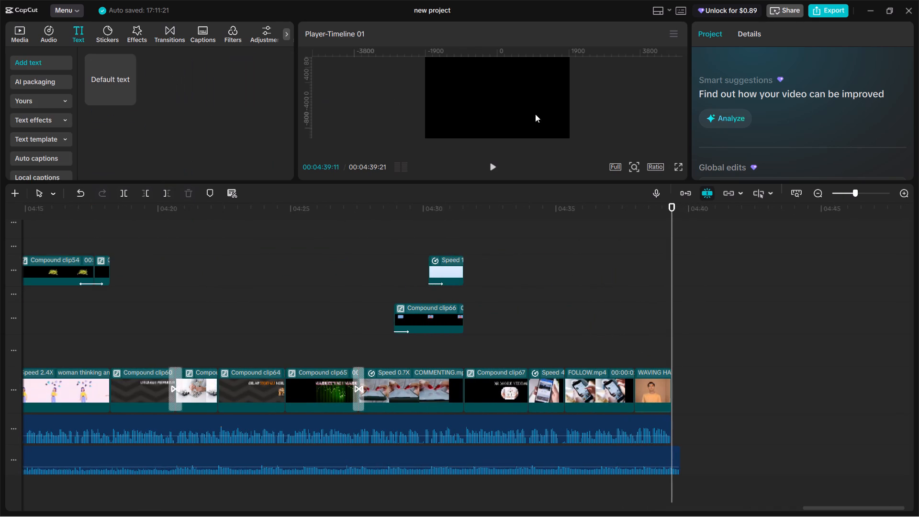
click(130, 100)
Replace the default text with FOR ANY DOUBT.
click(807, 93)
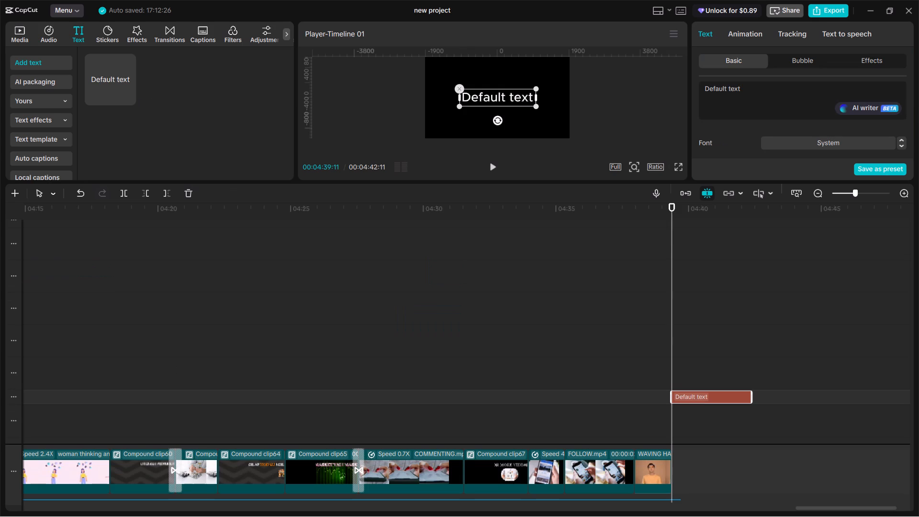
key(ctrl+a)
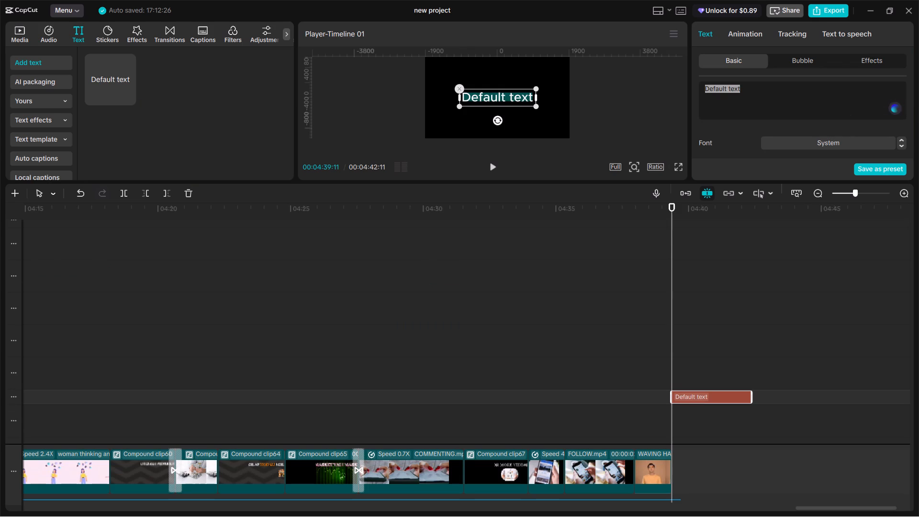
text(FRO)
key(space)
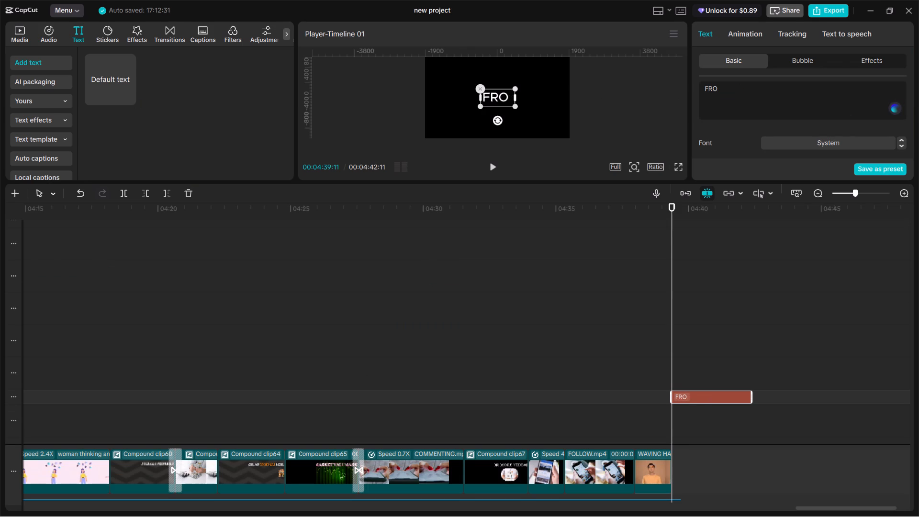
key(BackSpace)
key(BackSpace)
key(BackSpace)
text(OR)
key(space)
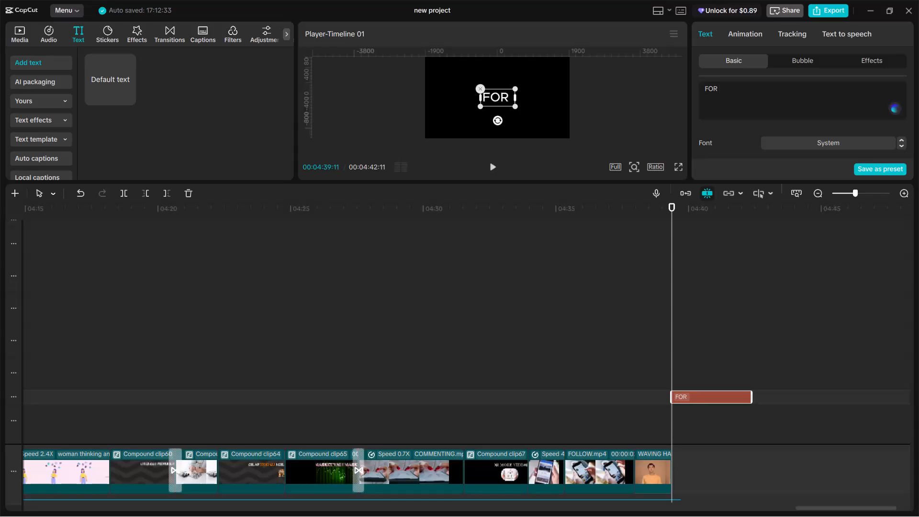
text(ANY)
key(space)
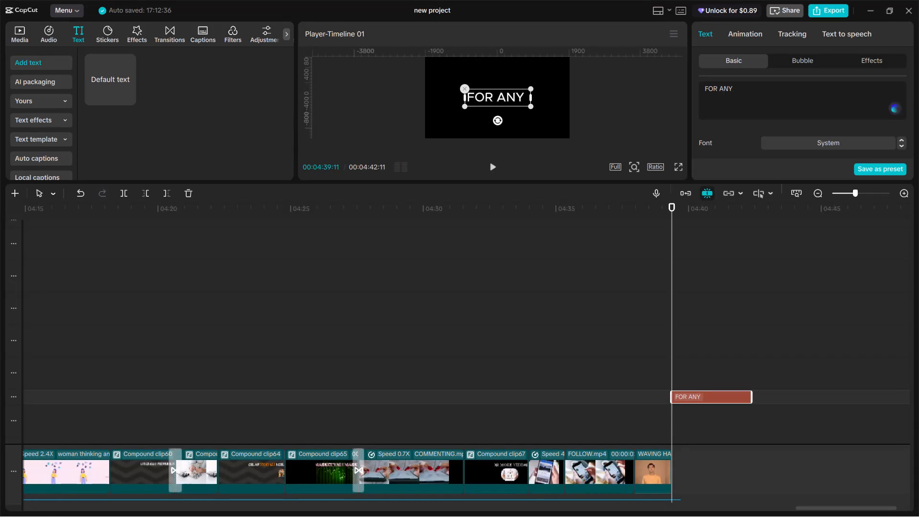
text(ED)
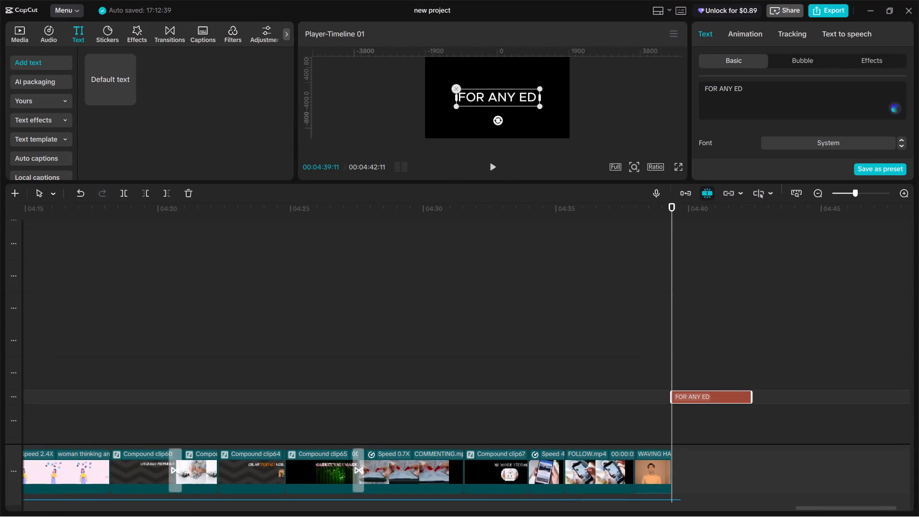
key(BackSpace)
key(BackSpace)
text(DE)
key(BackSpace)
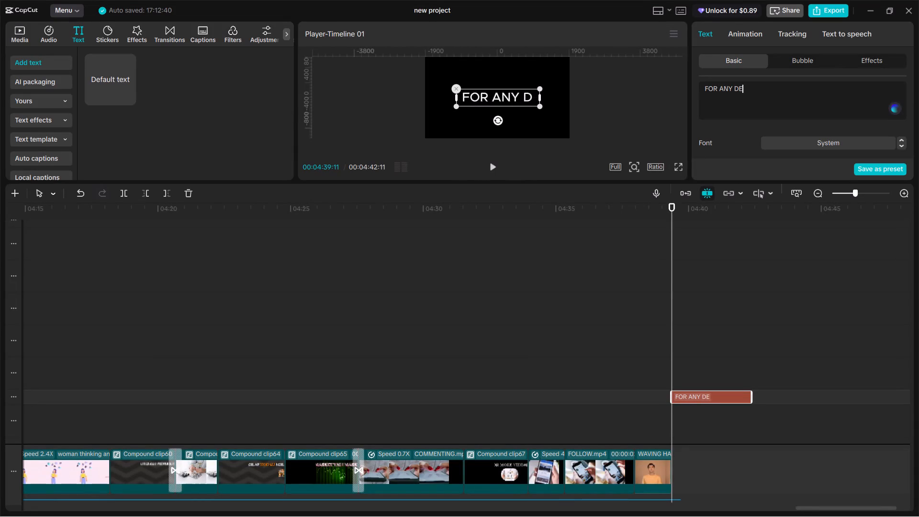
key(BackSpace)
text(DOUBT)
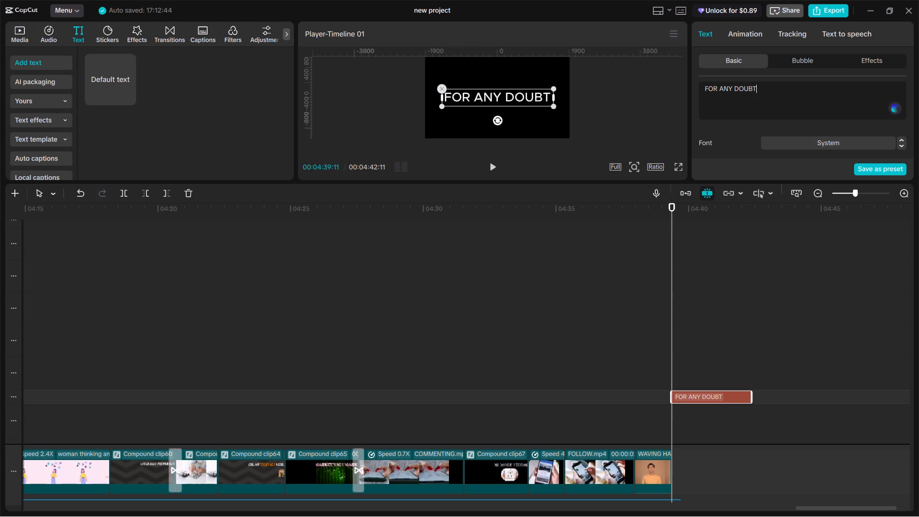
Set the font of the FOR ANY DOUBT text to serif.
click(846, 146)
click(830, 151)
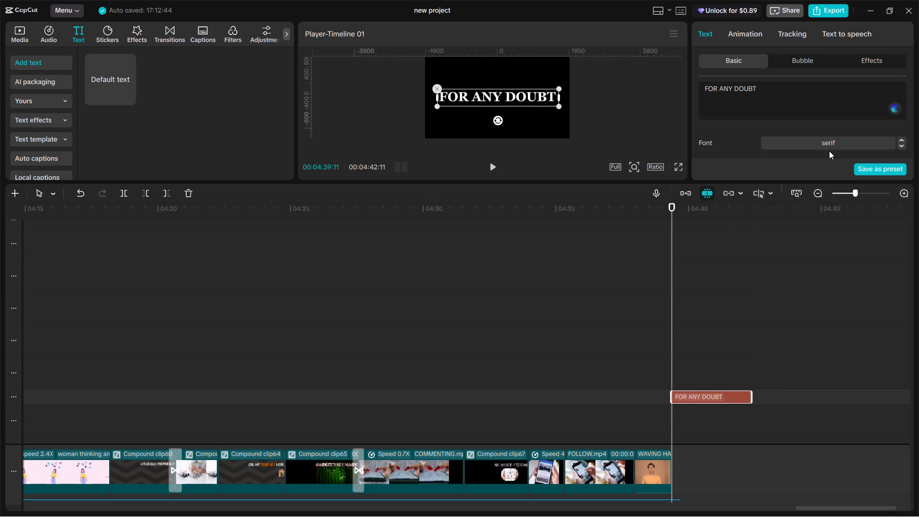
Append a red telephone receiver emoji to the FOR ANY DOUBT text, with a space before it.
click(782, 94)
key(Return)
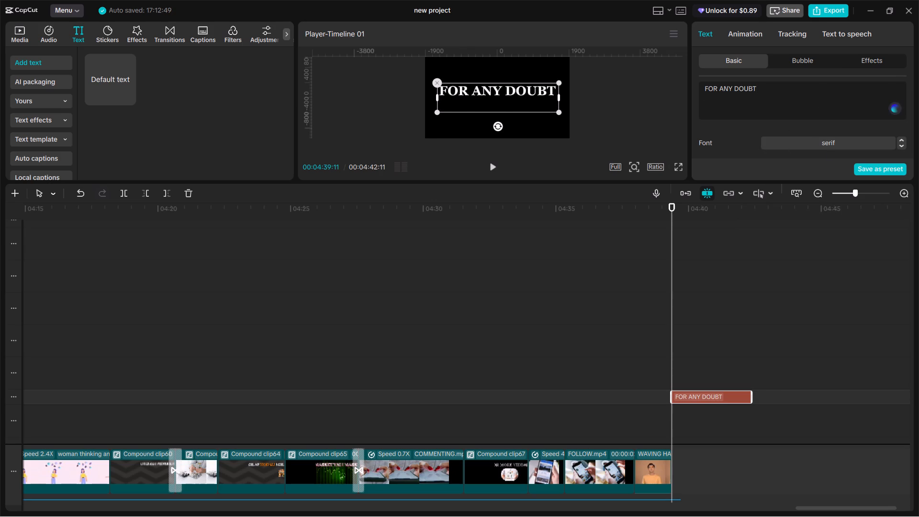
key(BackSpace)
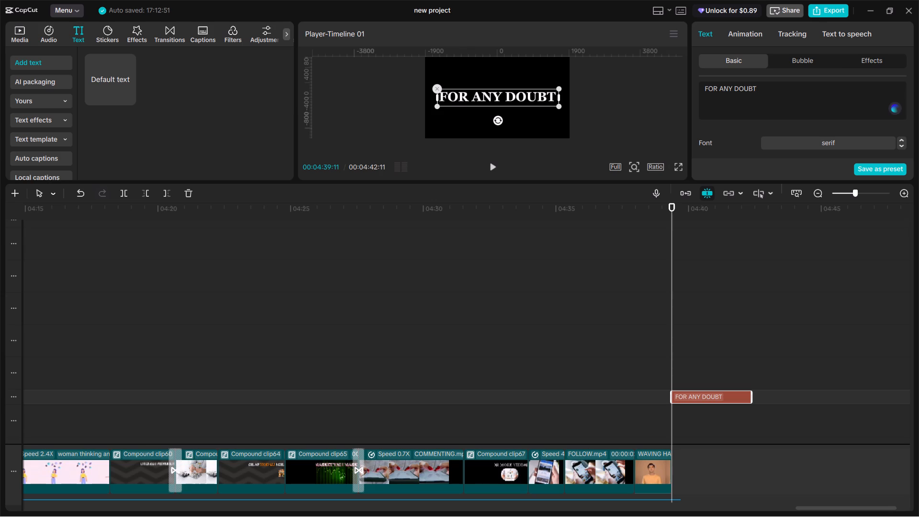
key(super+period)
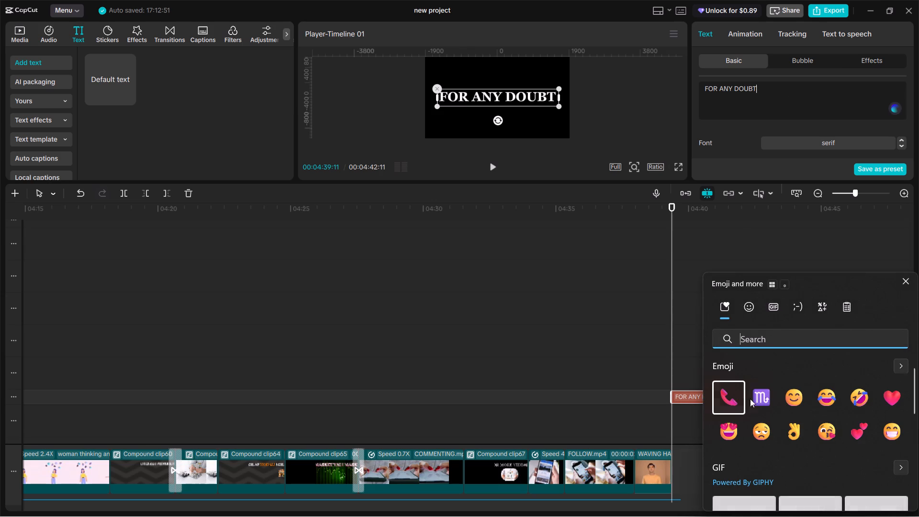
click(739, 396)
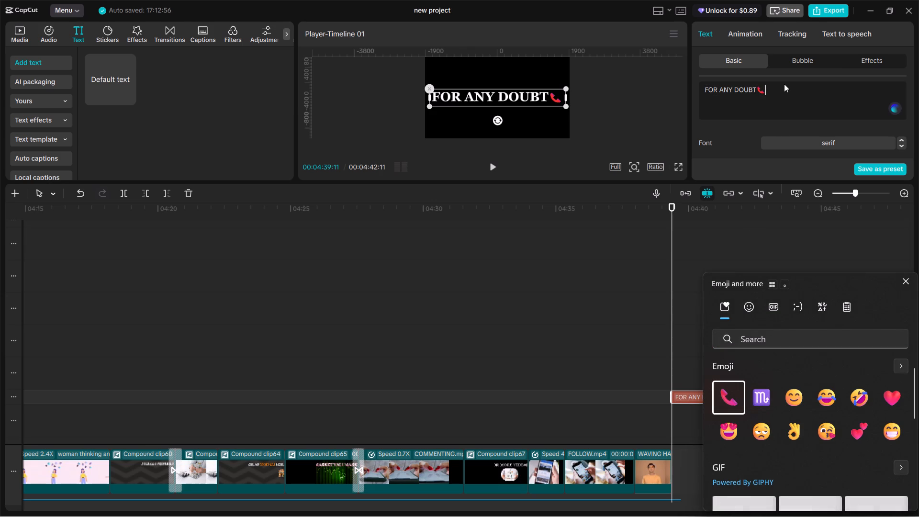
click(758, 86)
key(space)
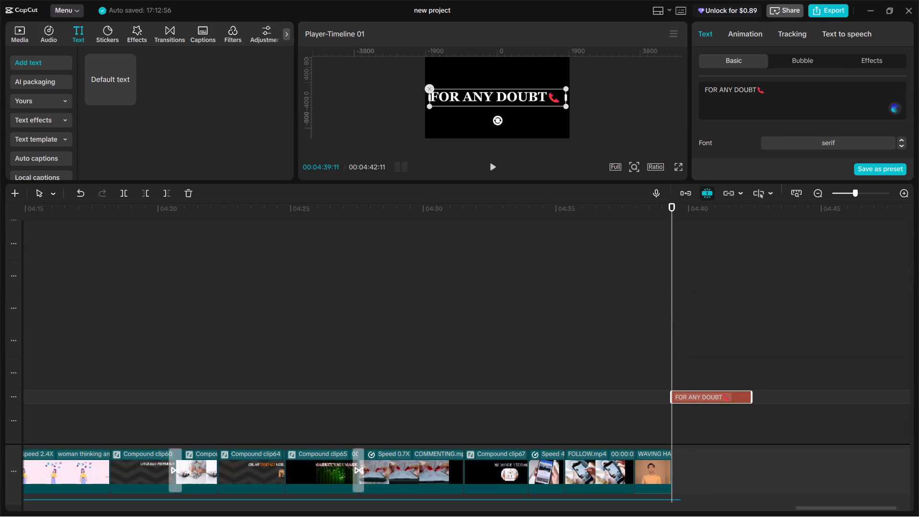
click(756, 85)
click(769, 88)
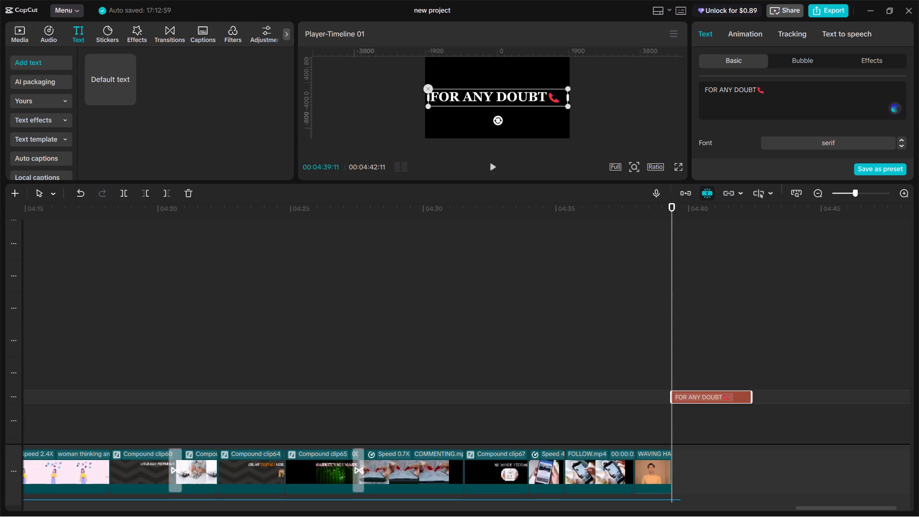
key(BackSpace)
click(757, 88)
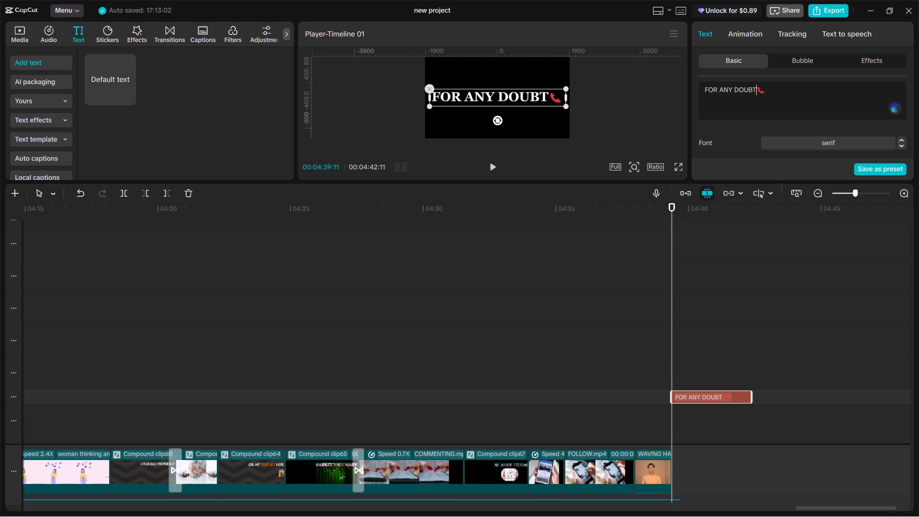
key(space)
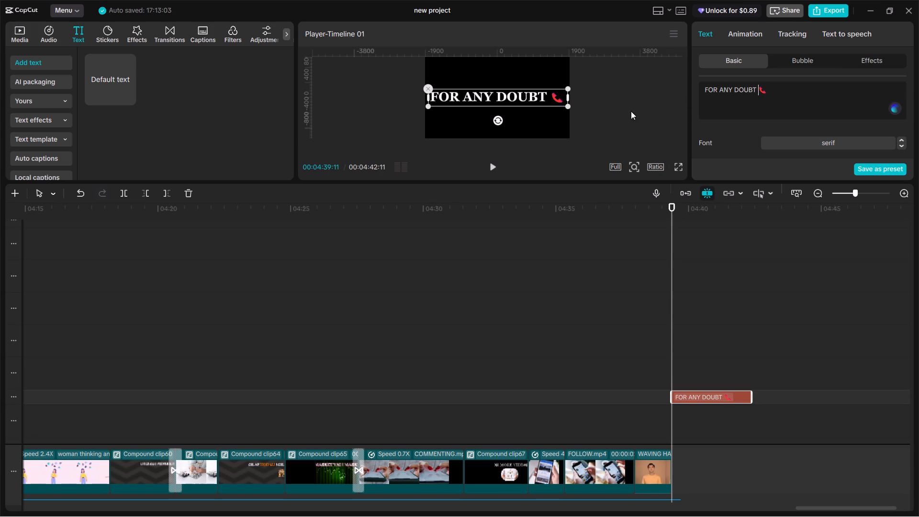
Scale the FOR ANY DOUBT text down slightly in the preview.
click(564, 105)
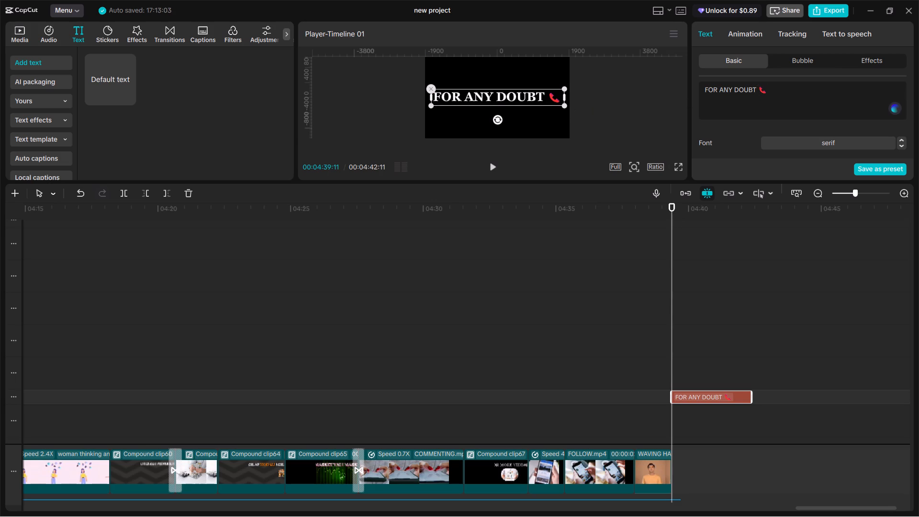
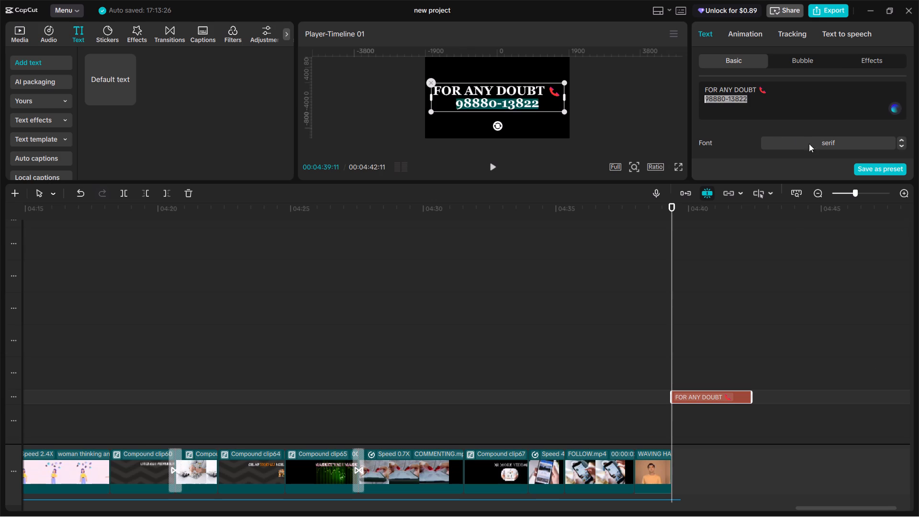
Set the font of the phone number line to BebasNeue.
click(819, 145)
click(821, 171)
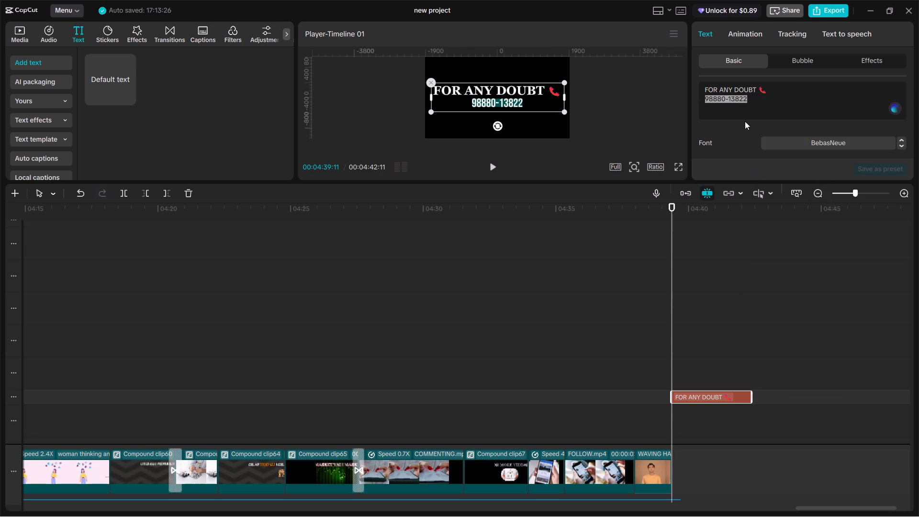
Insert the line YUVEDH ESTATES between FOR ANY DOUBT and the phone number in the closing text.
click(750, 102)
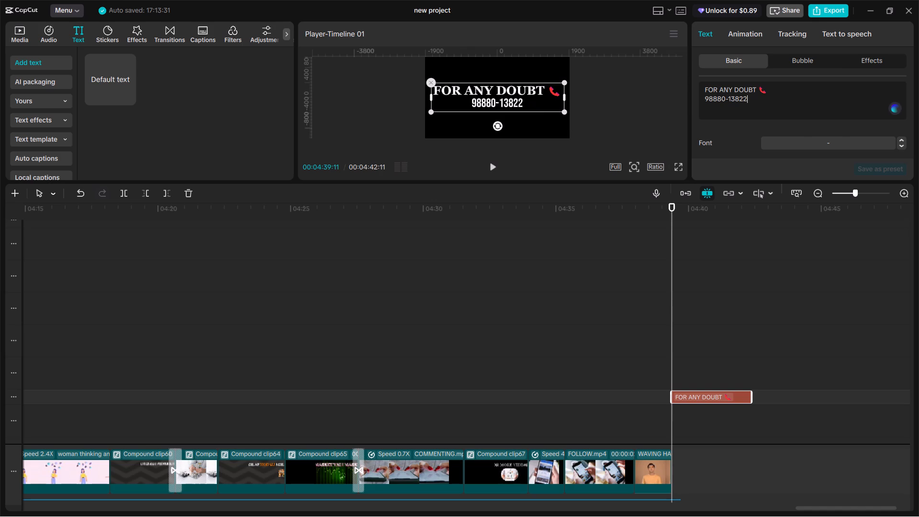
click(750, 96)
click(751, 93)
click(776, 87)
key(Return)
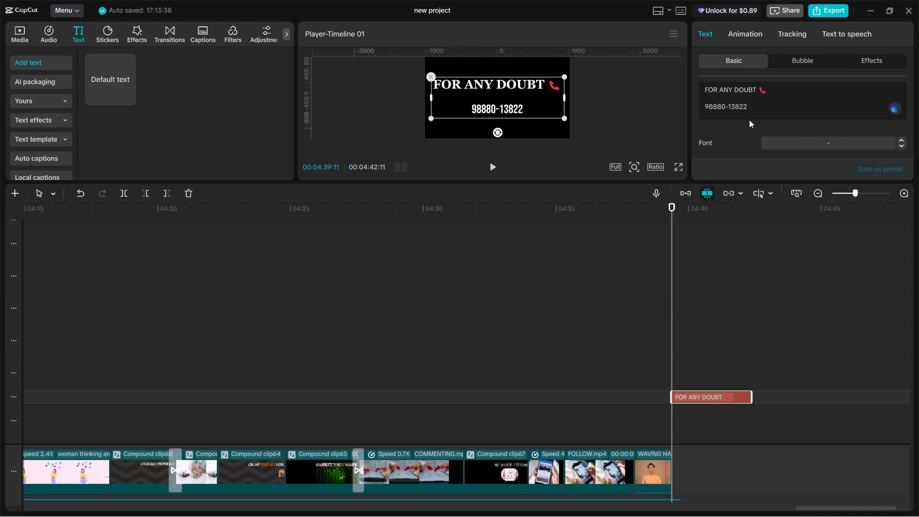
text(YU)
text(VE)
text(DH)
key(space)
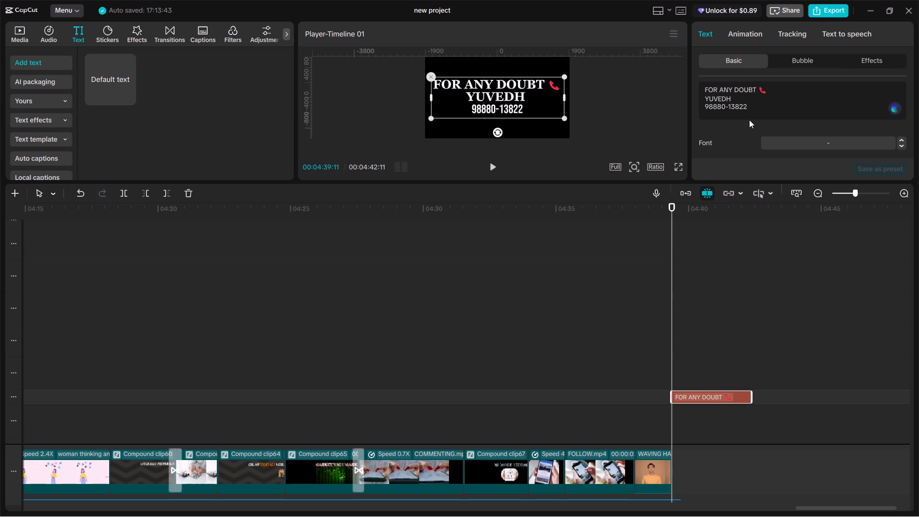
text(ES)
text(TATES)
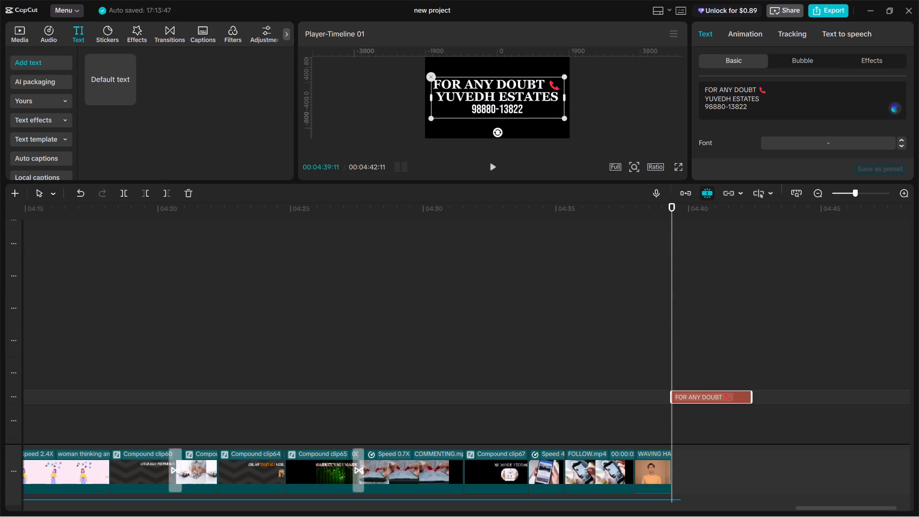
Reduce the font size of the YUVEDH ESTATES line to 13.
drag(761, 99, 700, 95)
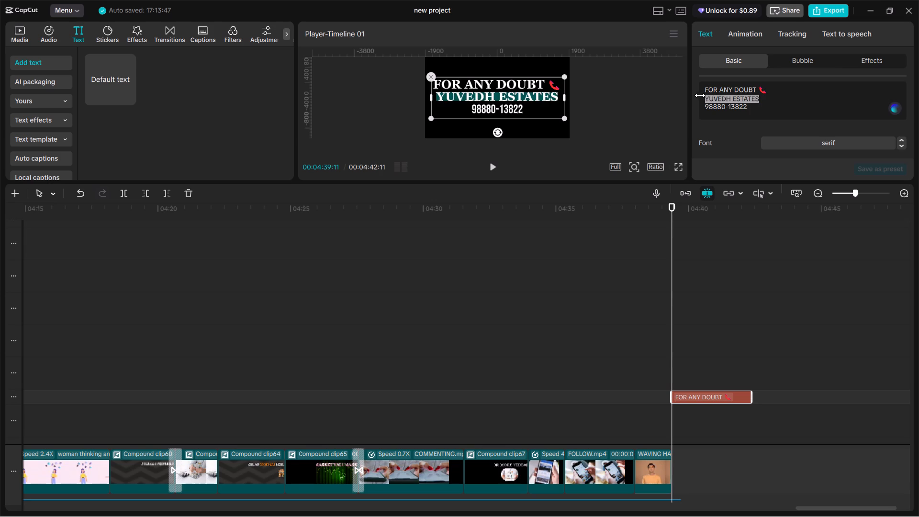
scroll(834, 113, down, 8)
scroll(885, 126, down, 2)
scroll(885, 126, up, 2)
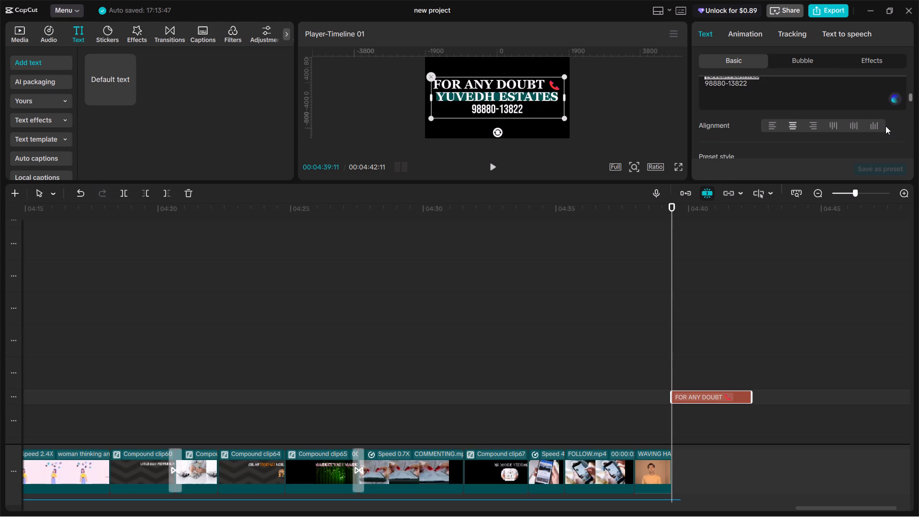
scroll(885, 126, up, 2)
scroll(894, 135, down, 1)
double_click(902, 122)
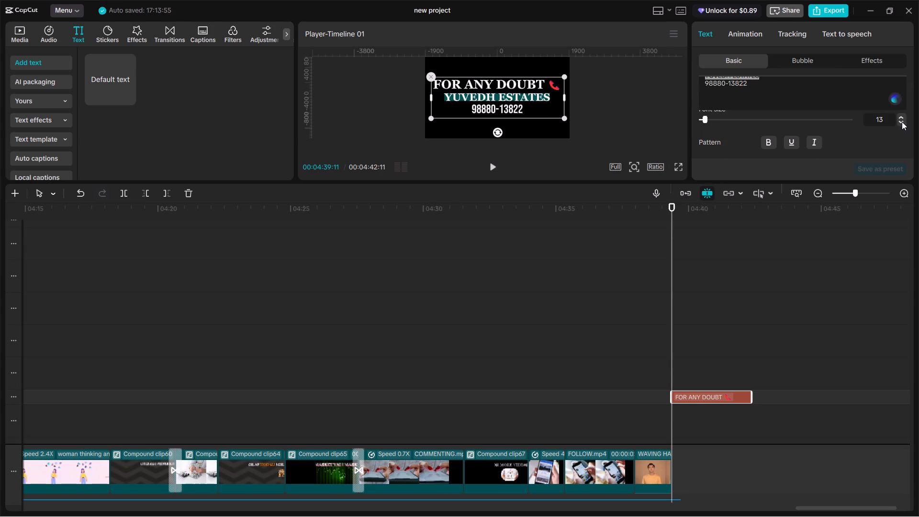
click(757, 88)
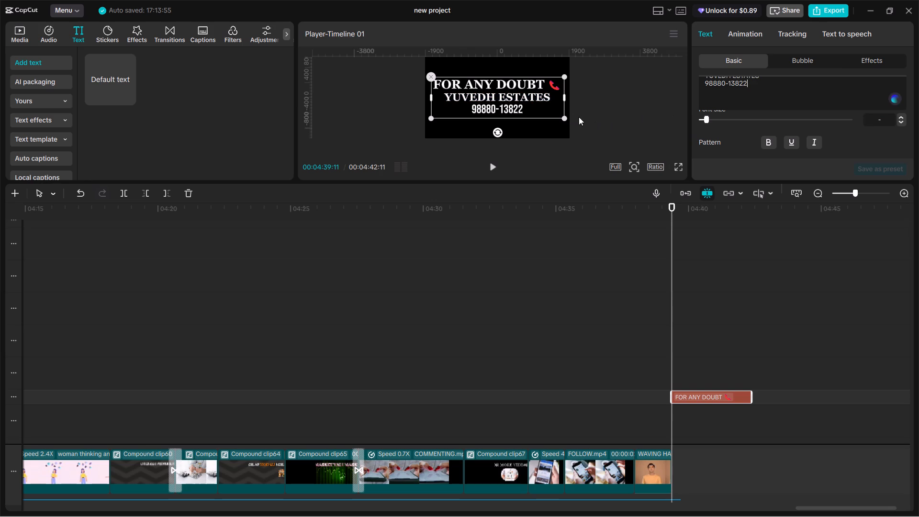
Enlarge the preview and text settings area by shrinking the height of the timeline.
click(510, 94)
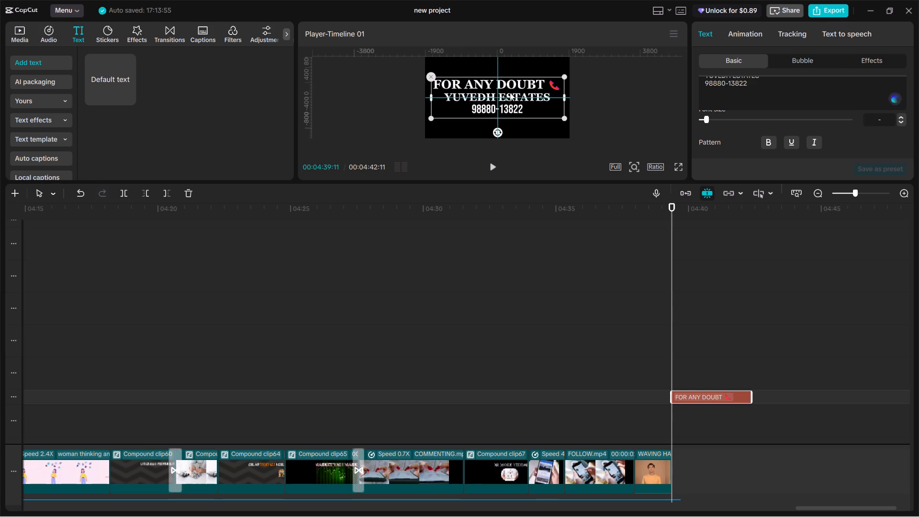
drag(582, 181, 560, 331)
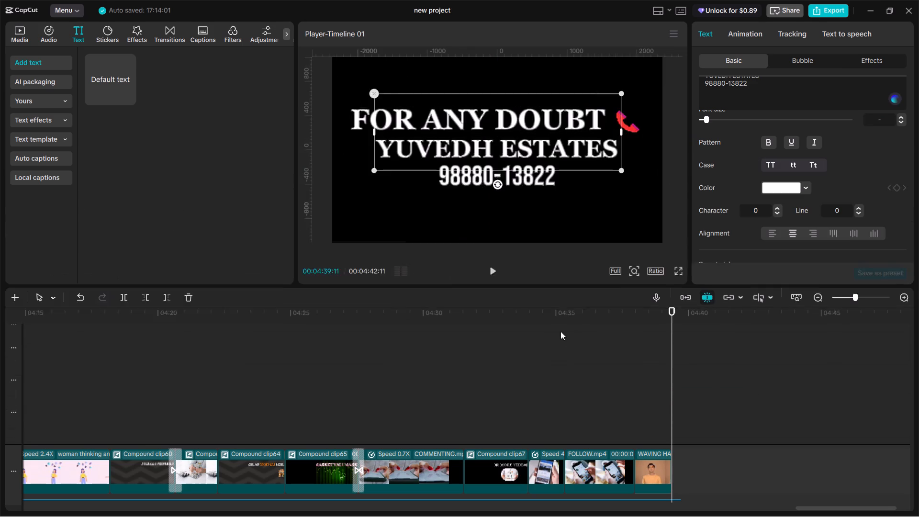
drag(560, 331, 560, 334)
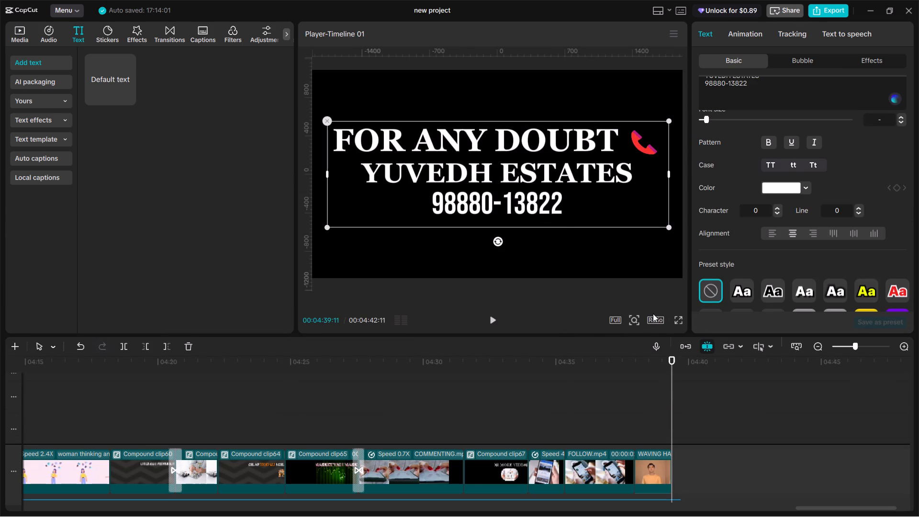
Apply the yellow preset style with black outline to the phone number line only.
scroll(686, 411, down, 9)
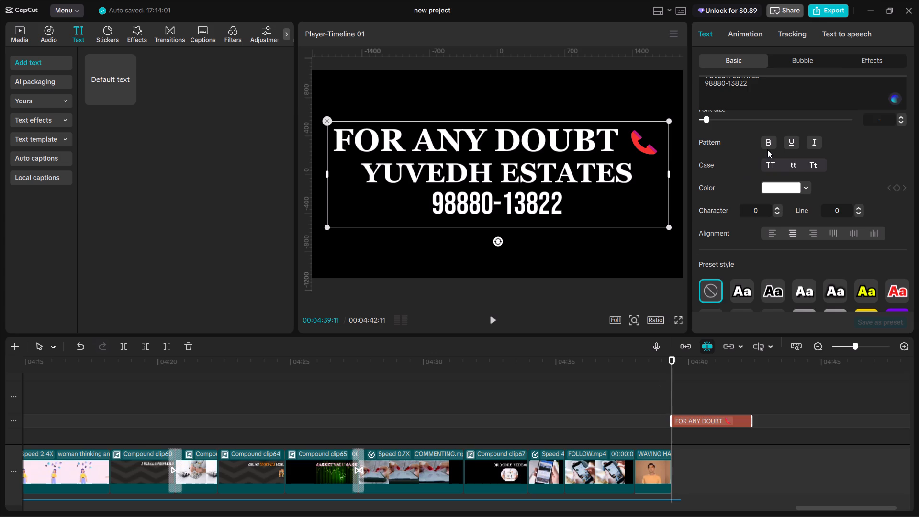
scroll(769, 149, up, 3)
scroll(750, 101, up, 6)
drag(751, 93, 744, 92)
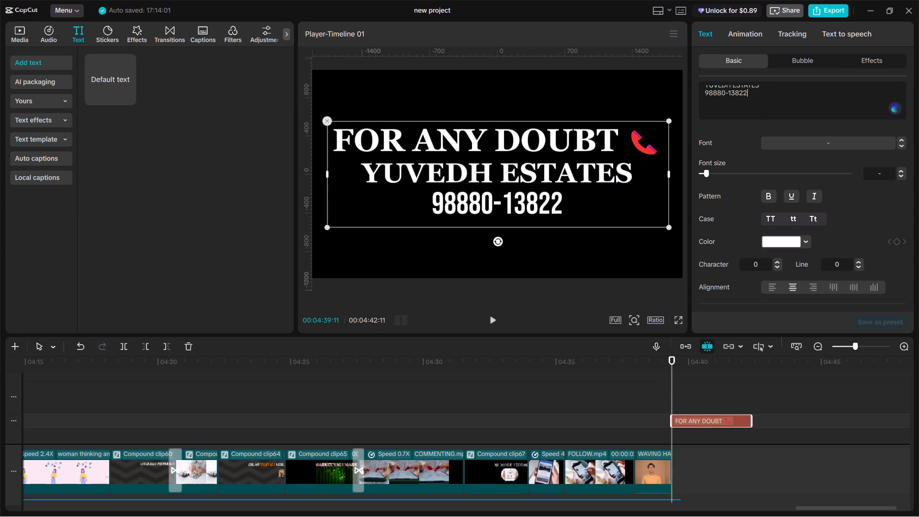
drag(744, 92, 697, 92)
scroll(837, 196, down, 5)
scroll(837, 213, up, 2)
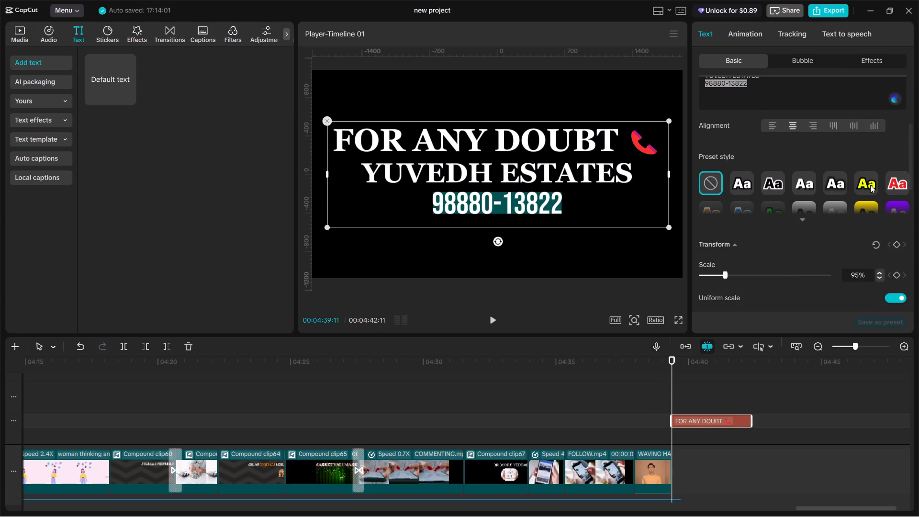
click(869, 184)
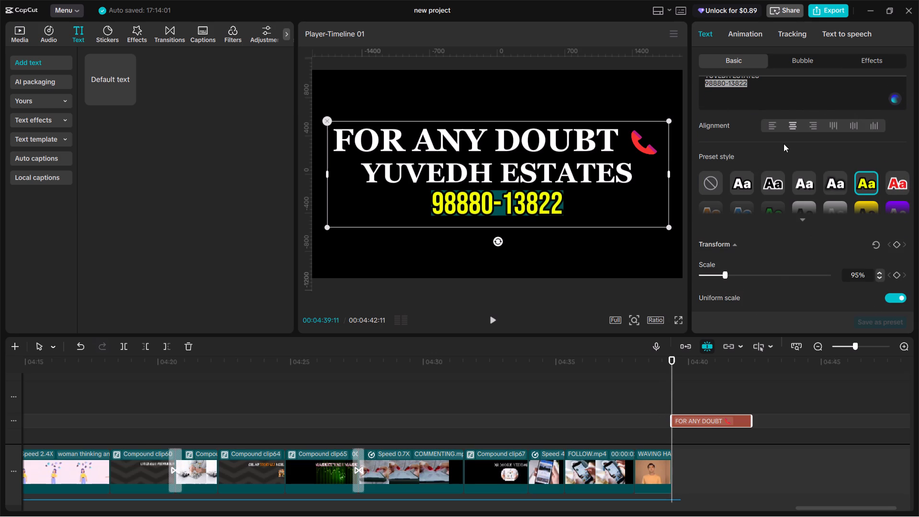
Apply the white shadowed preset style to the FOR ANY DOUBT and YUVEDH ESTATES lines.
scroll(784, 143, up, 5)
scroll(762, 99, up, 1)
click(763, 98)
scroll(768, 97, up, 4)
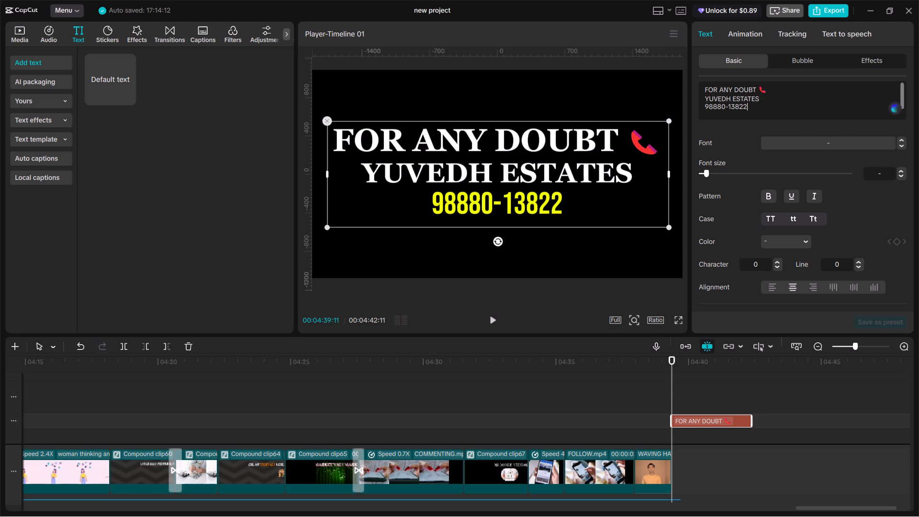
drag(762, 100, 713, 85)
scroll(864, 181, down, 2)
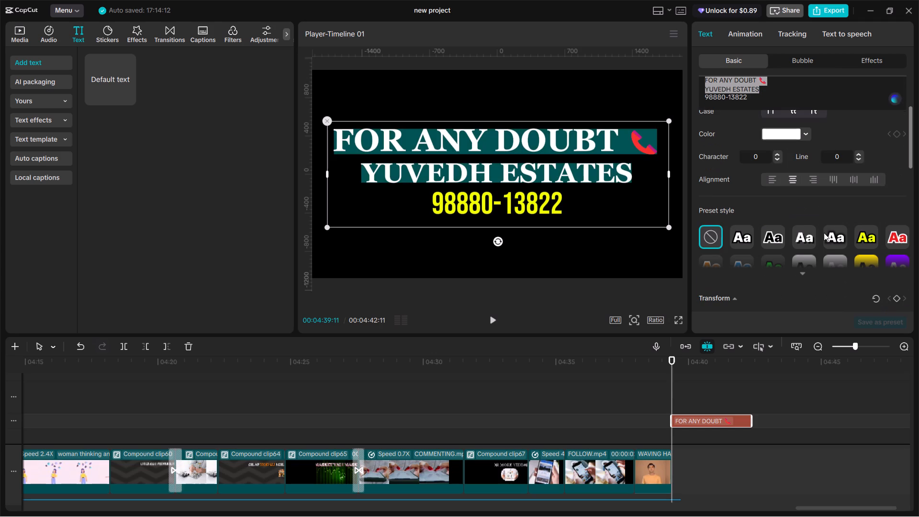
click(805, 236)
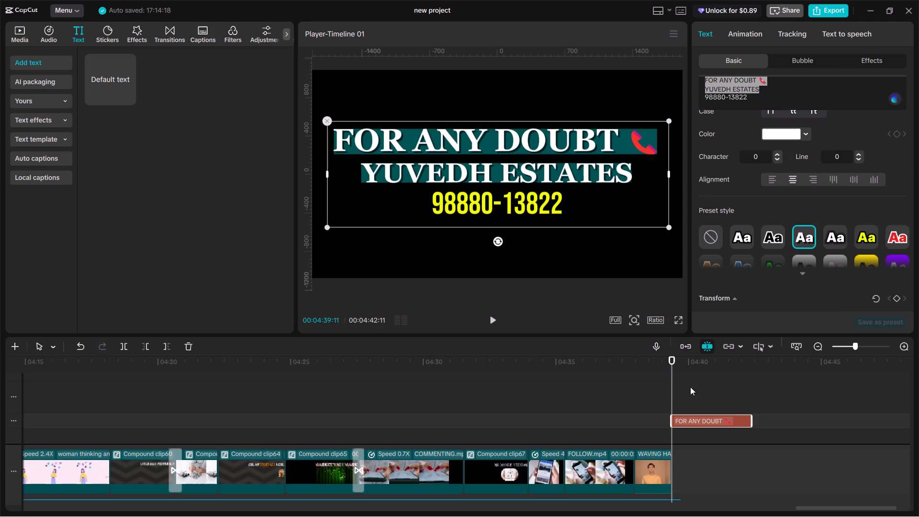
click(790, 95)
Split the closing text clip at 00:04:39:21, where the lowest audio track ends, and delete the remainder.
click(671, 402)
click(668, 403)
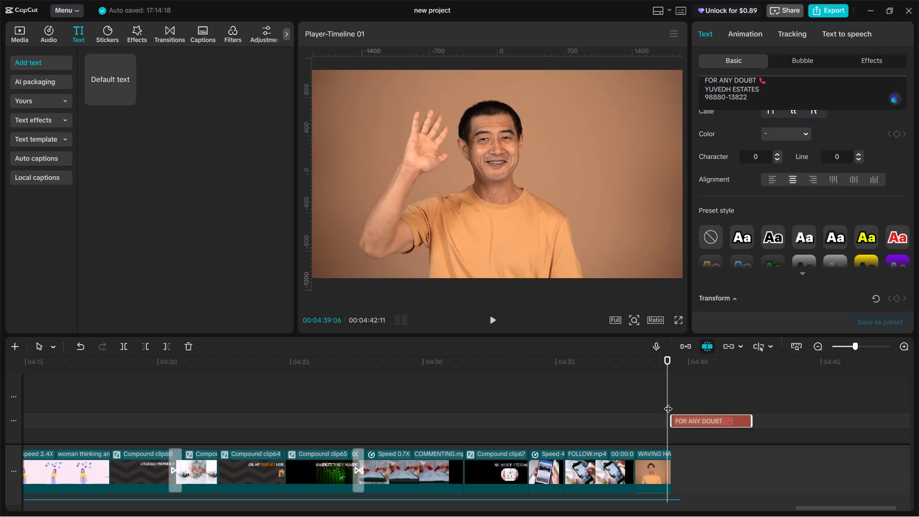
scroll(707, 435, down, 20)
scroll(707, 435, down, 3)
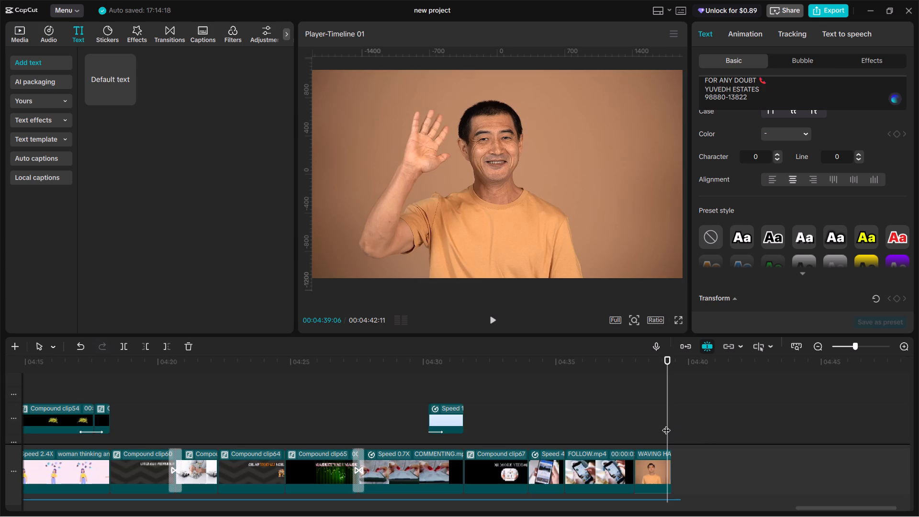
click(668, 426)
ctrl+scroll(711, 434, down, 8)
ctrl+scroll(707, 444, up, 4)
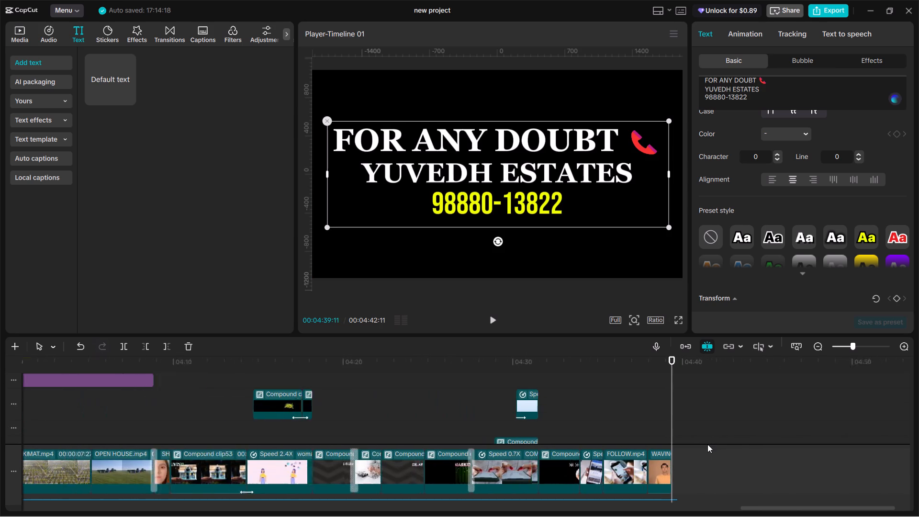
ctrl+scroll(707, 444, up, 20)
ctrl+scroll(707, 444, up, 9)
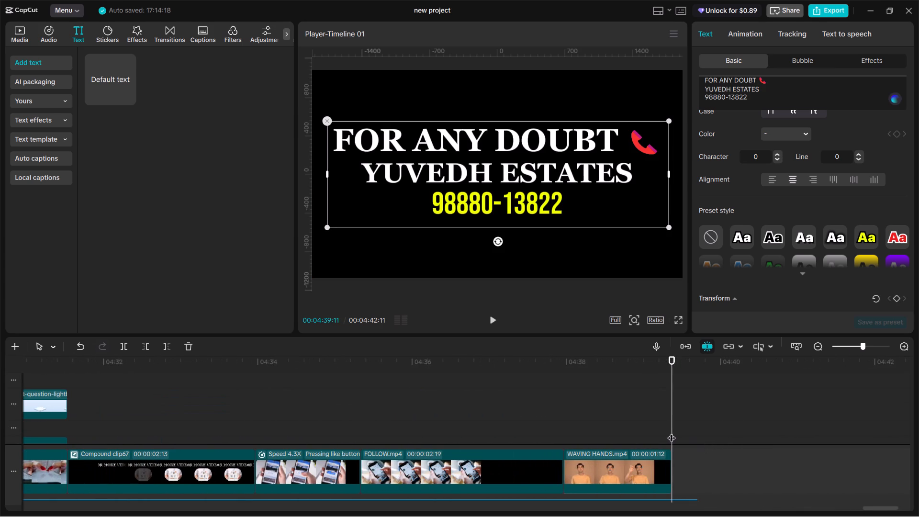
scroll(706, 430, down, 12)
drag(673, 419, 687, 424)
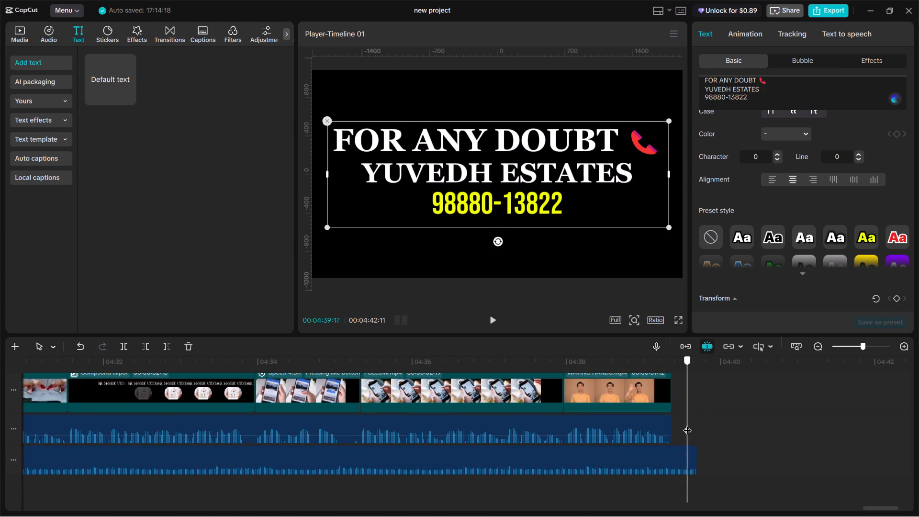
drag(687, 424, 696, 427)
scroll(729, 439, up, 20)
scroll(729, 439, up, 13)
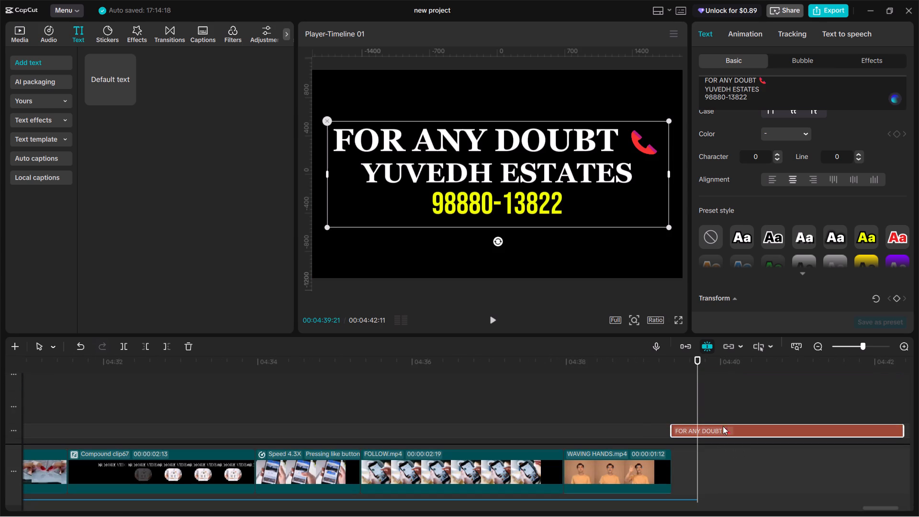
key(ctrl+b)
key(BackSpace)
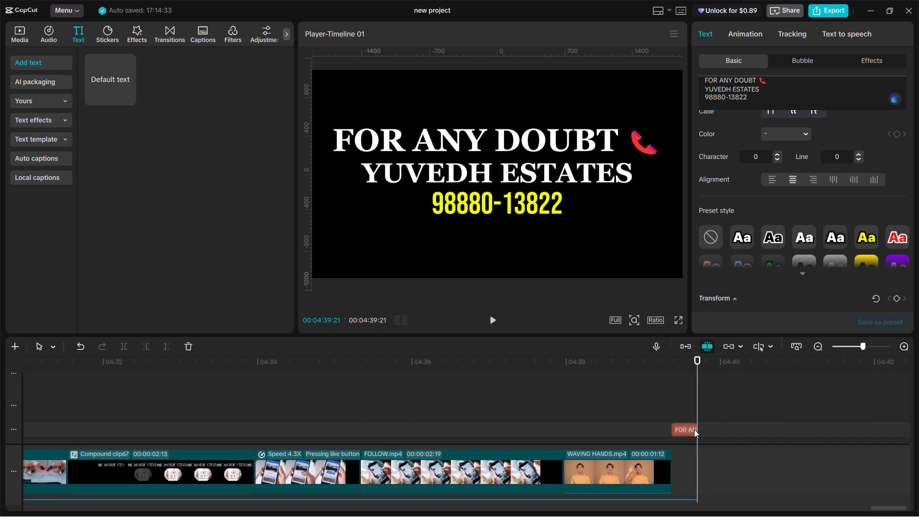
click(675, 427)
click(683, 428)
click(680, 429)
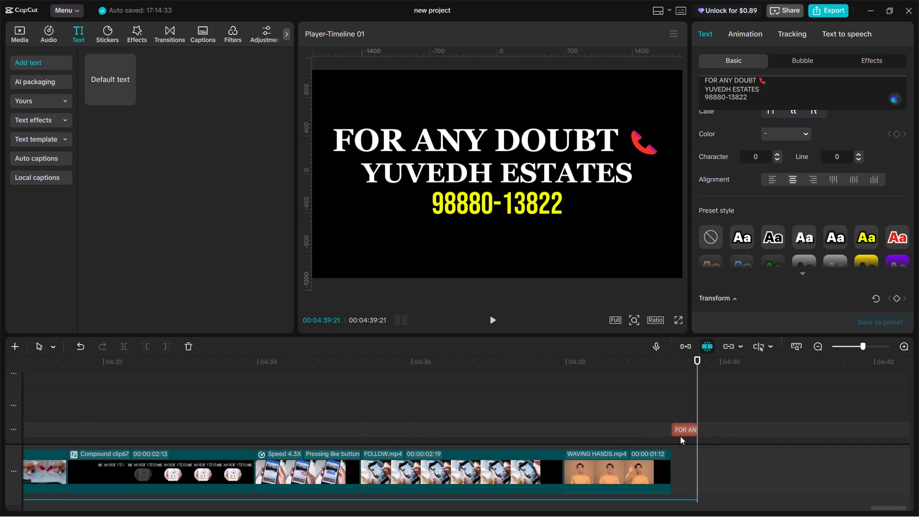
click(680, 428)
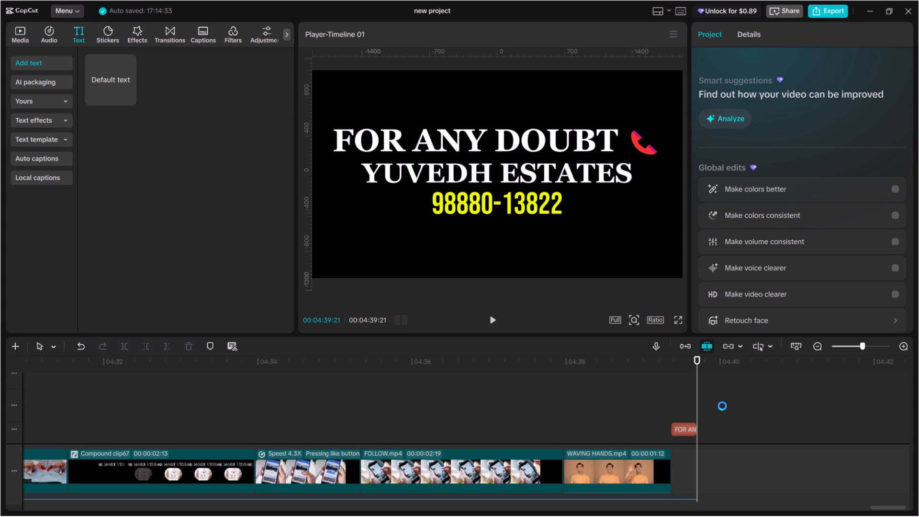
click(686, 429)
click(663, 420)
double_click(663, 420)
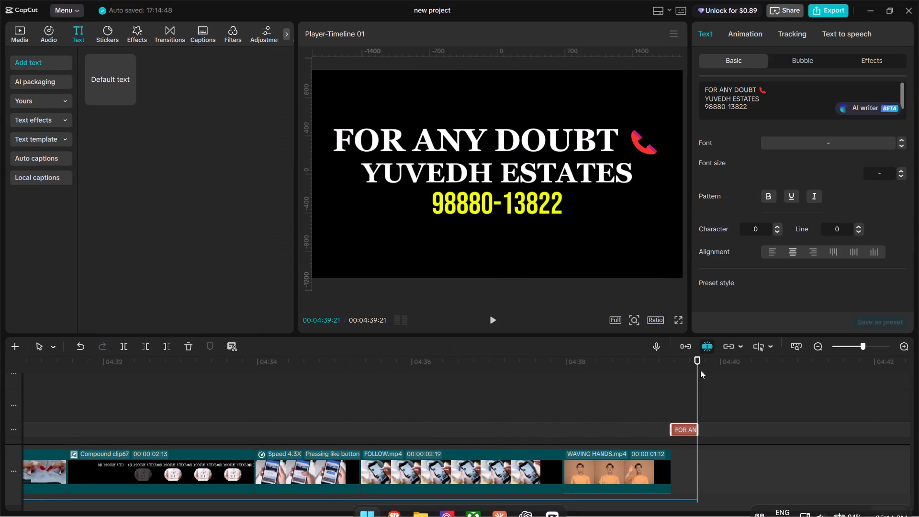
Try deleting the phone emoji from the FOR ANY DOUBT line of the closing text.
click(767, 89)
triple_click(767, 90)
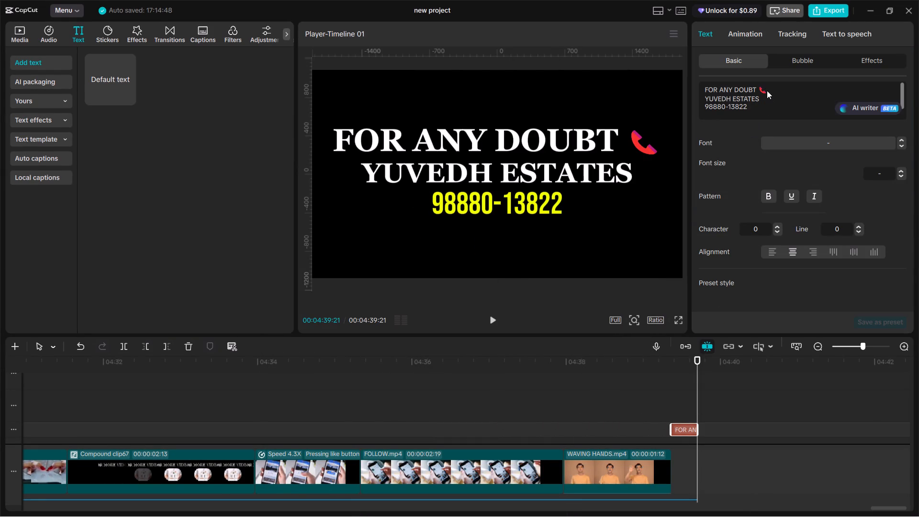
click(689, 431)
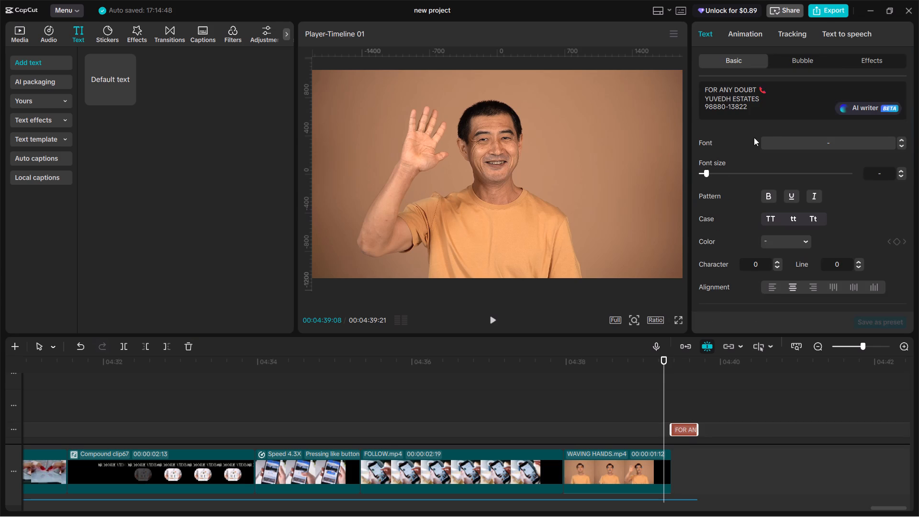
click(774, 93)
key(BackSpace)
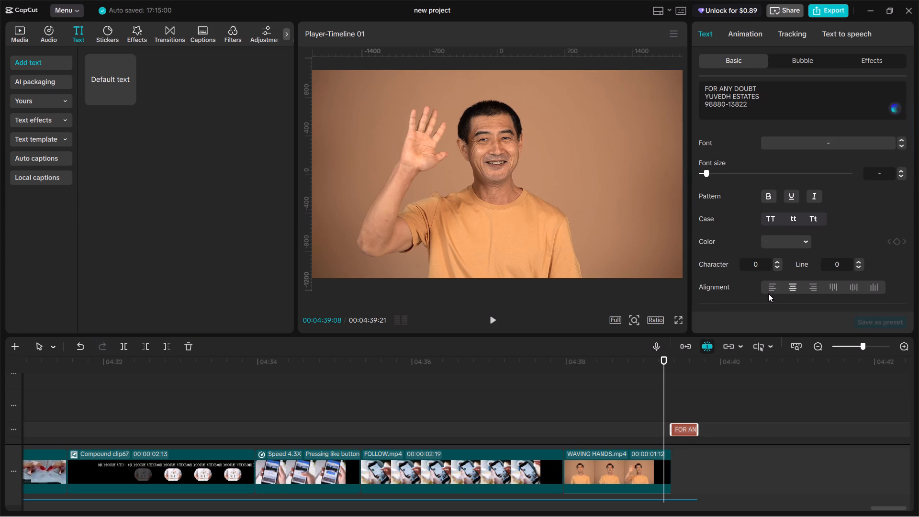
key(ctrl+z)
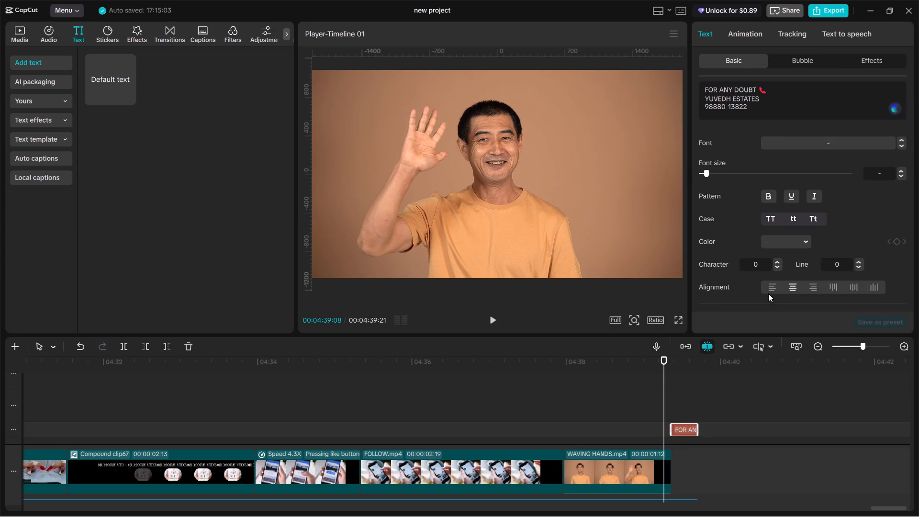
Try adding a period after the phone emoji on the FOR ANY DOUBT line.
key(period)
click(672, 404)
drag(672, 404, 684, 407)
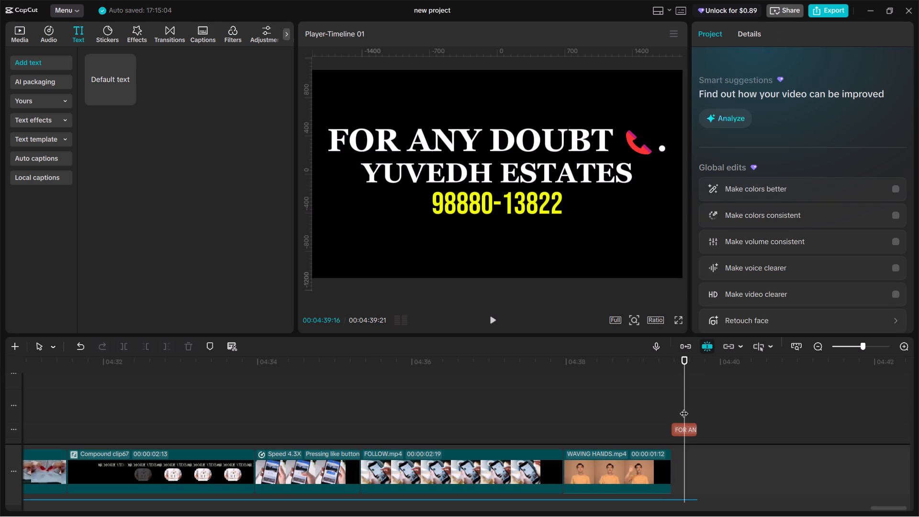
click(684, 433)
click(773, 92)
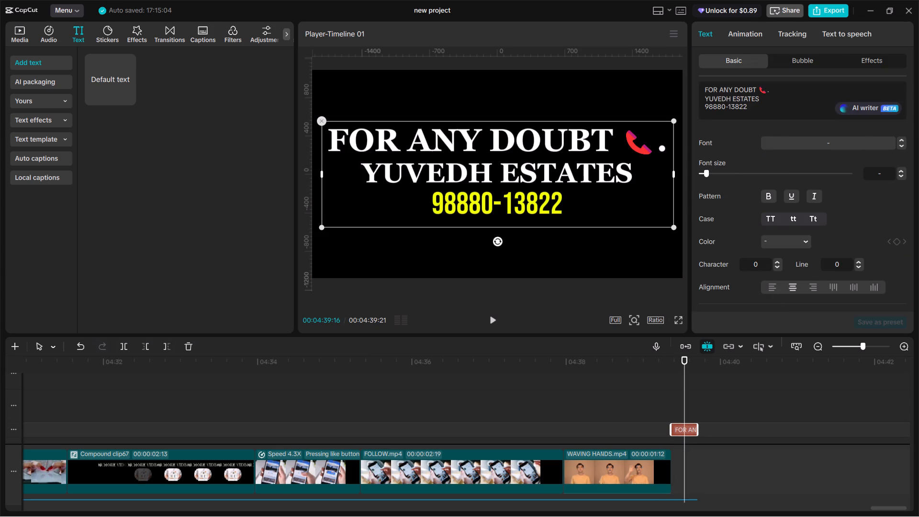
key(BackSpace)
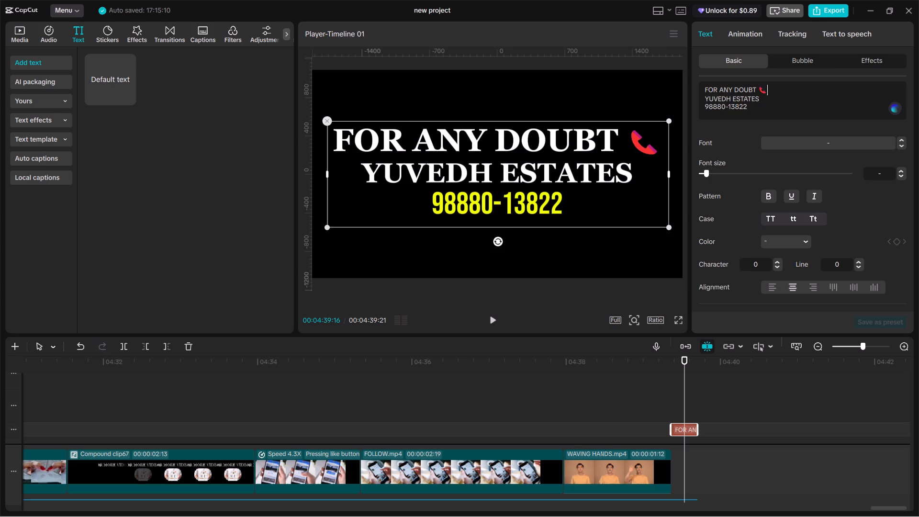
Insert a blank line between FOR ANY DOUBT and YUVEDH ESTATES and shift the text block up in the frame.
key(Return)
drag(534, 182, 536, 168)
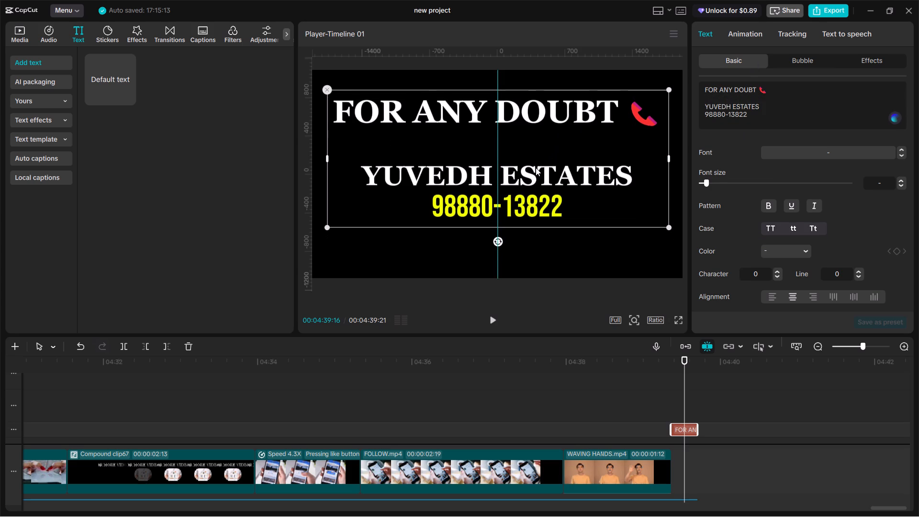
drag(536, 168, 535, 169)
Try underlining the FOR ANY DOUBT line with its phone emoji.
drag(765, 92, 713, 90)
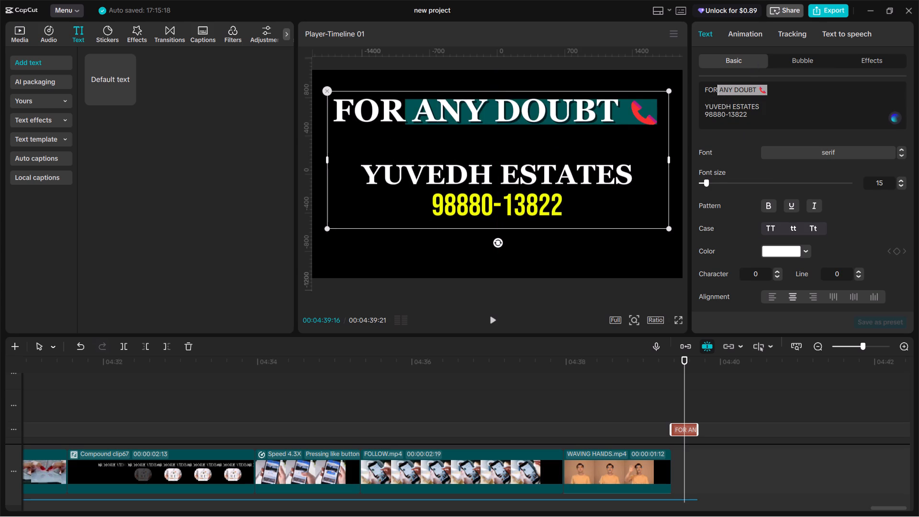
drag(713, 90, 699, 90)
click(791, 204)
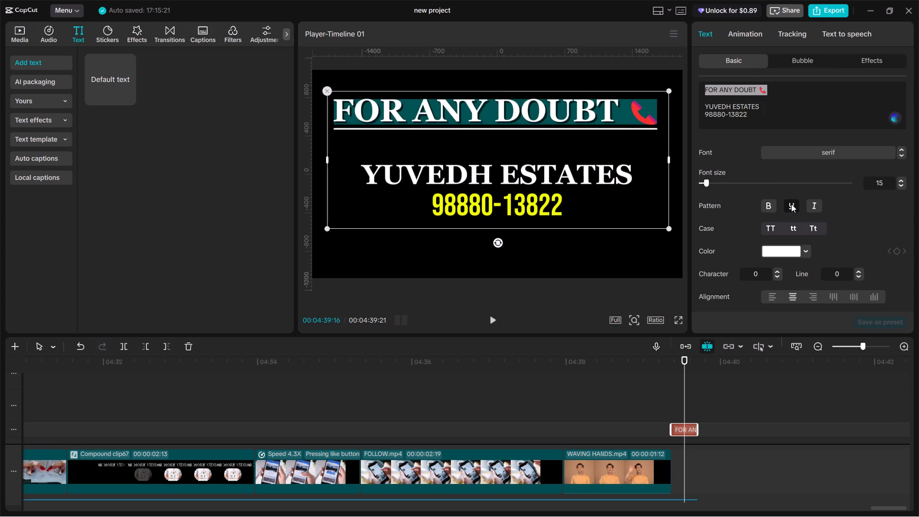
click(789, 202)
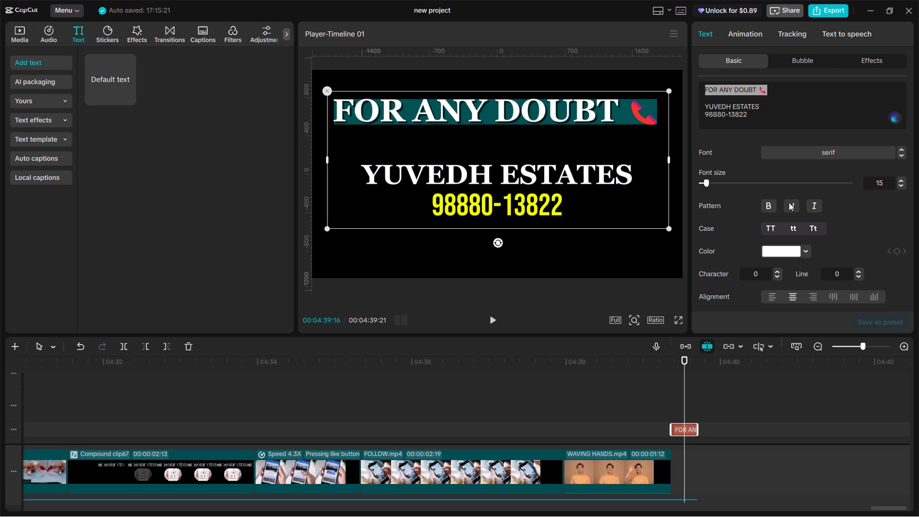
Insert a space at the start of the FOR ANY DOUBT line.
click(777, 93)
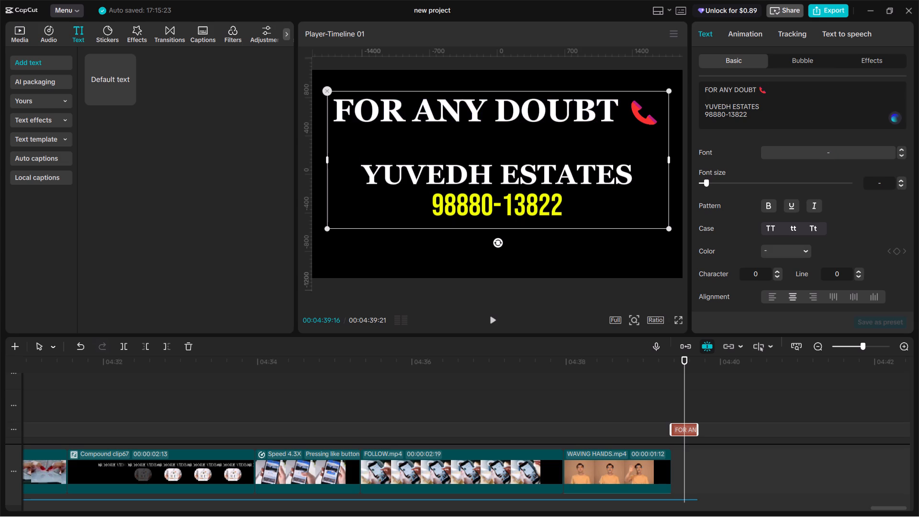
click(702, 89)
drag(702, 89, 786, 91)
click(706, 87)
key(space)
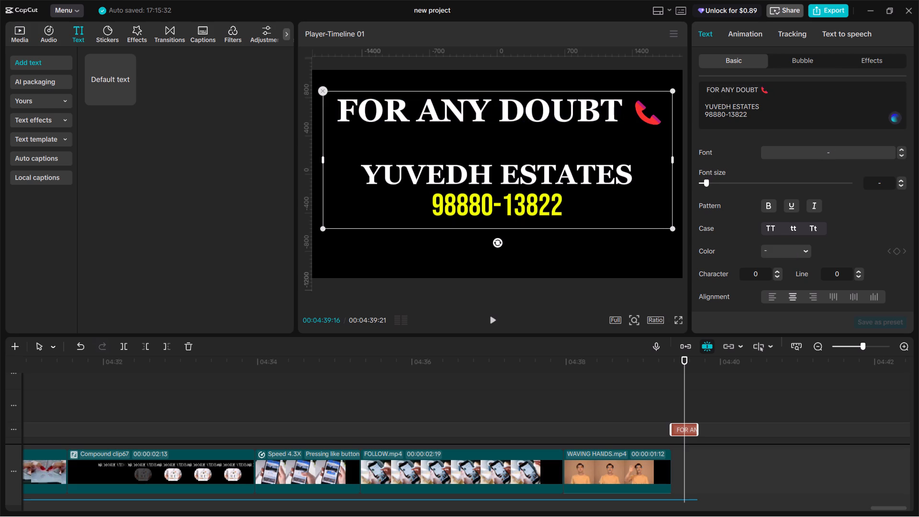
Reposition the closing text block slightly higher in the frame, keeping it horizontally centred.
drag(527, 191, 523, 191)
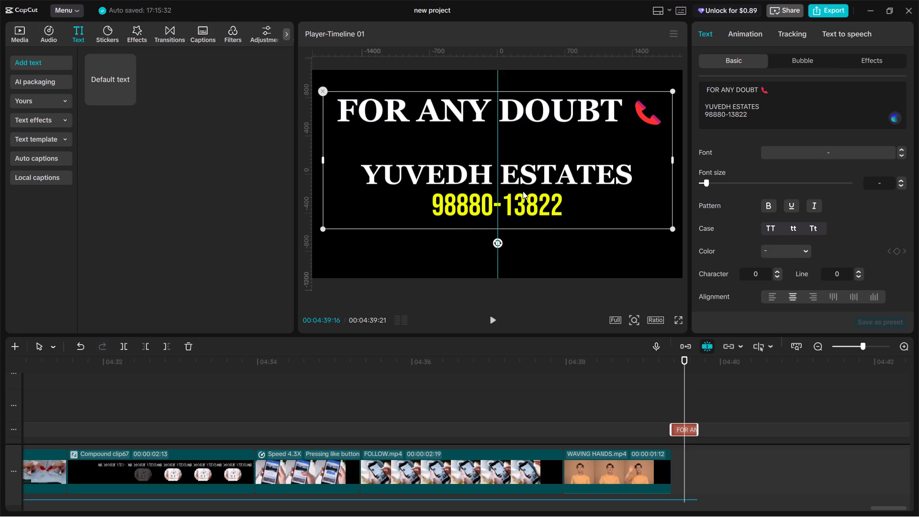
drag(523, 191, 524, 194)
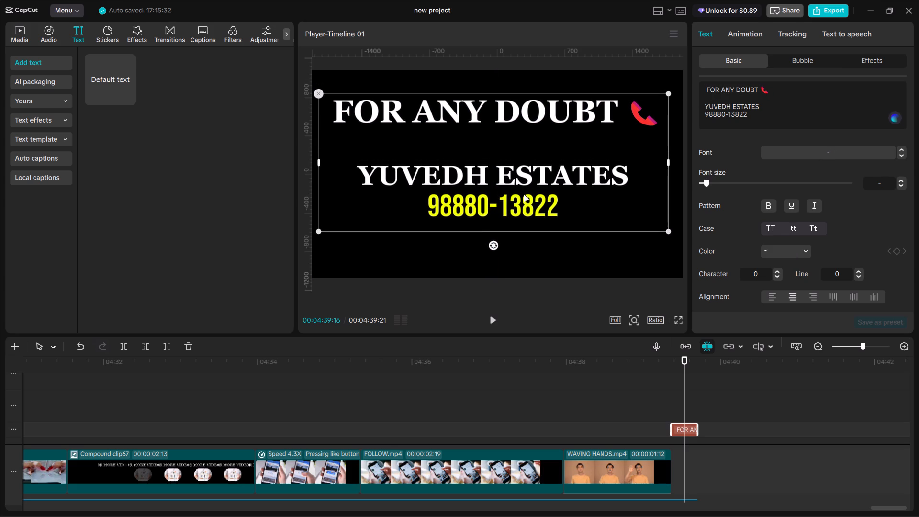
drag(524, 194, 526, 197)
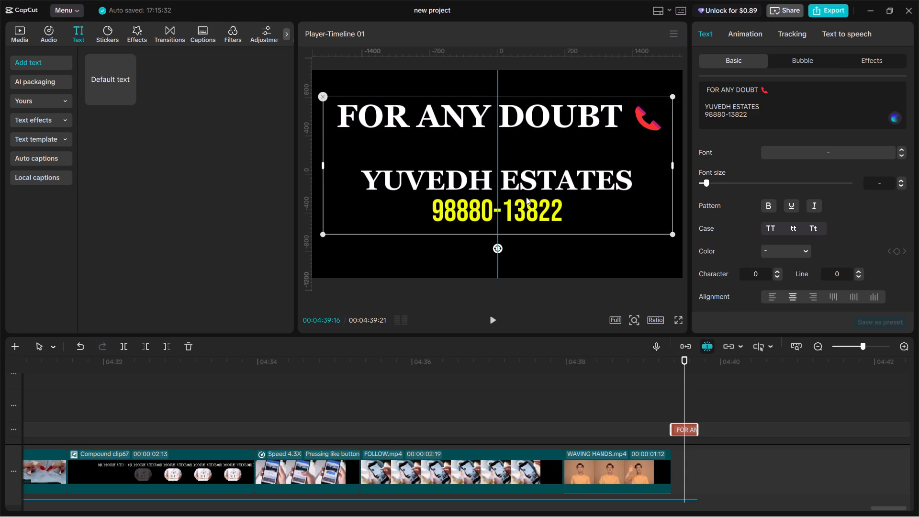
drag(526, 197, 526, 189)
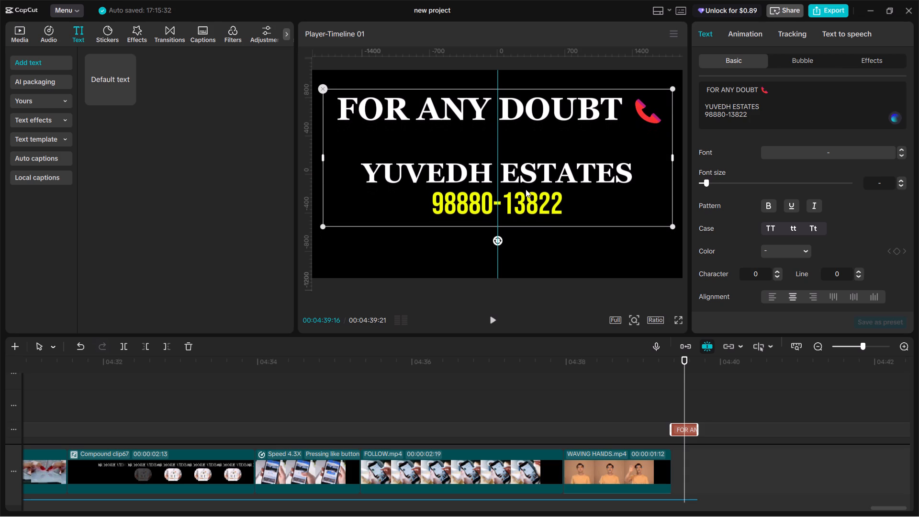
drag(526, 189, 527, 180)
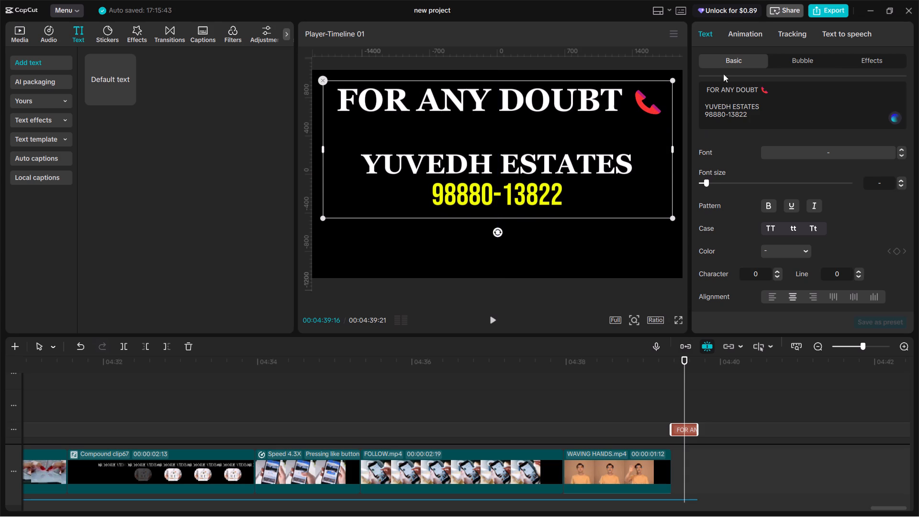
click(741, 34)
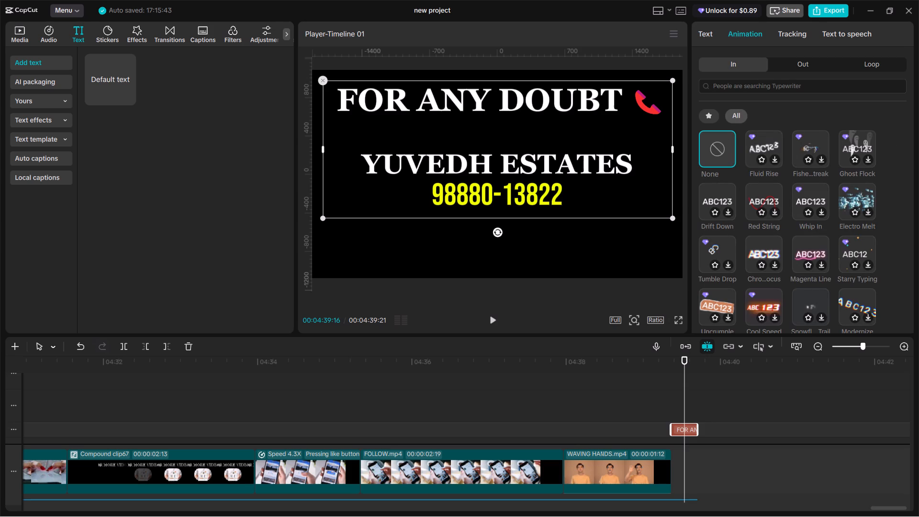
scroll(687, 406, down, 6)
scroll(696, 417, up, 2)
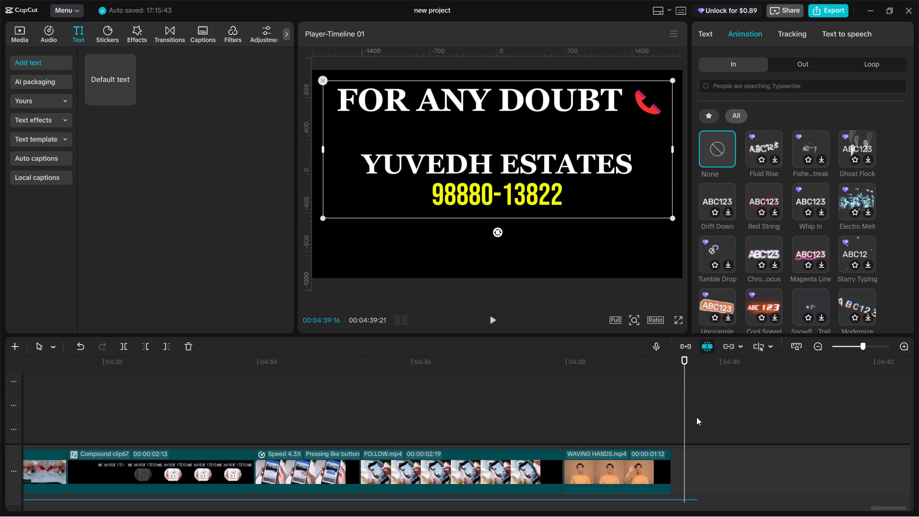
Convert the closing text clip into a compound clip.
scroll(696, 417, up, 3)
key(alt+g)
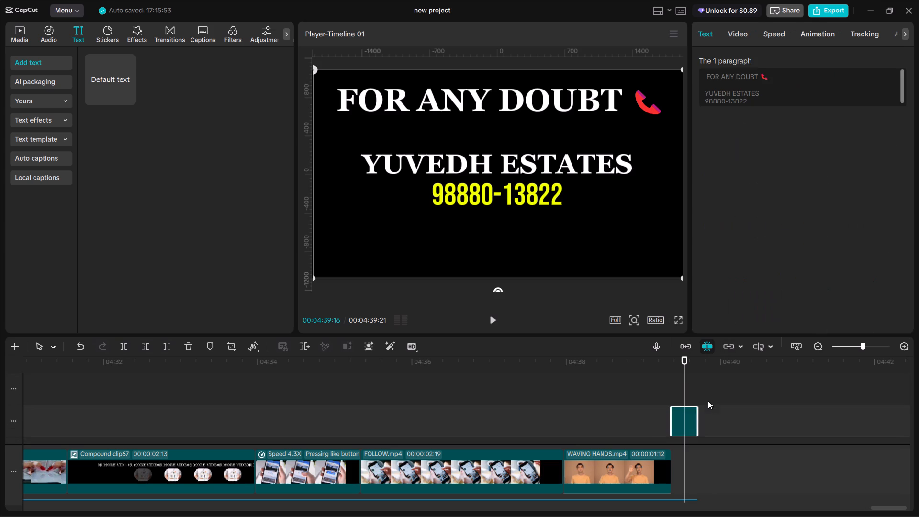
Move the closing text compound clip down onto the main video track, directly after WAVING HANDS.mp4.
scroll(680, 432, down, 8)
scroll(684, 424, up, 6)
ctrl+scroll(700, 420, down, 8)
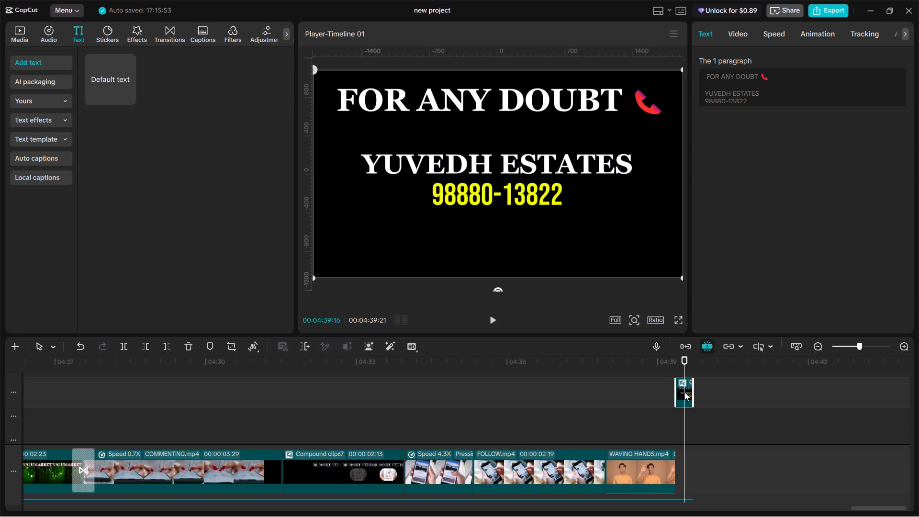
drag(684, 392, 684, 465)
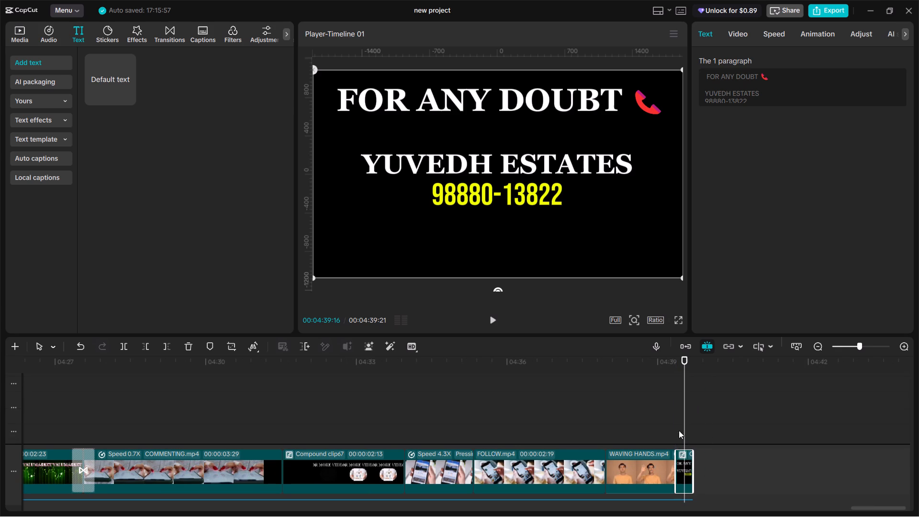
Add the favorite Black Fade transition between WAVING HANDS.mp4 and the closing text compound clip.
click(158, 38)
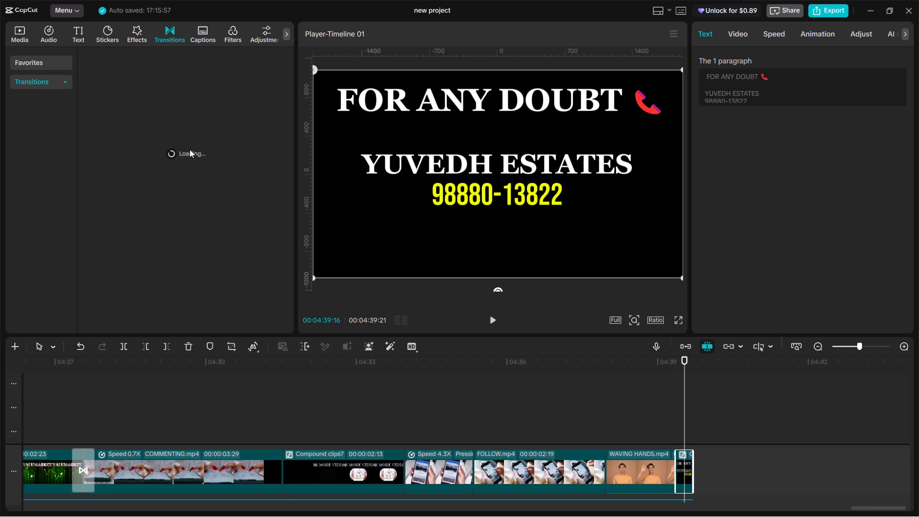
click(56, 61)
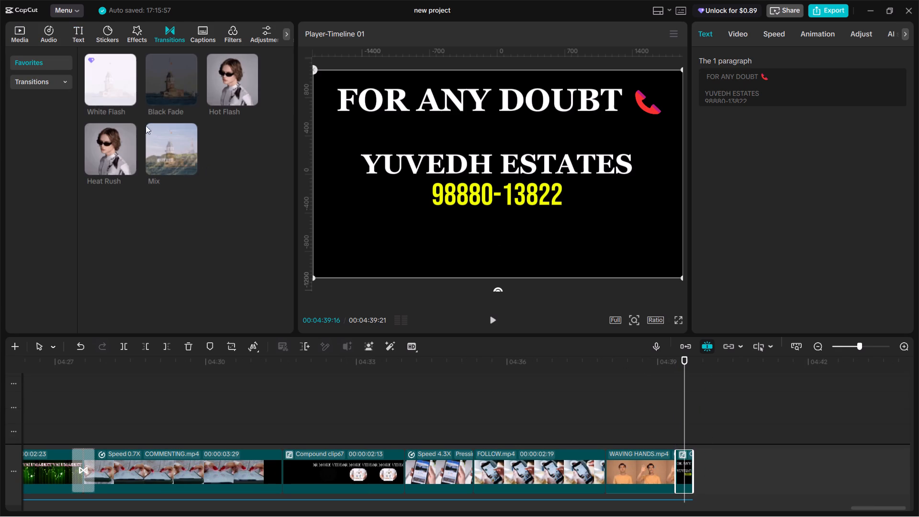
click(190, 96)
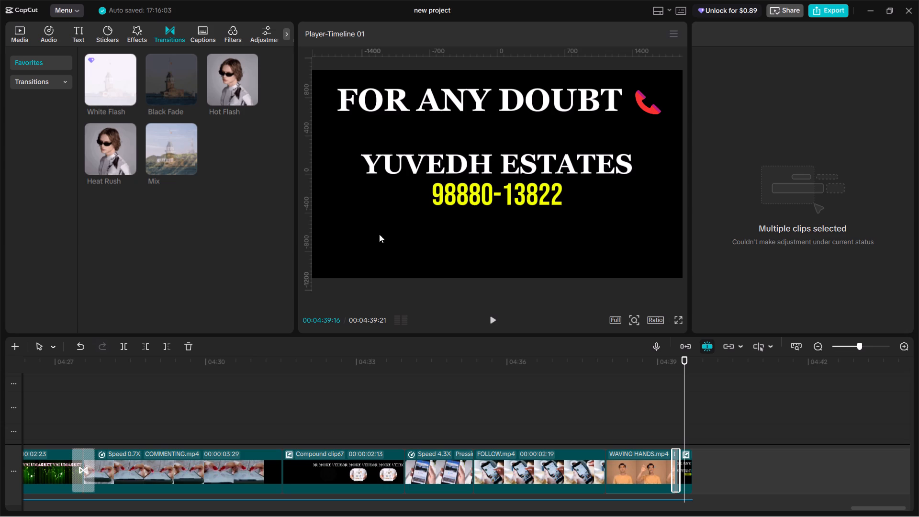
Play back the ending from just before the closing text to check the new transition.
click(663, 425)
key(space)
click(663, 425)
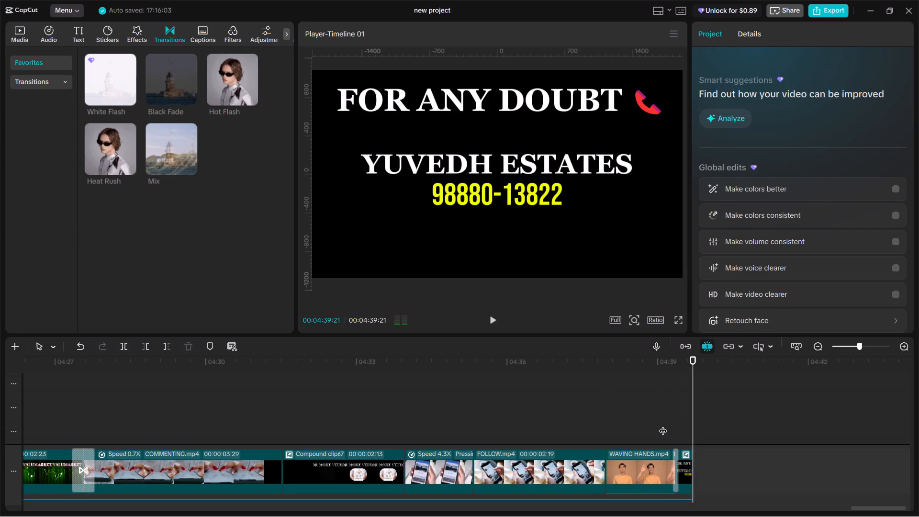
key(space)
Extend the end of the background music on the lowest audio track to about 00:04:40:01.
ctrl+scroll(635, 425, down, 6)
ctrl+scroll(705, 451, up, 20)
scroll(700, 451, down, 9)
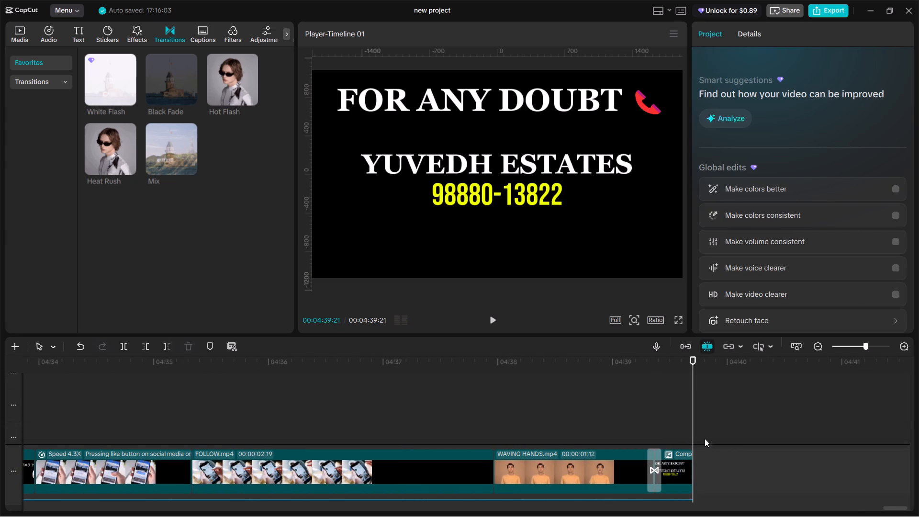
scroll(705, 438, down, 5)
scroll(692, 479, down, 20)
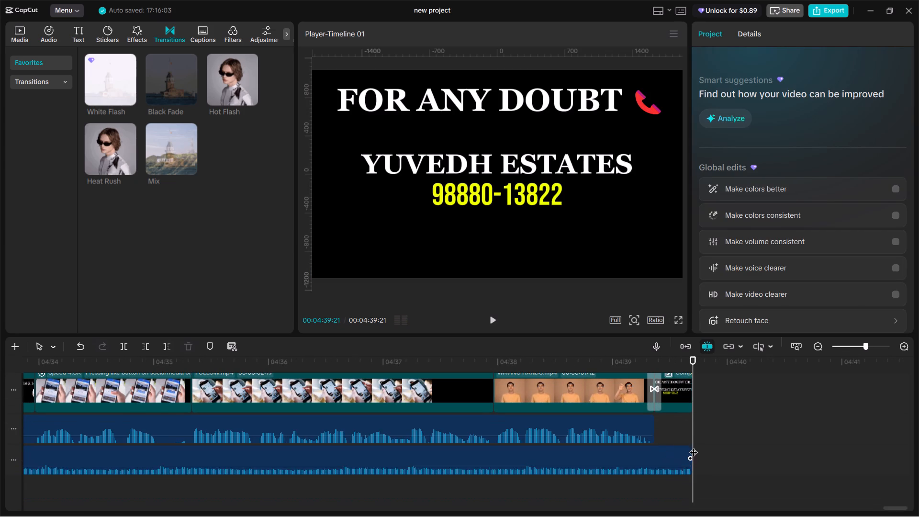
drag(691, 448, 717, 452)
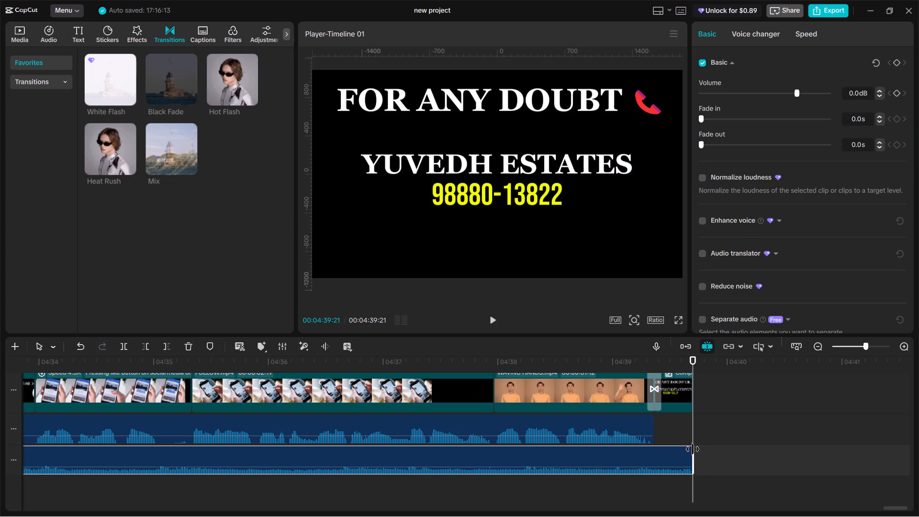
drag(691, 448, 700, 451)
drag(693, 452, 699, 454)
drag(692, 454, 728, 456)
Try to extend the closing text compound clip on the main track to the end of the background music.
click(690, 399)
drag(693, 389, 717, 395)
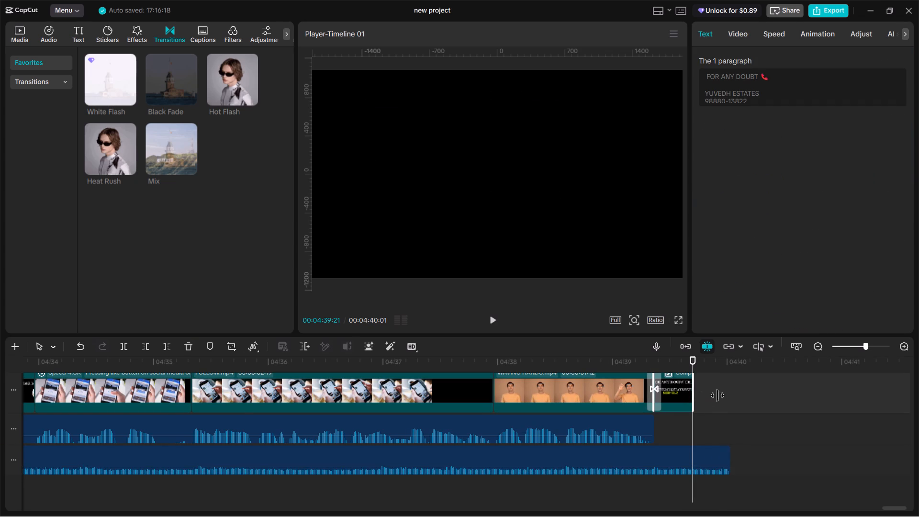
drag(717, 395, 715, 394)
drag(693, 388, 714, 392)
Lengthen the text inside the closing compound clip to 00:00:00:18 and stretch the compound clip on the main track to match.
scroll(710, 417, up, 4)
click(686, 433)
click(692, 434)
double_click(681, 439)
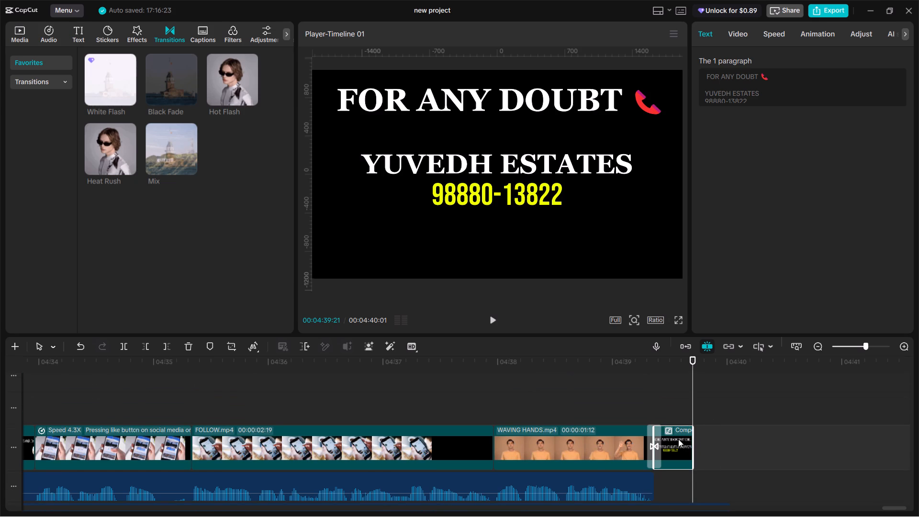
click(326, 406)
drag(333, 406, 554, 415)
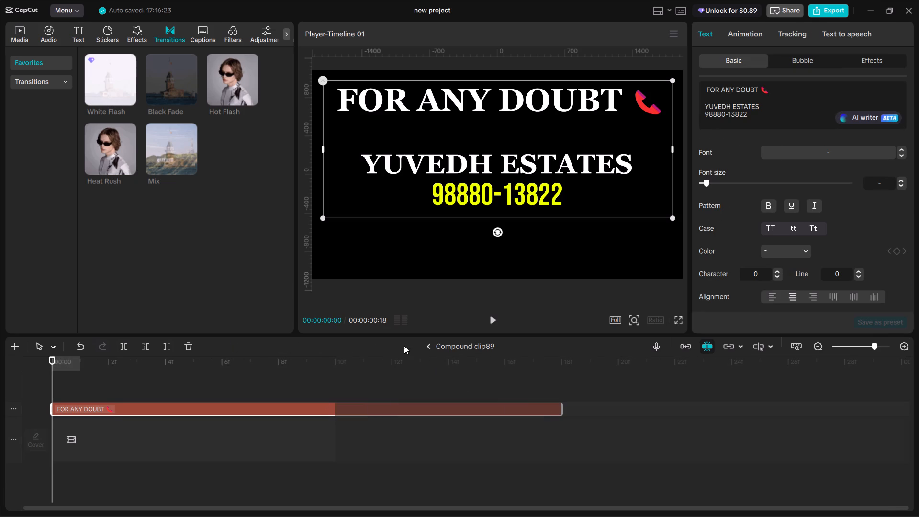
click(430, 349)
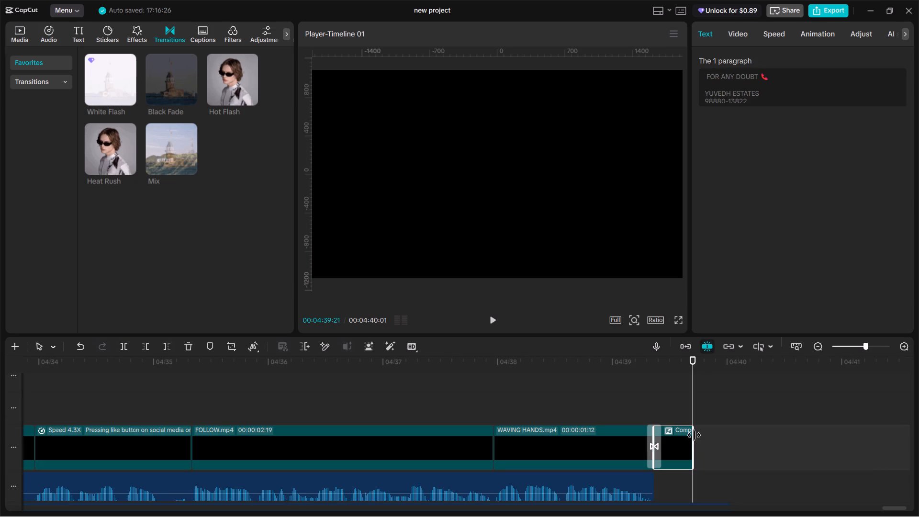
drag(694, 435, 732, 441)
scroll(756, 442, down, 5)
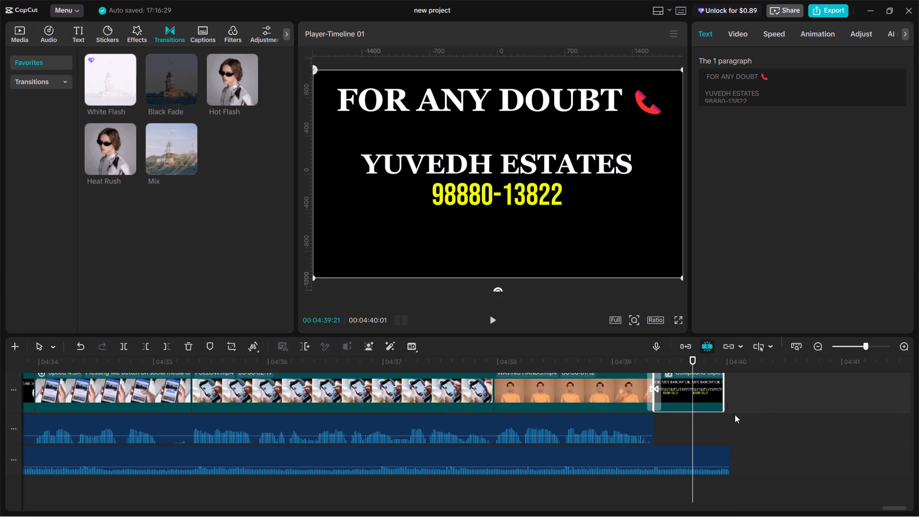
drag(723, 392, 735, 393)
Lengthen the text inside the closing compound clip to 00:00:00:21 and stretch the compound clip to the end of the background music.
double_click(717, 393)
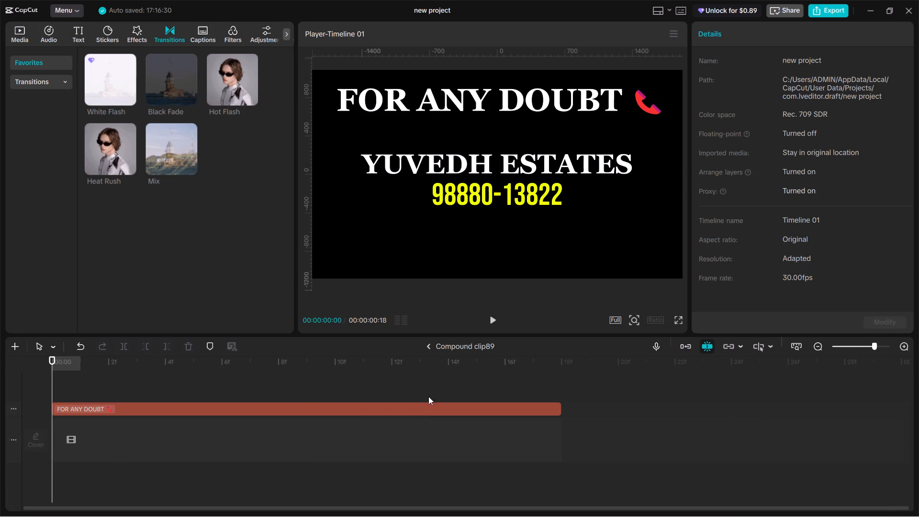
click(422, 406)
drag(564, 405, 640, 403)
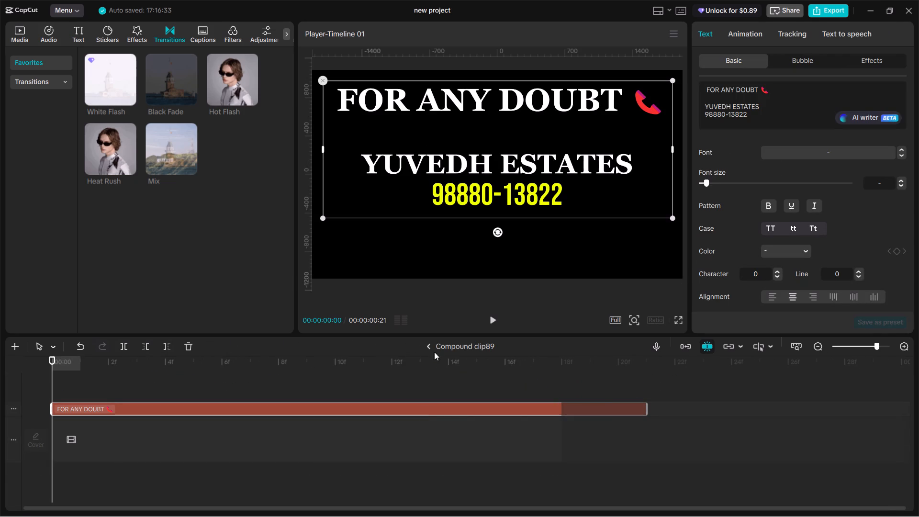
click(431, 344)
drag(726, 390, 740, 393)
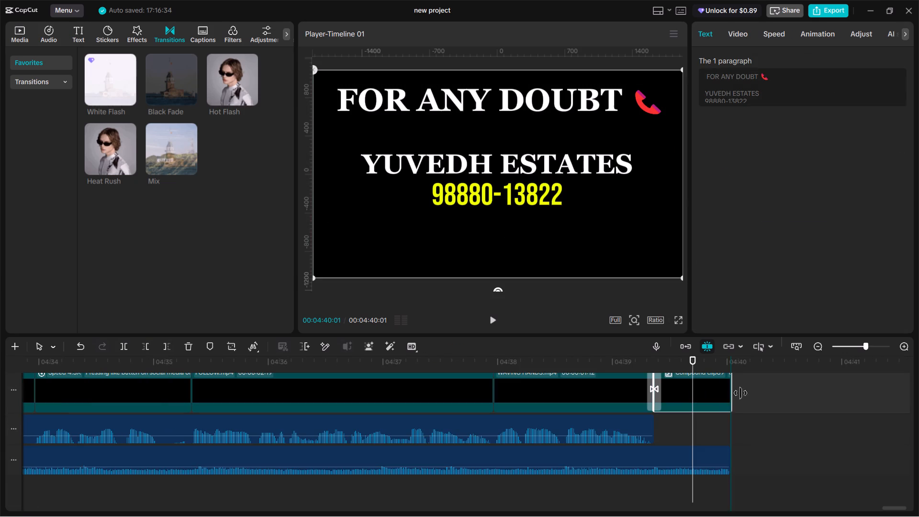
drag(740, 393, 729, 398)
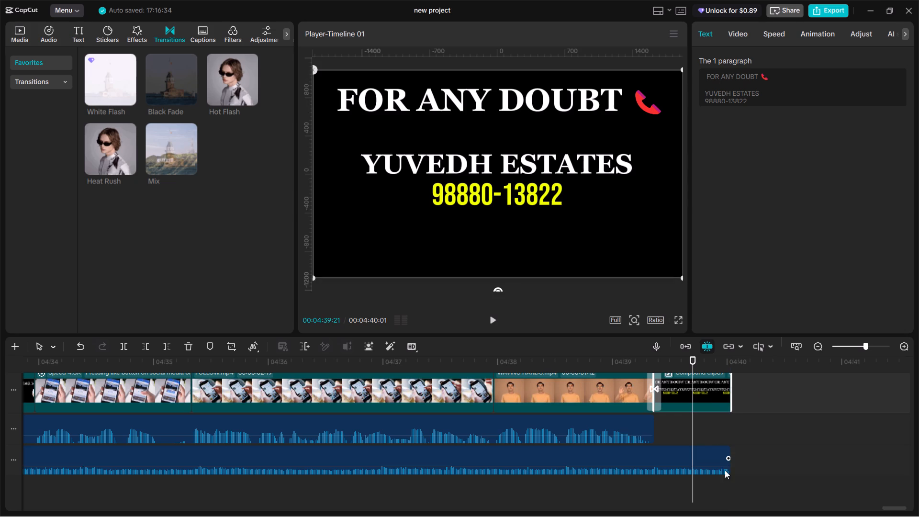
Set the background music's fade-out to 0.6s.
click(717, 460)
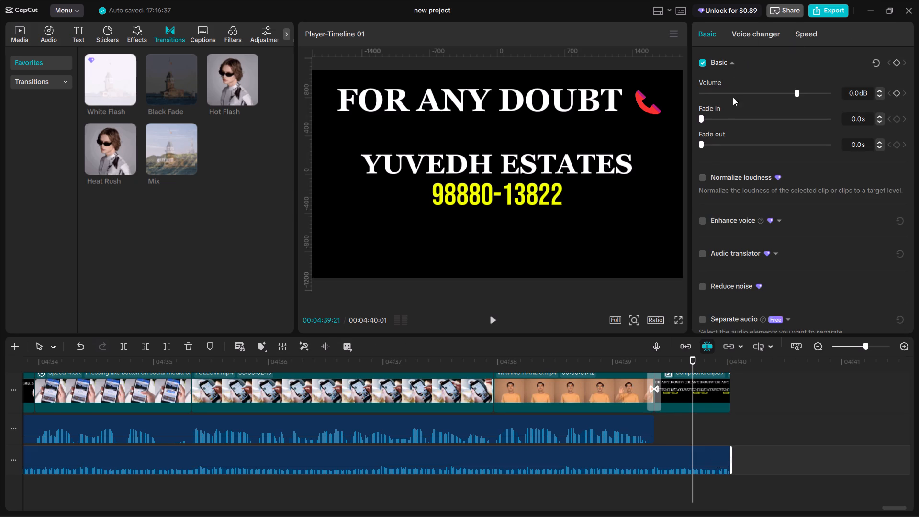
drag(701, 142, 706, 148)
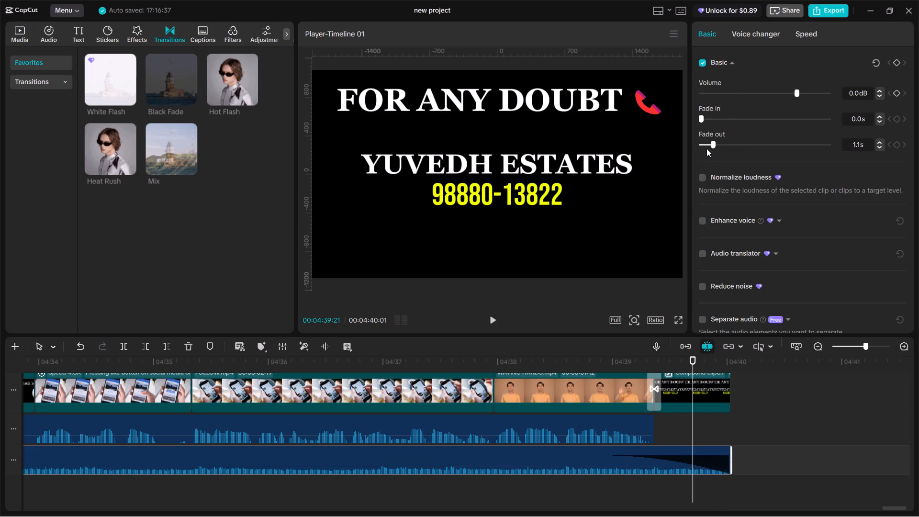
drag(706, 148, 708, 150)
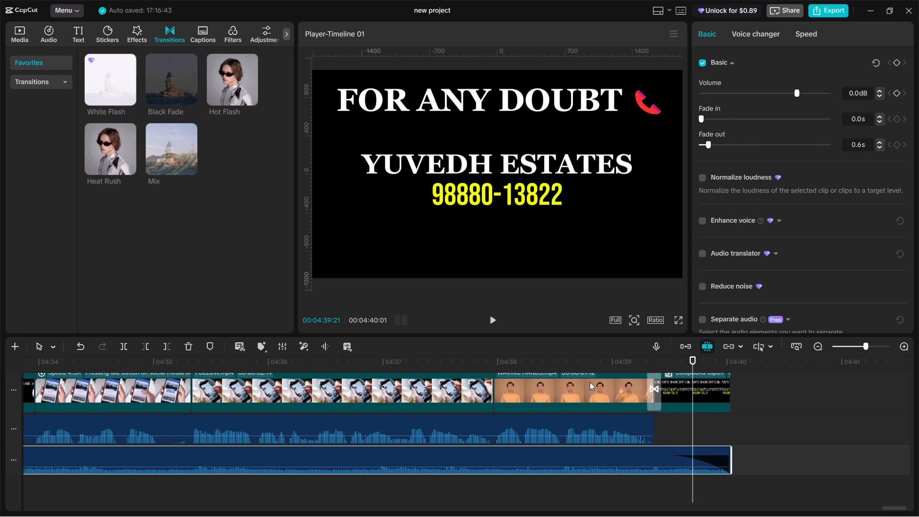
Play back the closing section from Compound clip67 through the contact screen to check the ending and the cuts between clips.
scroll(571, 388, down, 14)
ctrl+scroll(674, 433, down, 12)
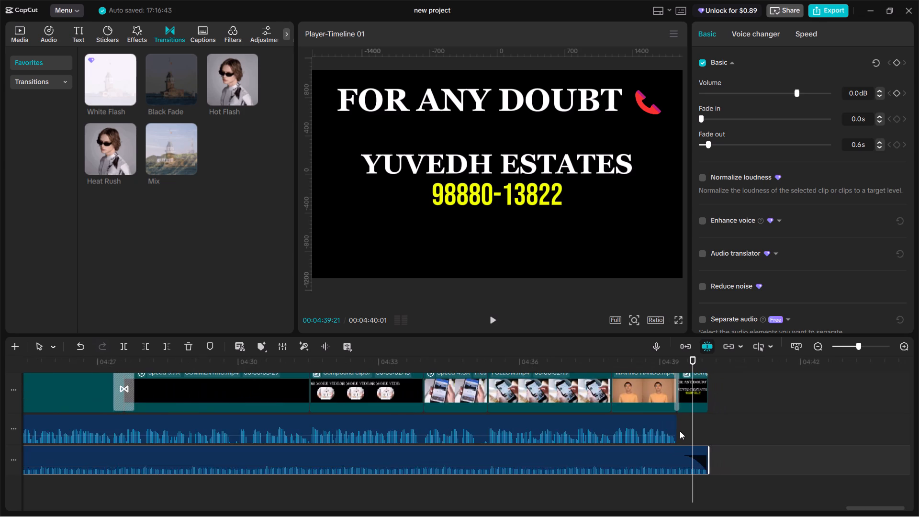
ctrl+scroll(680, 431, down, 5)
scroll(685, 433, up, 7)
click(673, 416)
key(space)
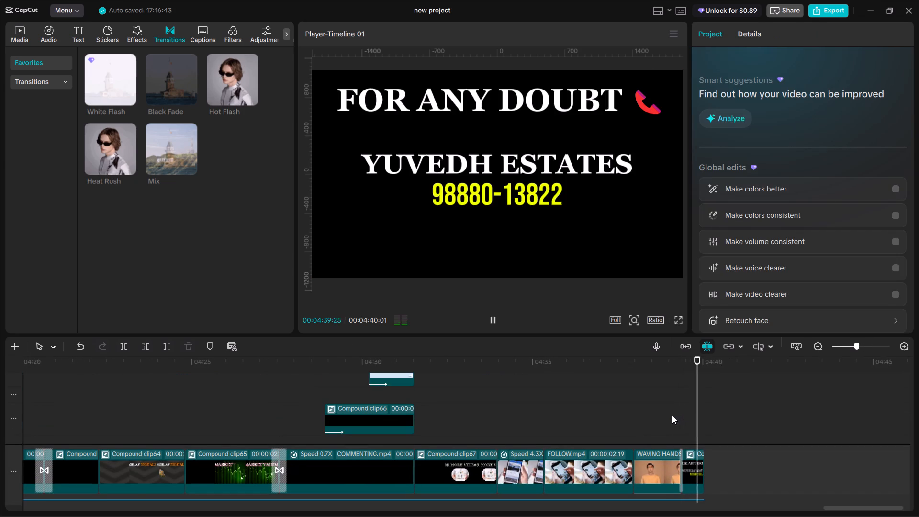
click(646, 410)
click(624, 416)
key(space)
click(624, 416)
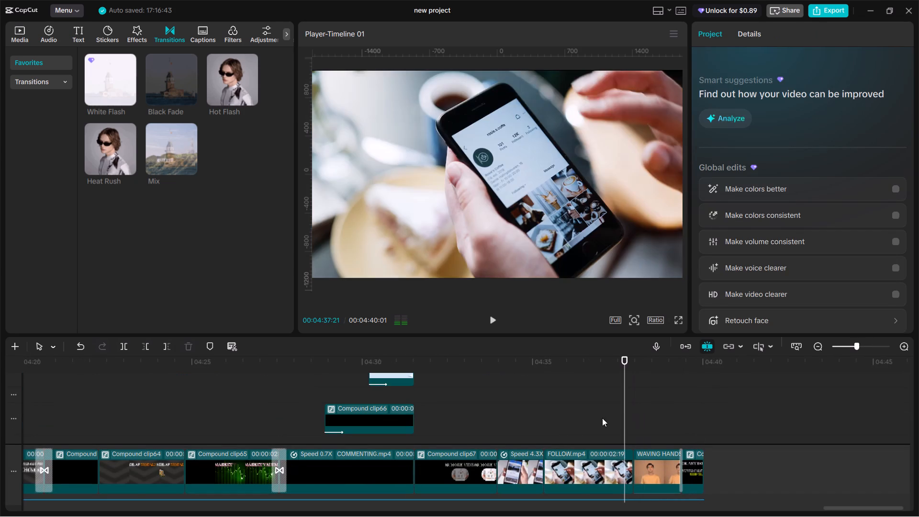
click(600, 418)
click(556, 418)
click(519, 420)
key(space)
click(479, 414)
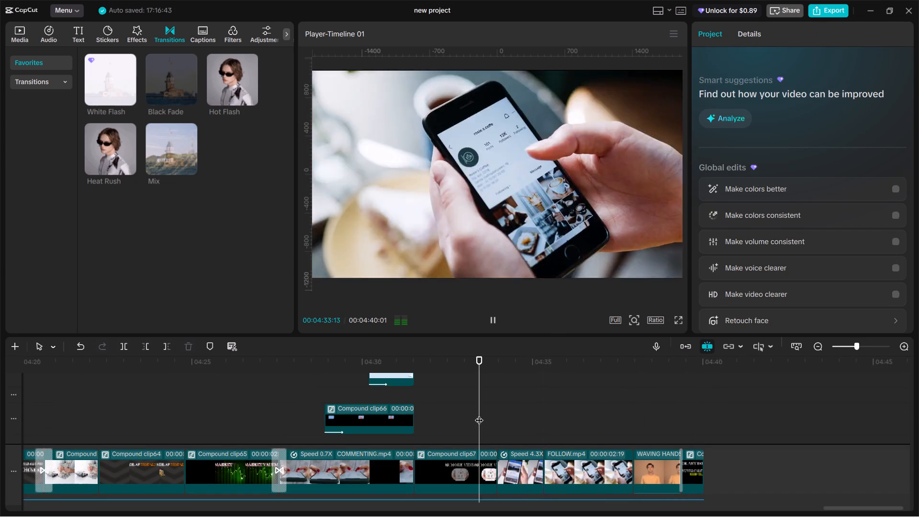
key(space)
key(space)
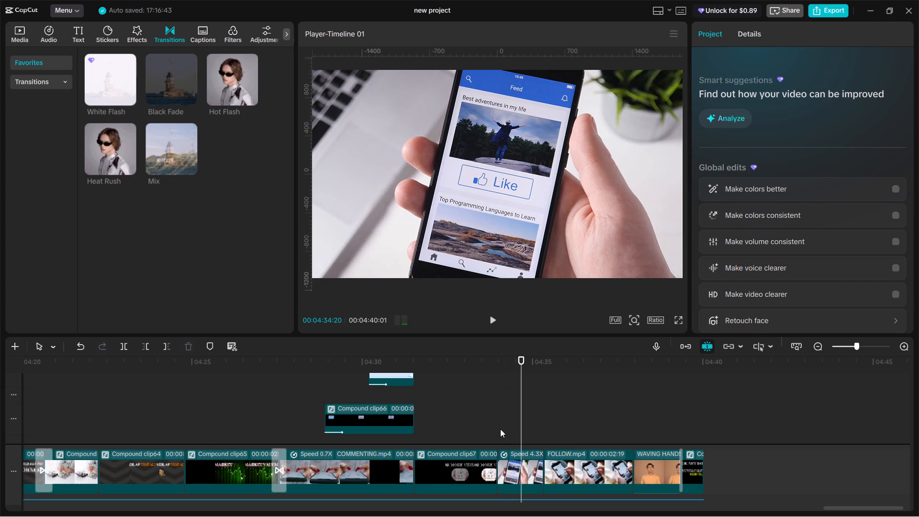
Add the favorite Mix transition between the 4.3X like-button clip and FOLLOW.mp4.
click(508, 471)
click(188, 168)
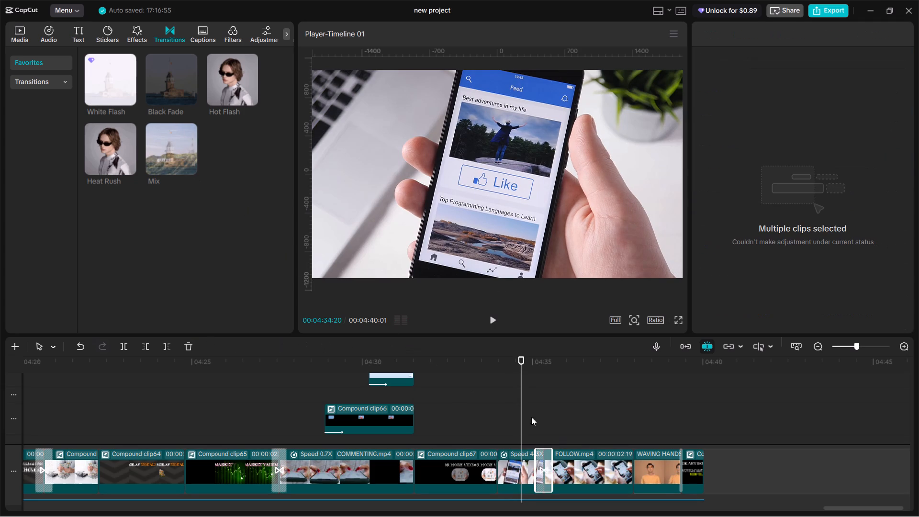
Add the favorite Mix transition between Compound clip67 and the 4.3X like-button clip.
click(476, 463)
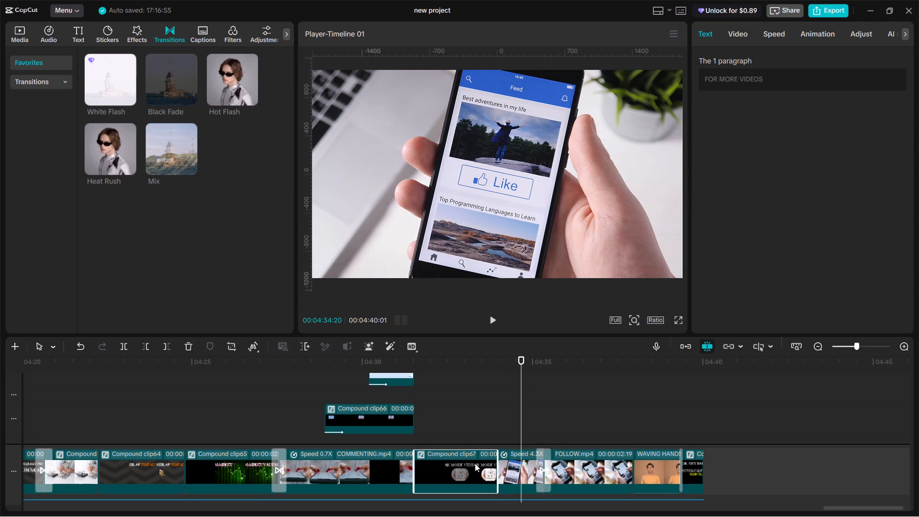
click(189, 168)
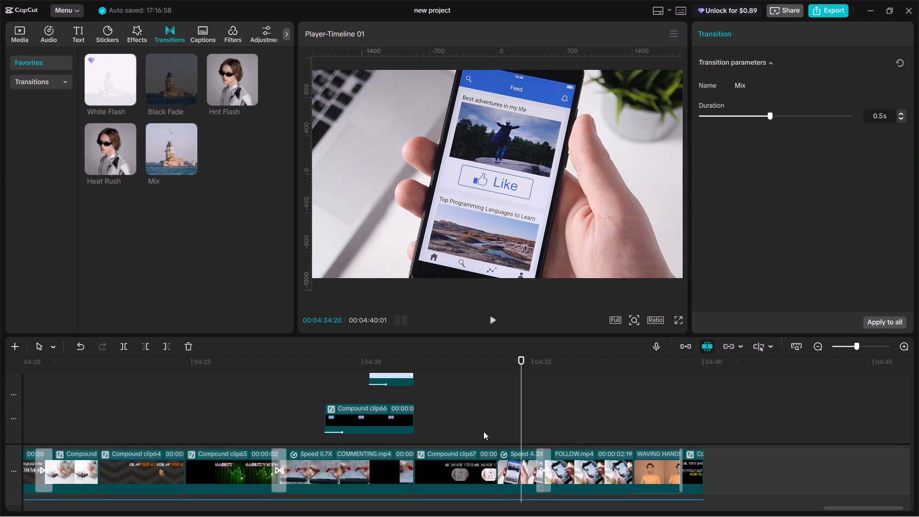
click(483, 467)
click(189, 166)
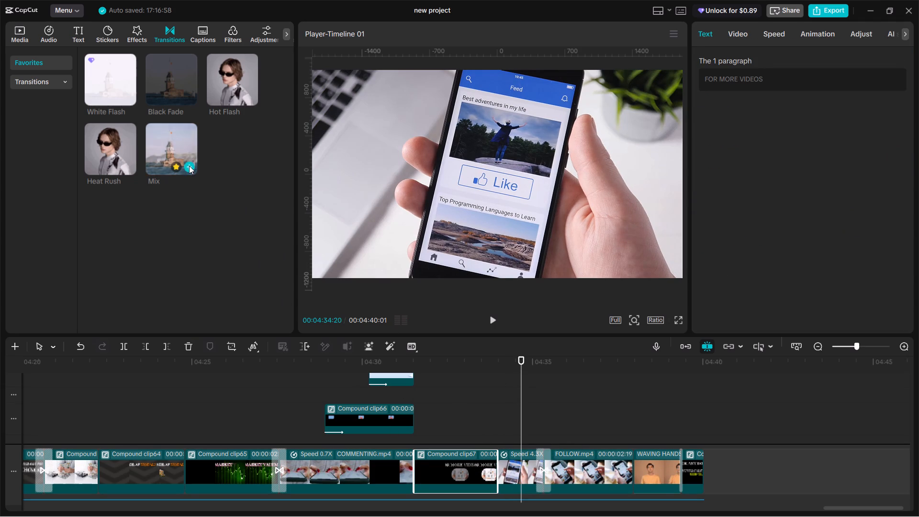
click(473, 465)
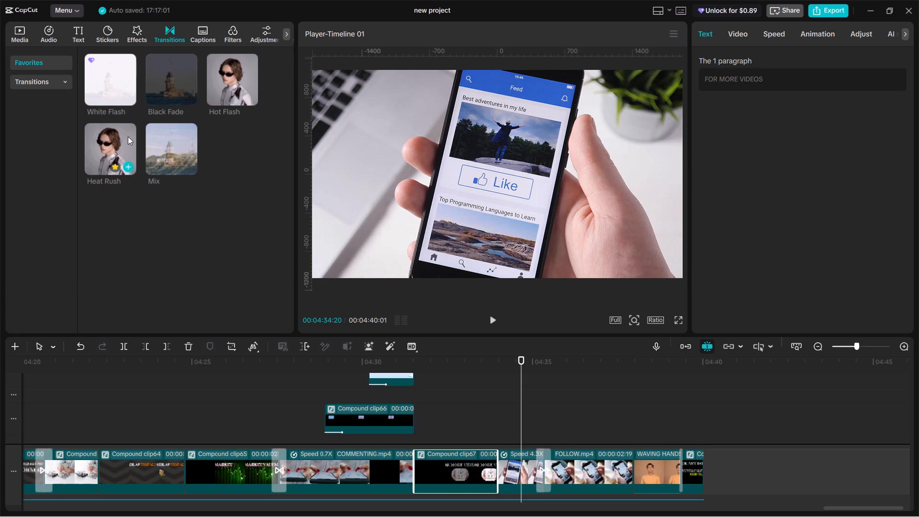
drag(175, 145, 488, 467)
click(482, 434)
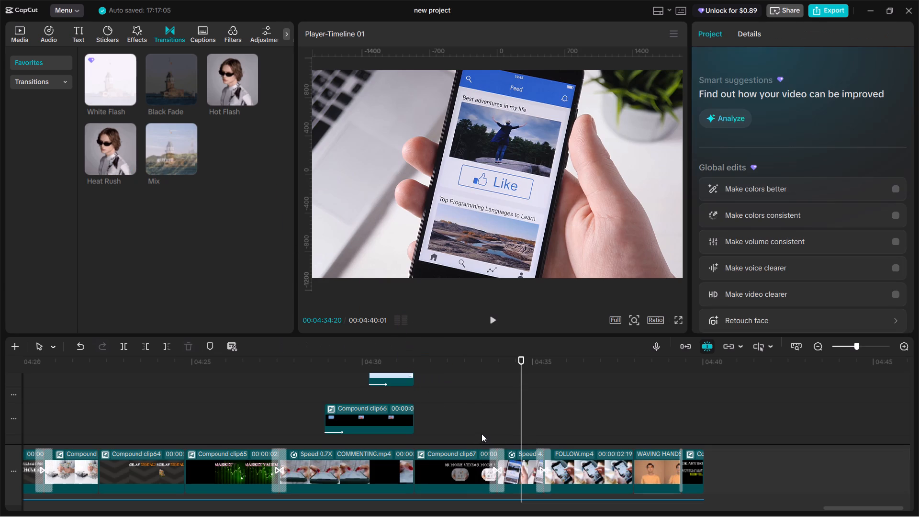
Play back from the like-button clip through FOLLOW.mp4 into WAVING HANDS.mp4 to check the flow.
key(space)
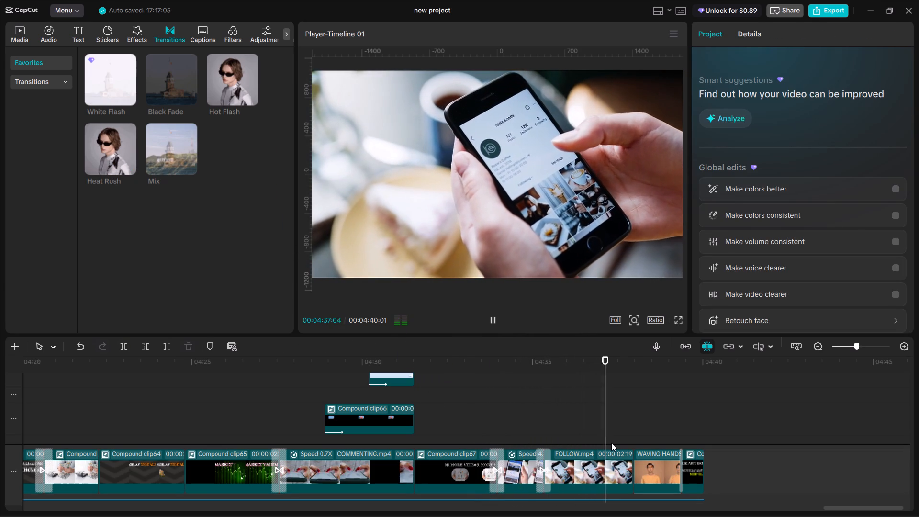
key(space)
Add the favorite Black Fade transition between FOLLOW.mp4 and WAVING HANDS.mp4.
click(119, 156)
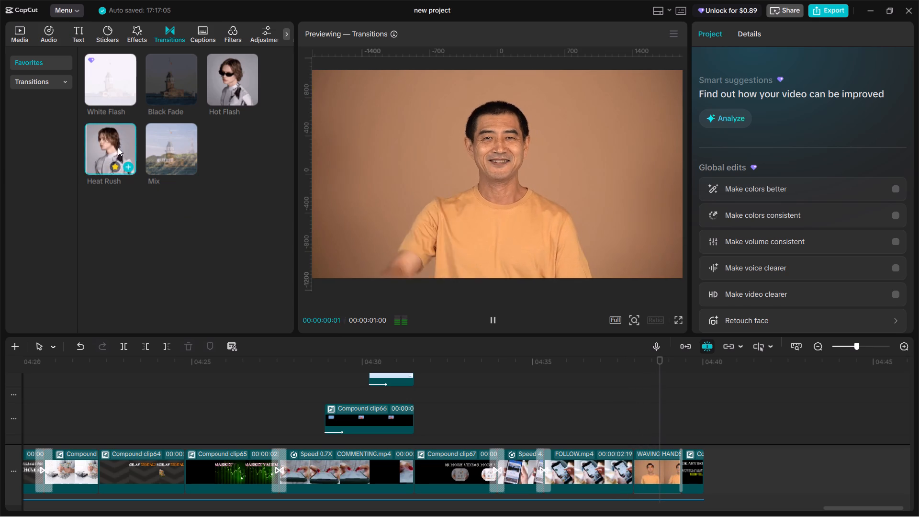
click(186, 96)
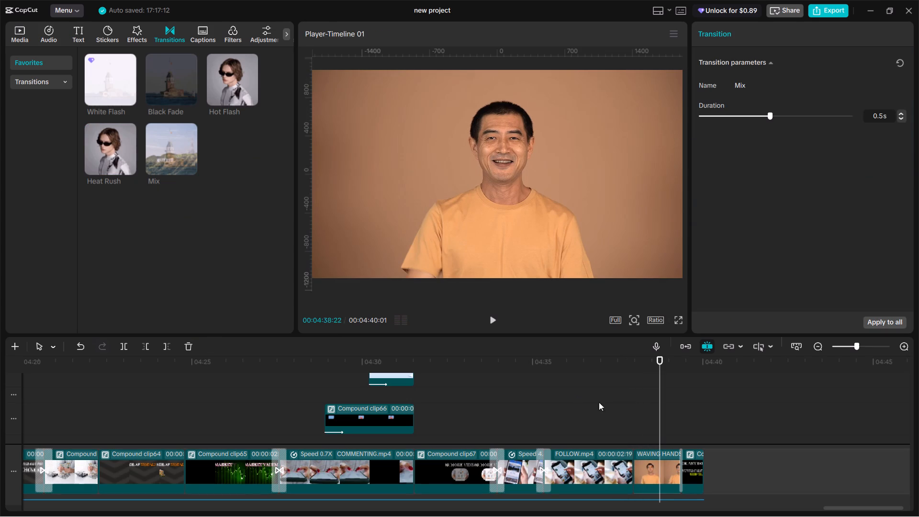
drag(167, 86, 658, 468)
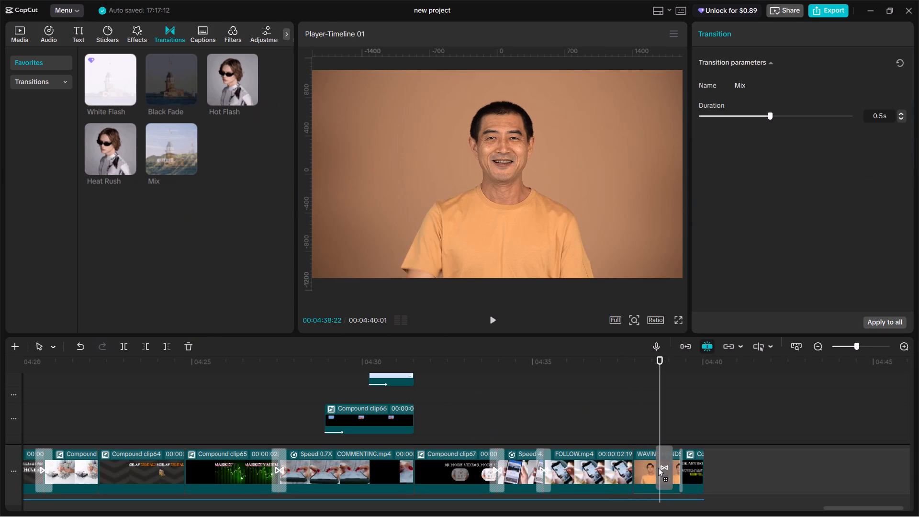
drag(658, 468, 627, 466)
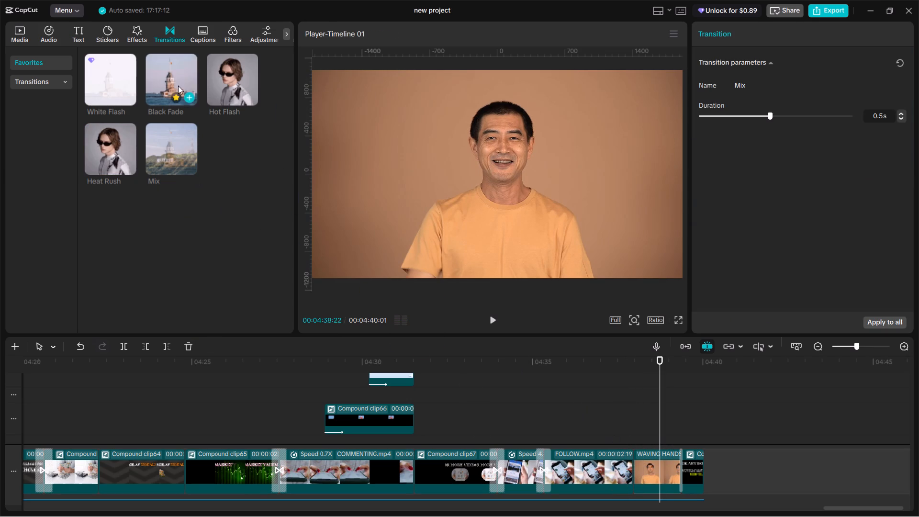
drag(178, 74, 622, 466)
scroll(627, 459, down, 6)
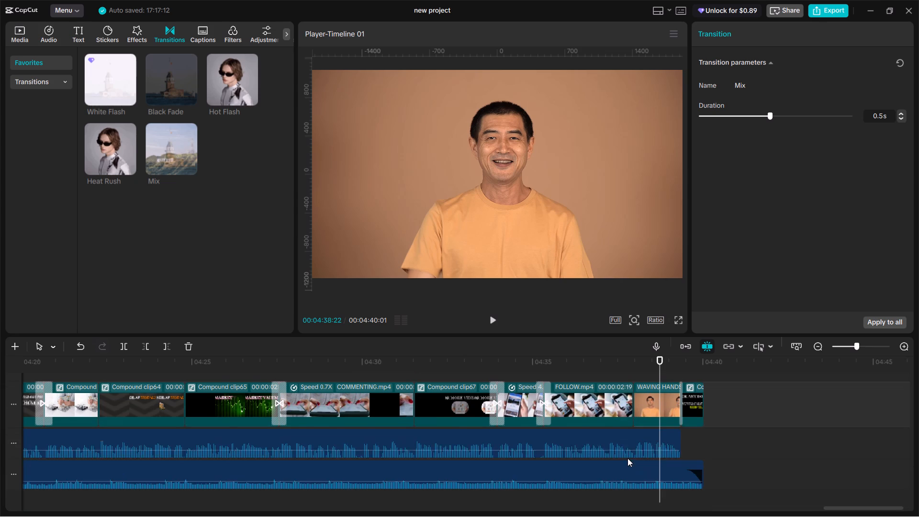
scroll(602, 424, up, 2)
drag(174, 63, 552, 423)
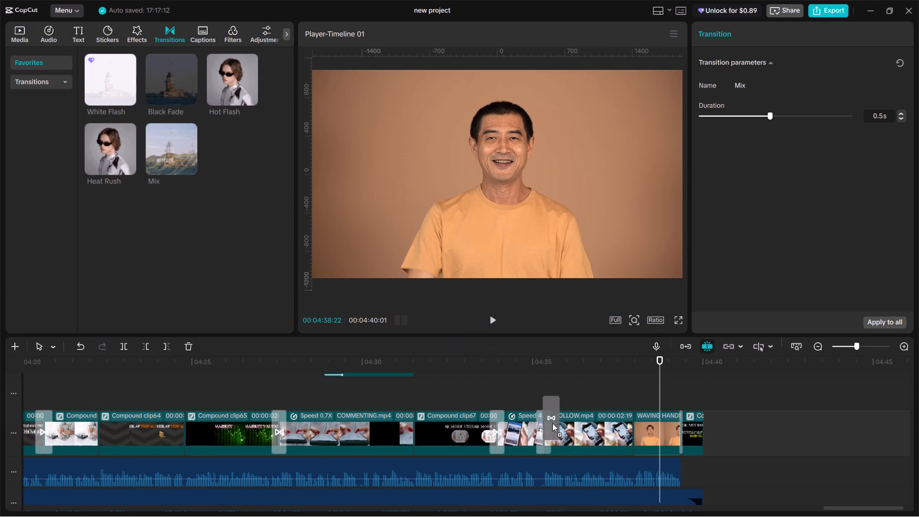
drag(552, 423, 623, 428)
click(616, 429)
Play back from the end of FOLLOW.mp4 to the end of the video to check the transitions.
click(613, 393)
key(space)
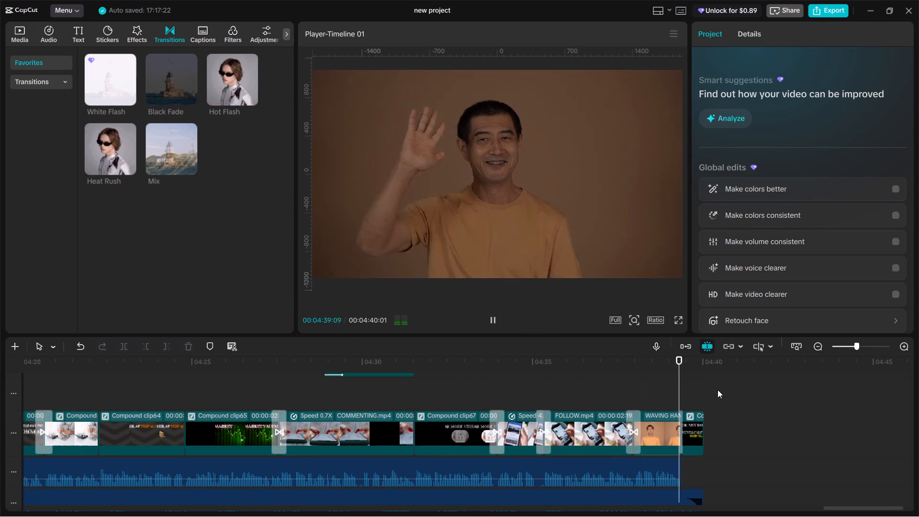
ctrl+scroll(717, 390, down, 16)
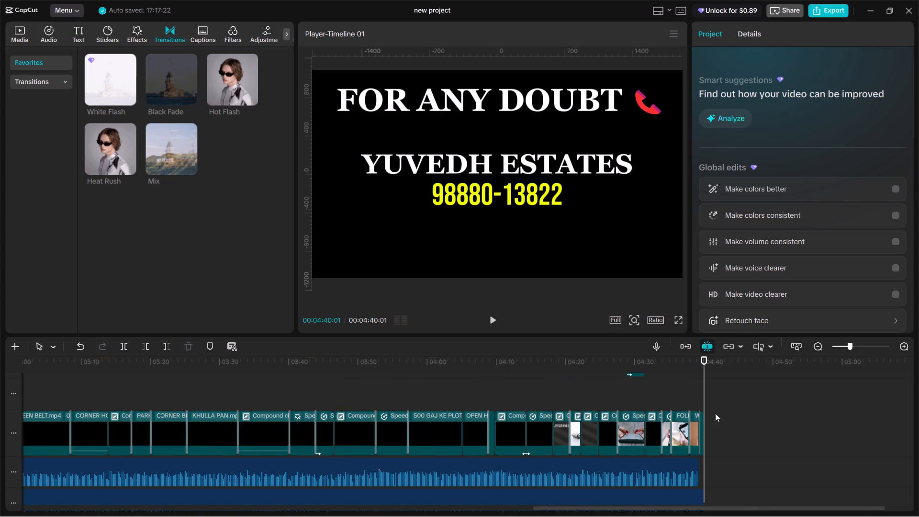
Play back the opening aerial city clip from the start of the video to find where a title belongs.
ctrl+scroll(714, 416, down, 5)
ctrl+scroll(669, 435, down, 14)
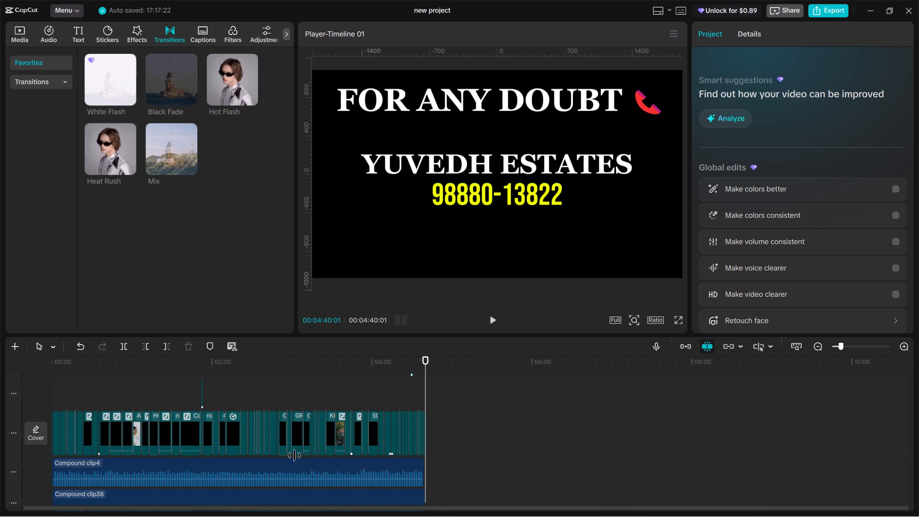
click(105, 374)
drag(106, 390, 39, 392)
key(space)
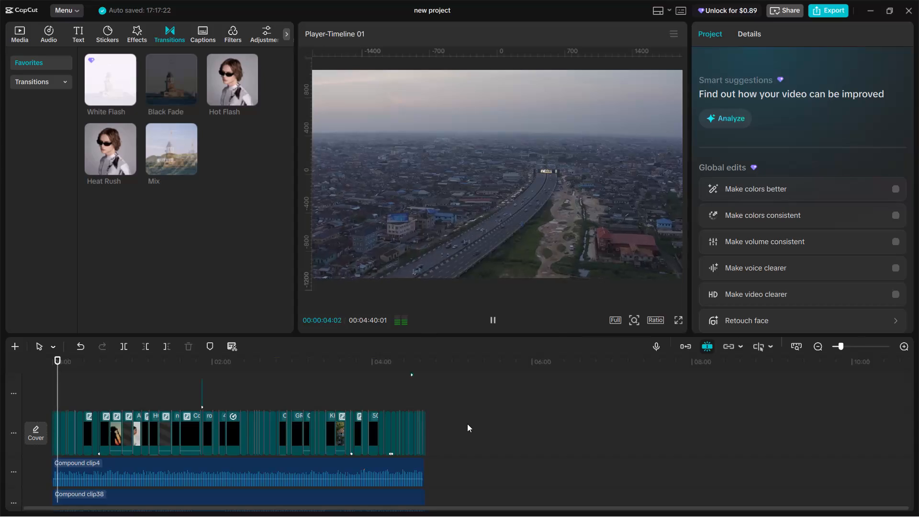
key(space)
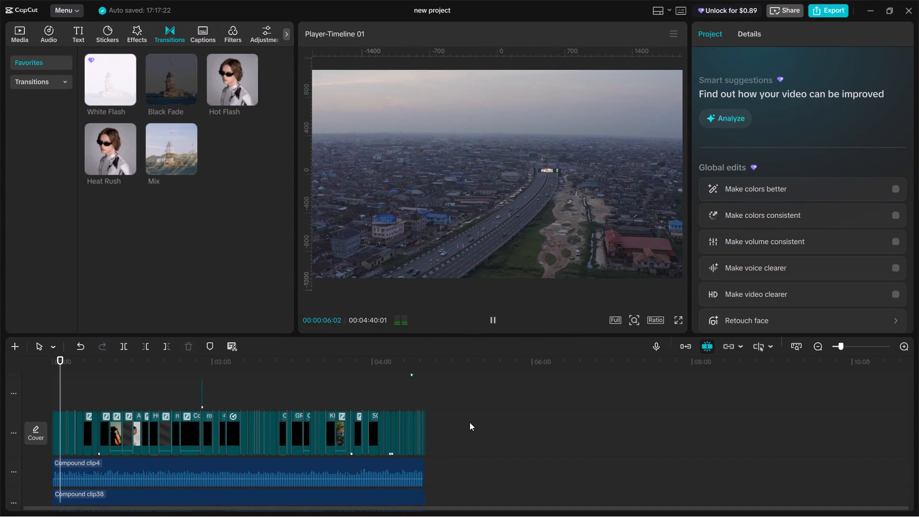
ctrl+scroll(237, 451, up, 20)
ctrl+scroll(237, 451, up, 8)
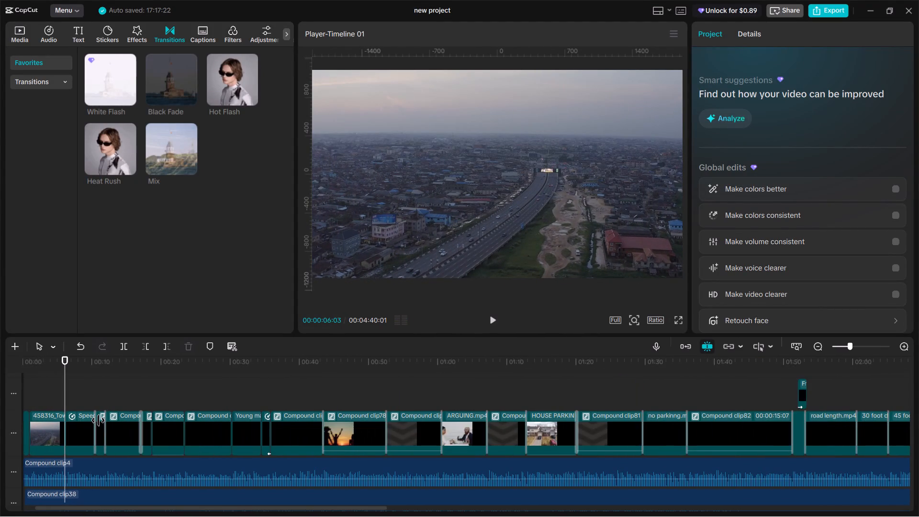
alt+scroll(98, 420, up, 4)
click(68, 398)
drag(67, 395, 60, 392)
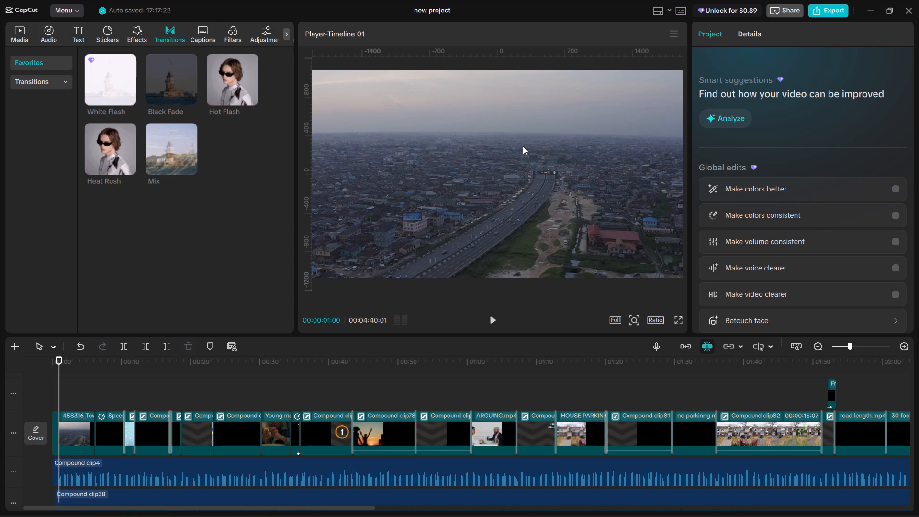
scroll(529, 149, up, 1)
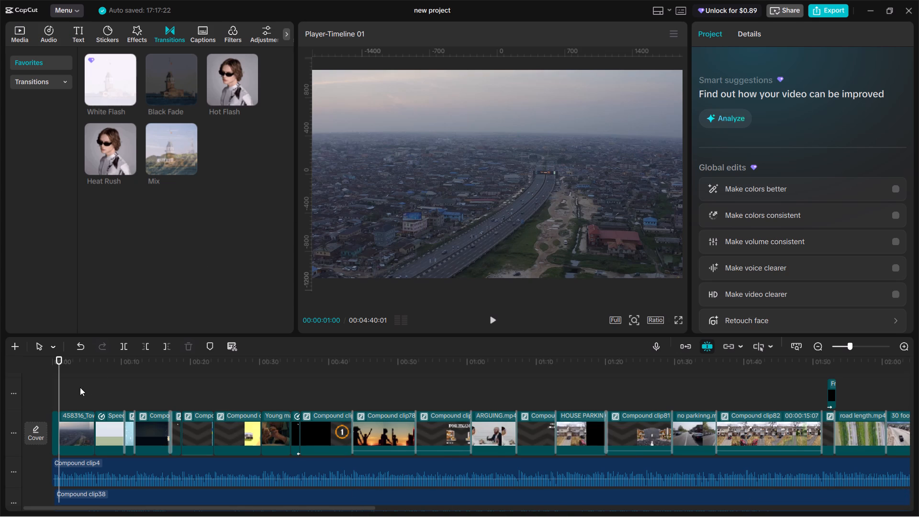
key(space)
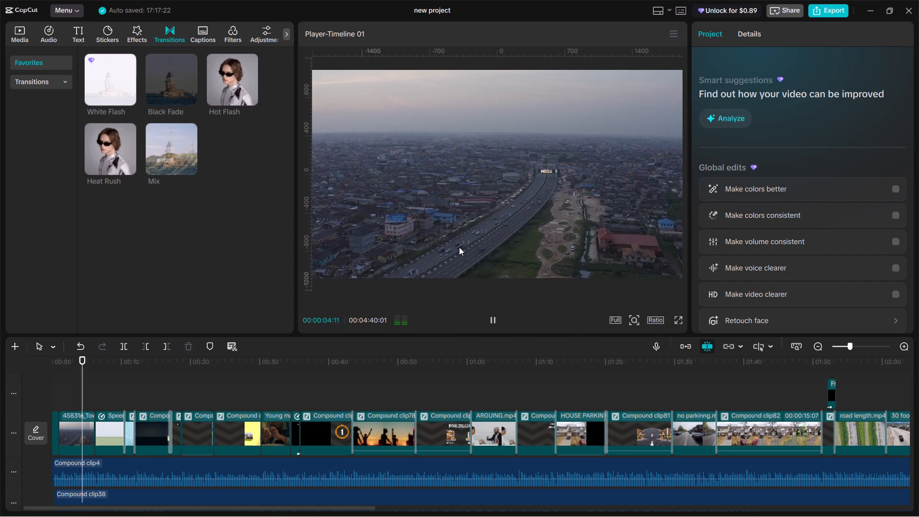
click(95, 391)
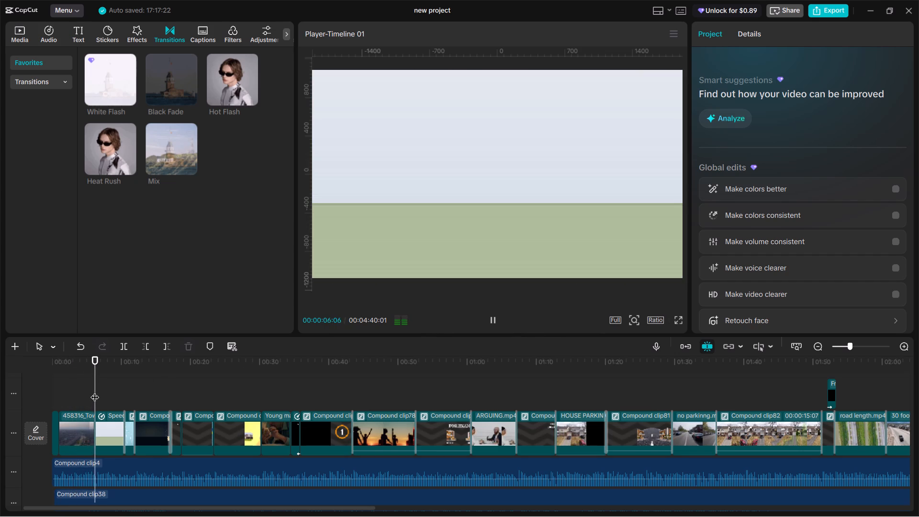
drag(95, 391, 60, 398)
key(space)
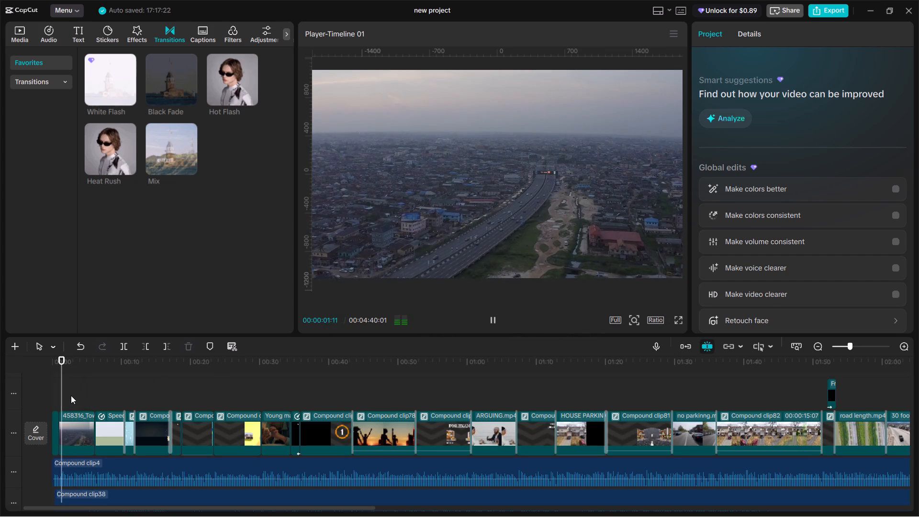
click(68, 395)
drag(68, 395, 57, 396)
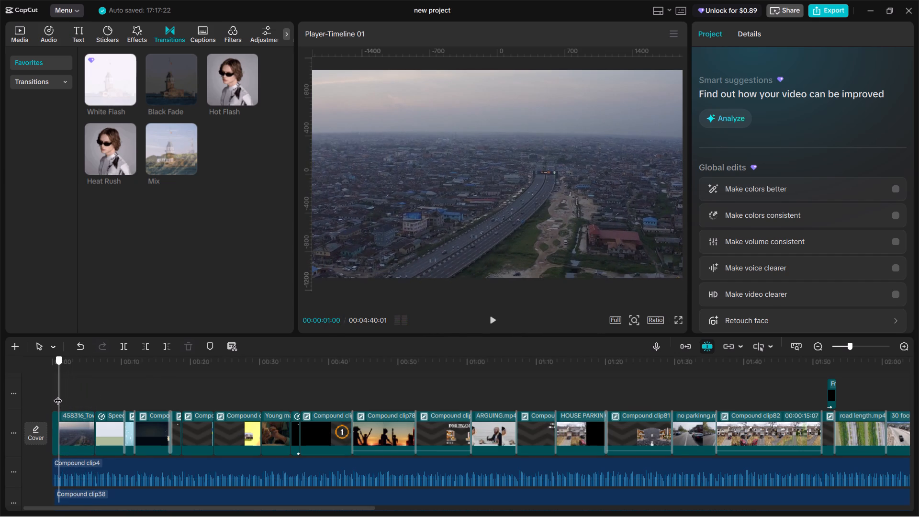
key(space)
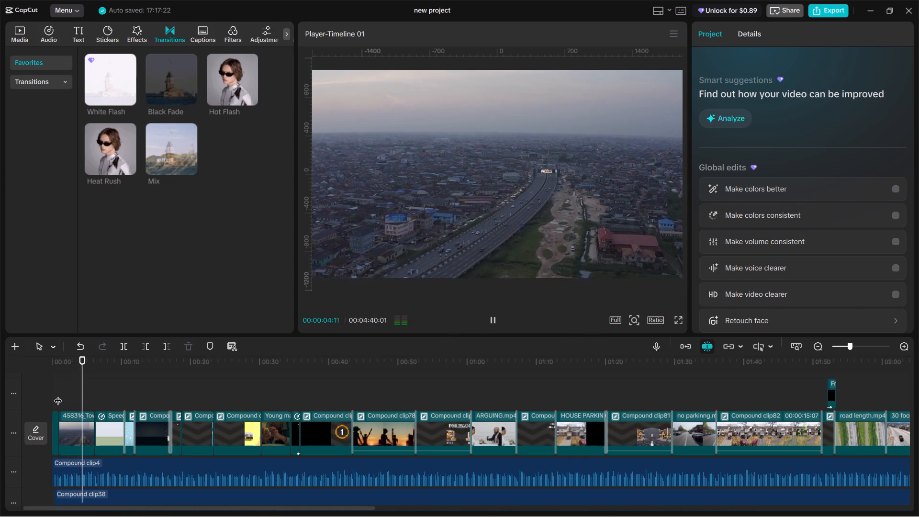
key(space)
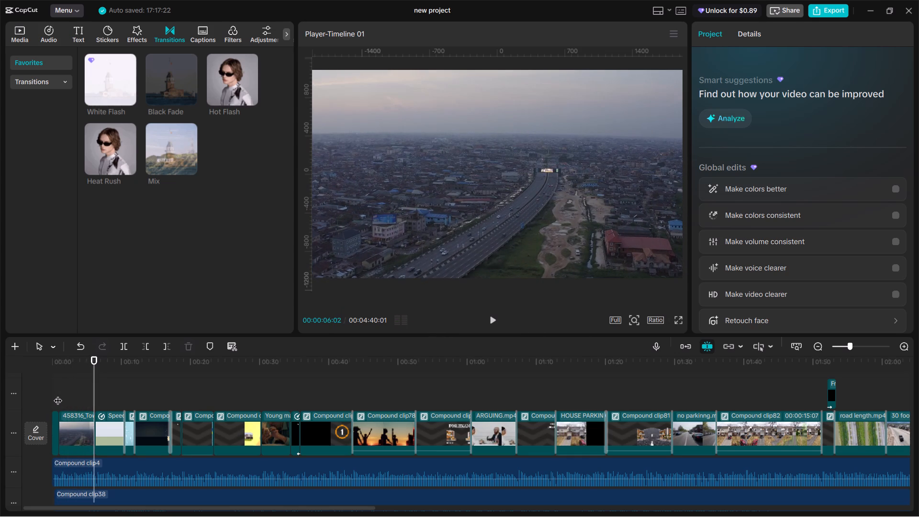
Add a default text over the aerial city clip at 00:00:01:00 reading "MOHALI ME".
drag(92, 391, 57, 391)
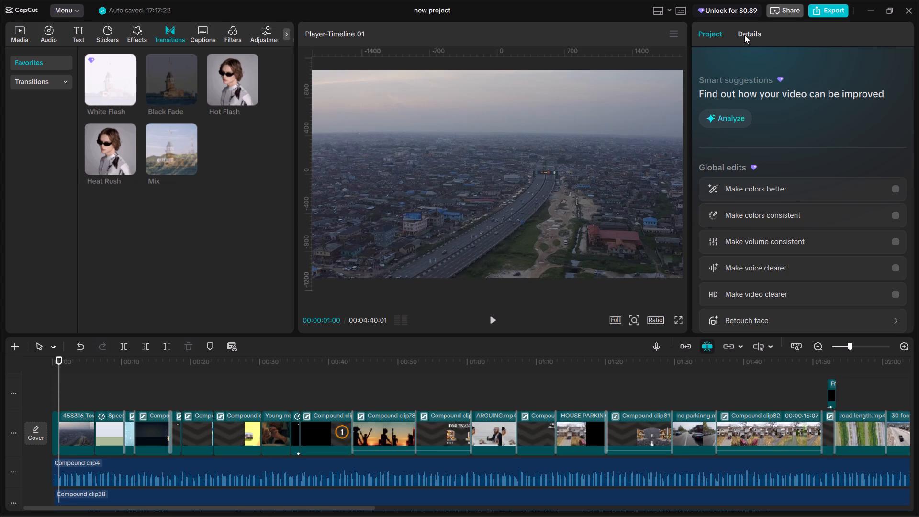
click(81, 30)
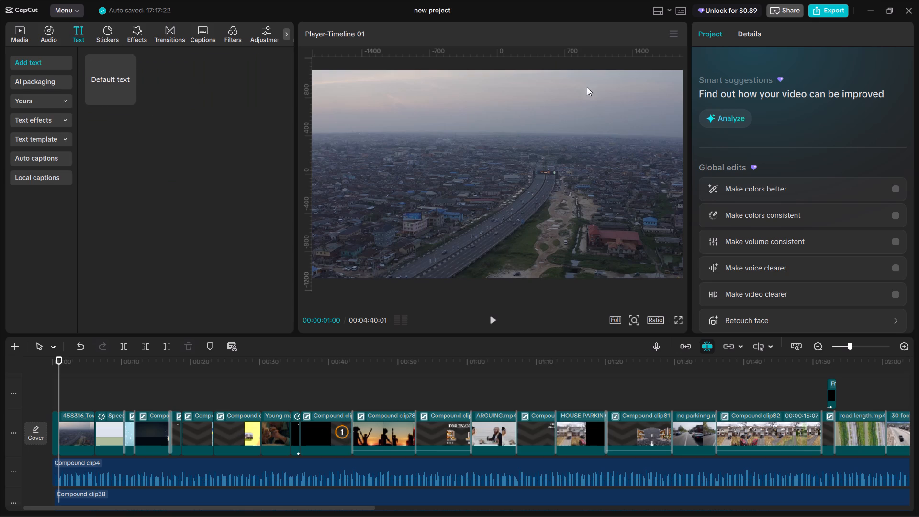
click(126, 100)
click(771, 103)
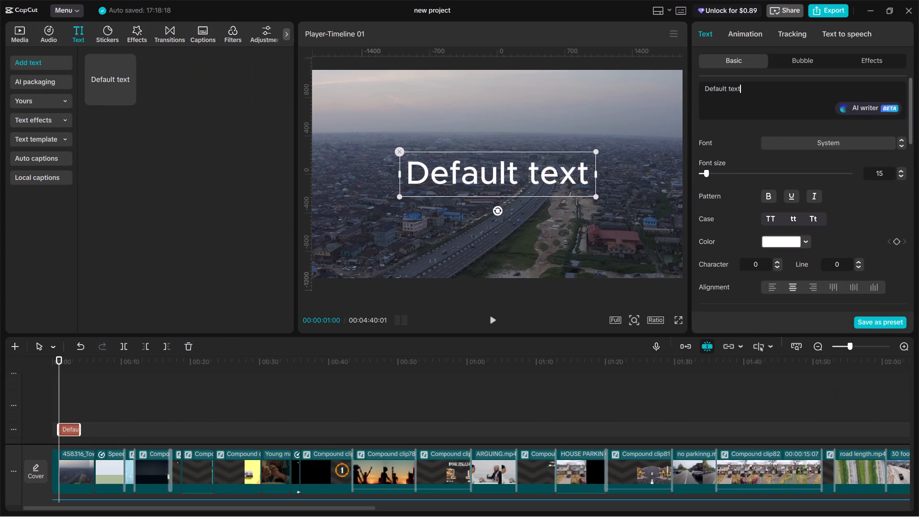
key(ctrl+a)
text(MOHALI ME)
key(space)
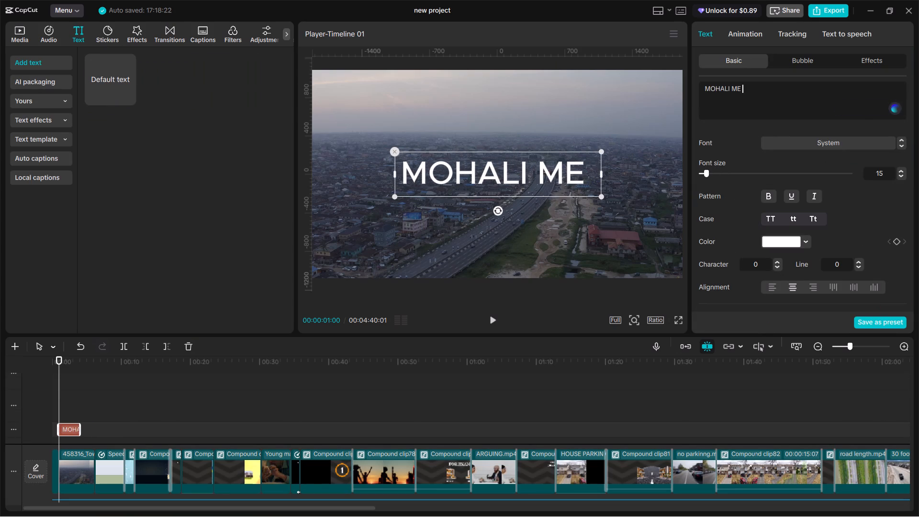
key(BackSpace)
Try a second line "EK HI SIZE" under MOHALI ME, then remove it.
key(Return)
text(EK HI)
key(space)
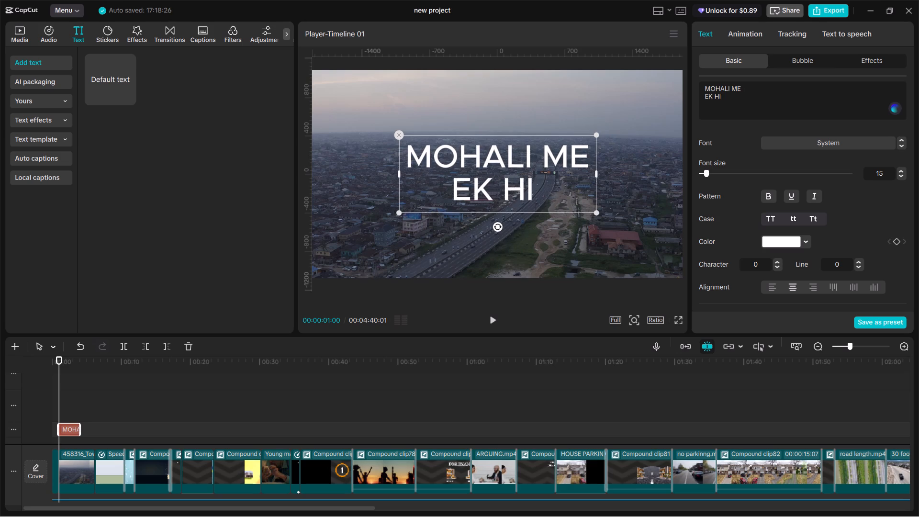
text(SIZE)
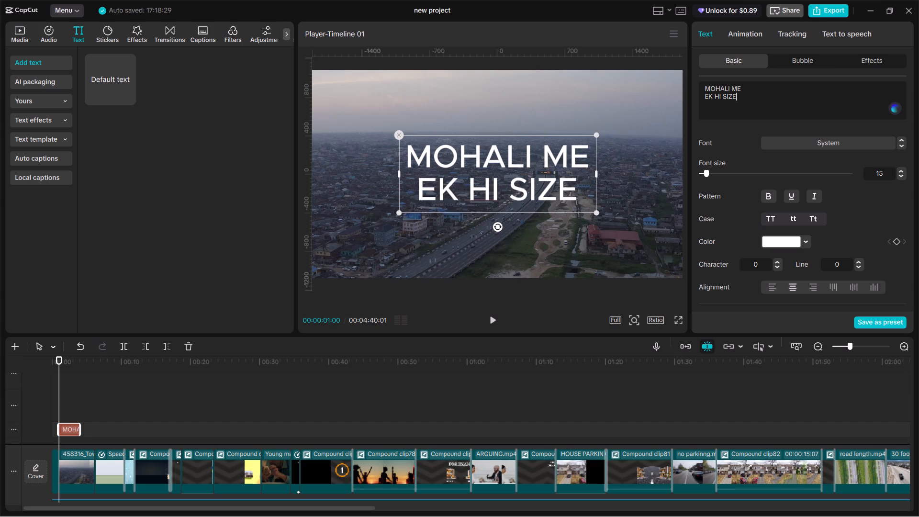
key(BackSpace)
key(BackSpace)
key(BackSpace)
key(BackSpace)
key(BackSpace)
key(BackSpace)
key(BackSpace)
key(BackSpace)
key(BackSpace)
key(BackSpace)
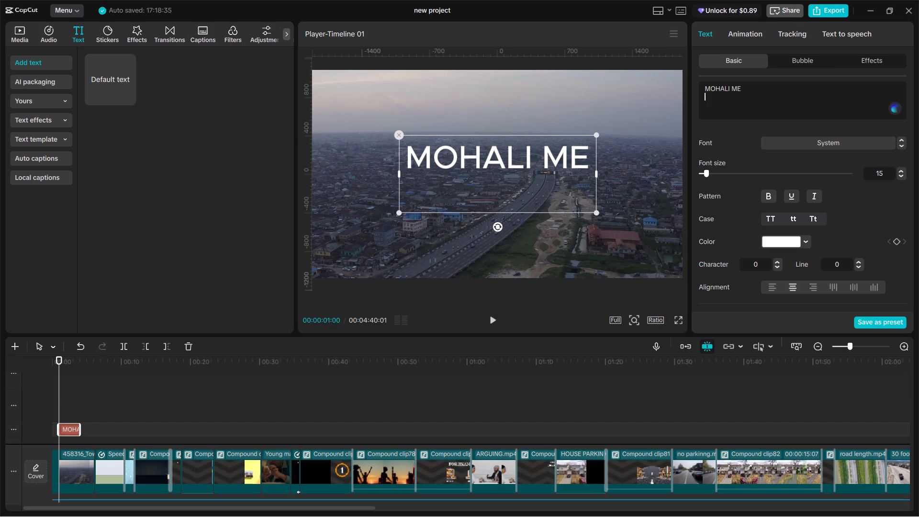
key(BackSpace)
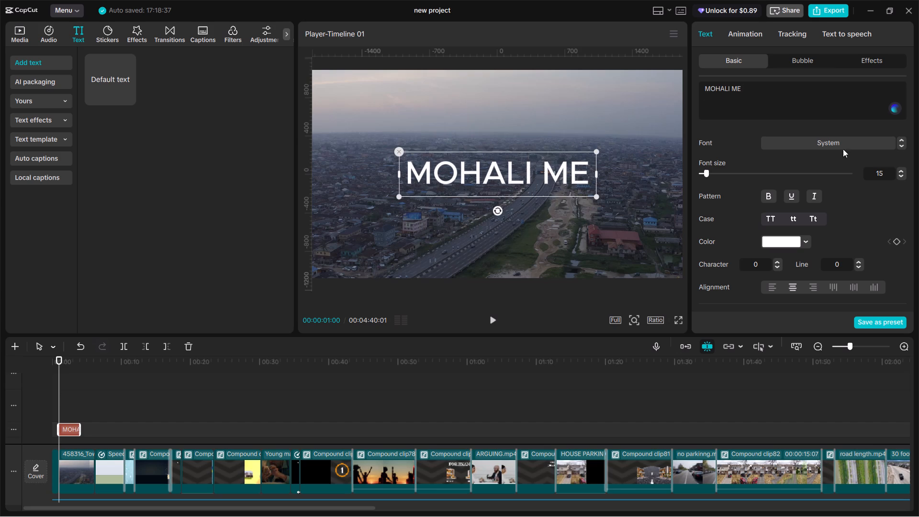
Style the MOHALI ME title in the third favorite Serif font, bold, with the white drop-shadow preset, and place it in the sky area.
click(810, 139)
click(810, 164)
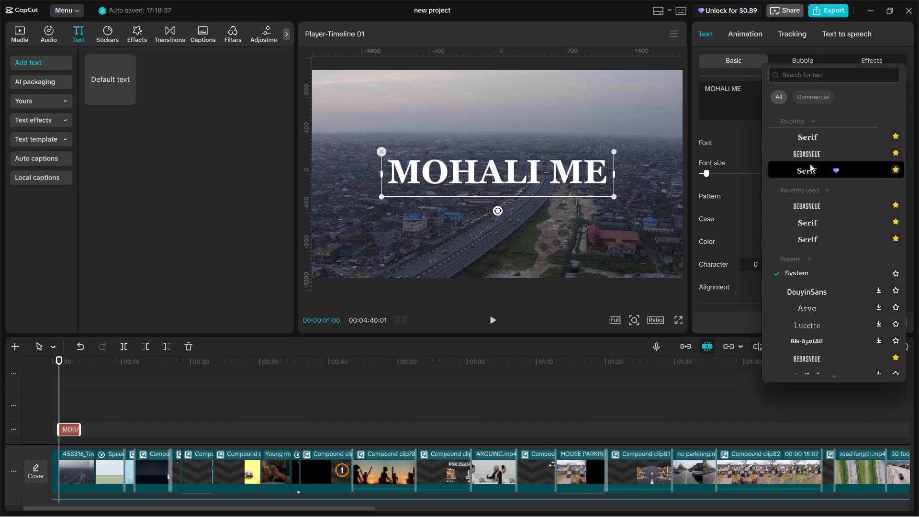
drag(502, 181, 500, 120)
click(769, 199)
scroll(830, 240, down, 2)
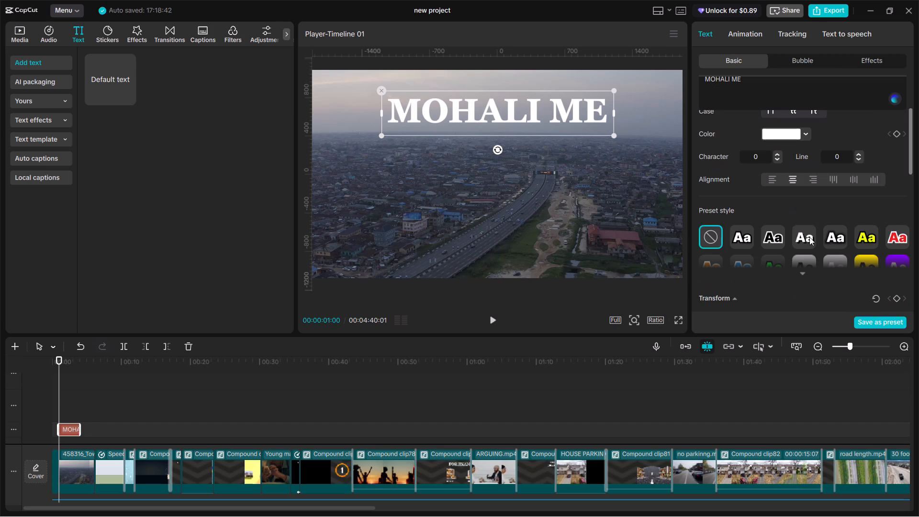
click(810, 236)
scroll(753, 247, up, 4)
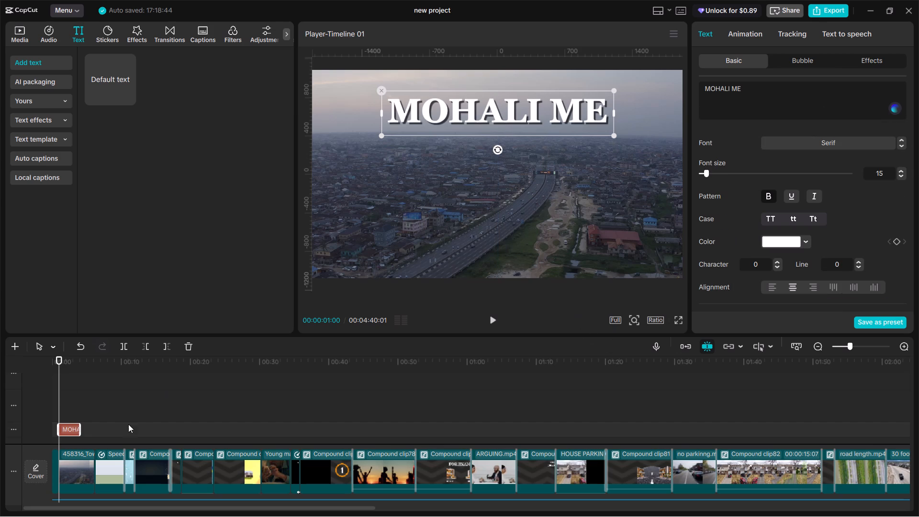
Apply the Type 2 entrance animation to the MOHALI ME title, found by searching TYPE, and lengthen its duration slightly.
scroll(123, 427, up, 20)
scroll(123, 427, up, 3)
scroll(103, 428, down, 9)
scroll(101, 423, up, 5)
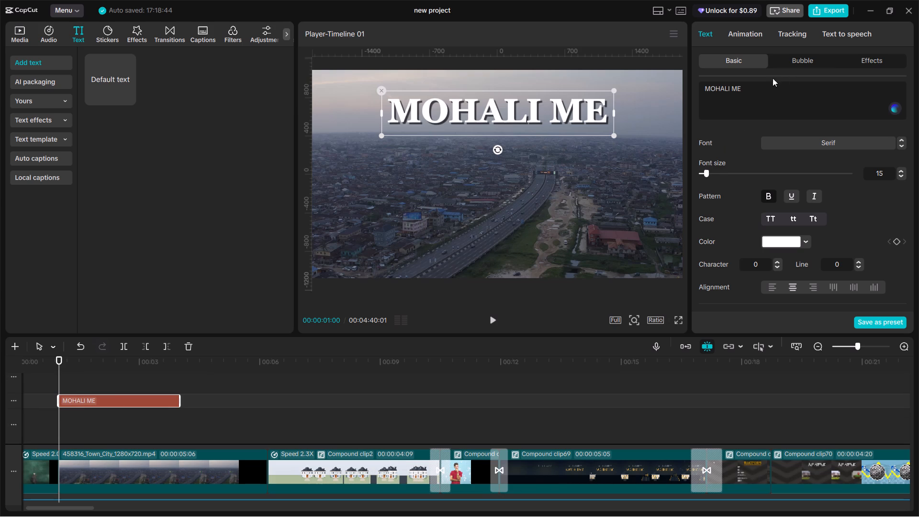
click(760, 34)
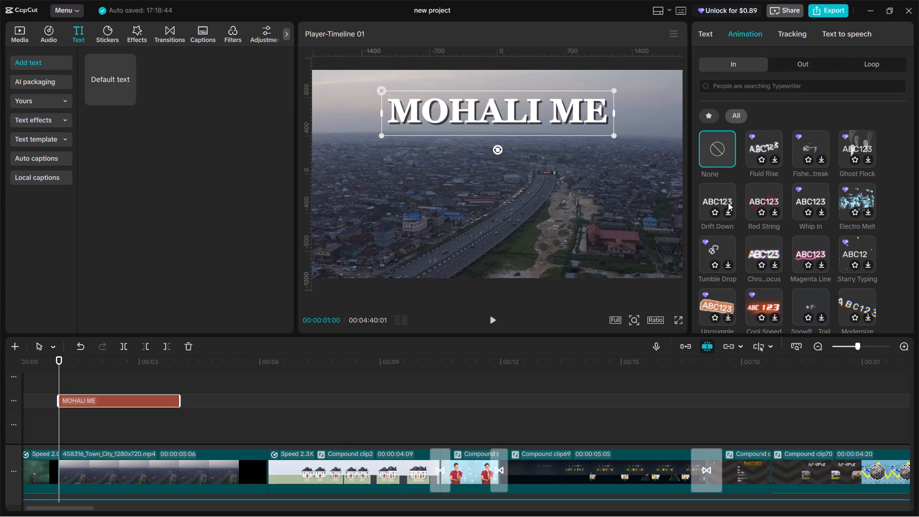
click(745, 87)
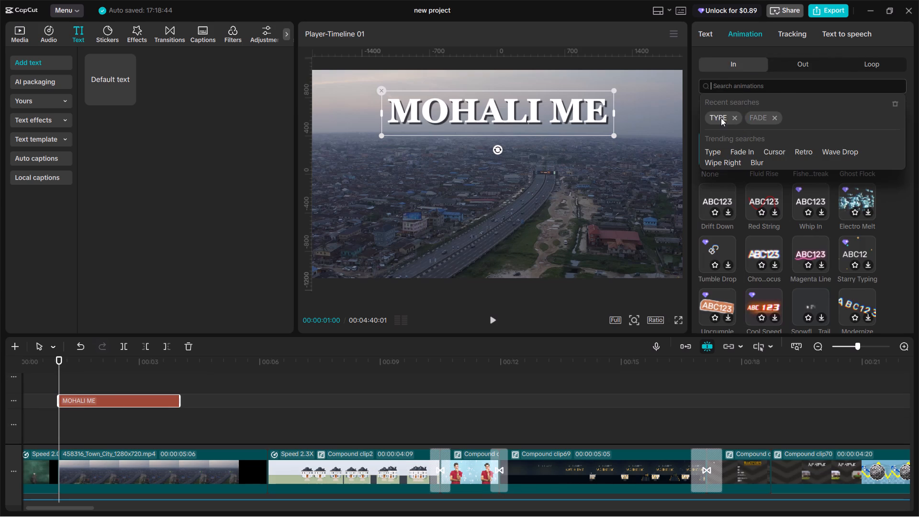
click(721, 118)
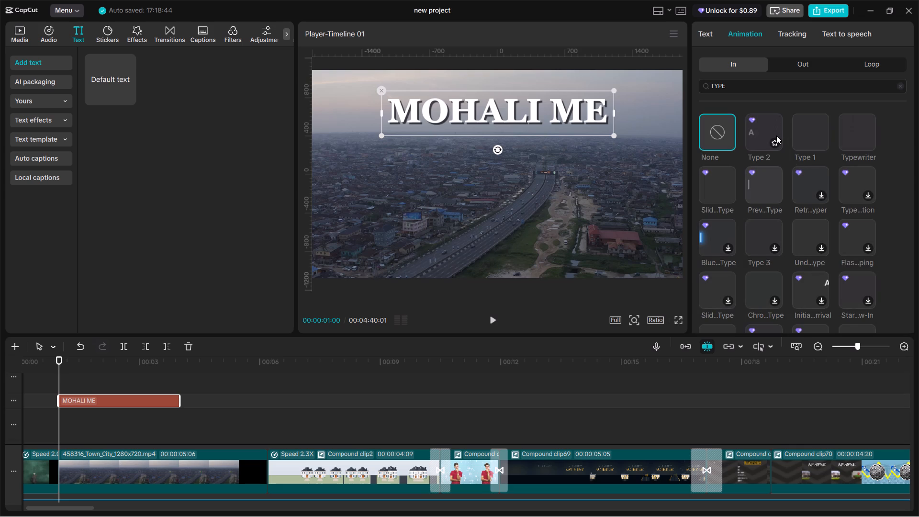
click(776, 135)
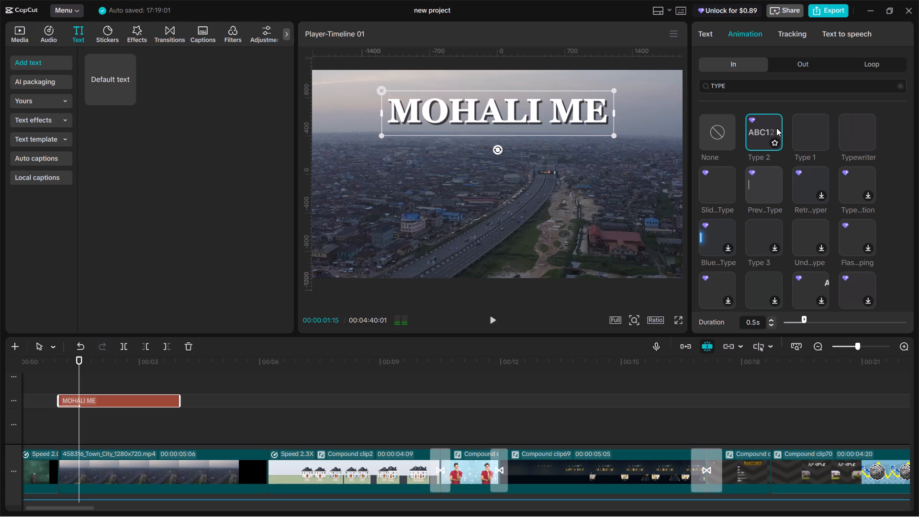
double_click(773, 320)
Play back the MOHALI ME title repeatedly to check its typing animation against the audio.
click(53, 381)
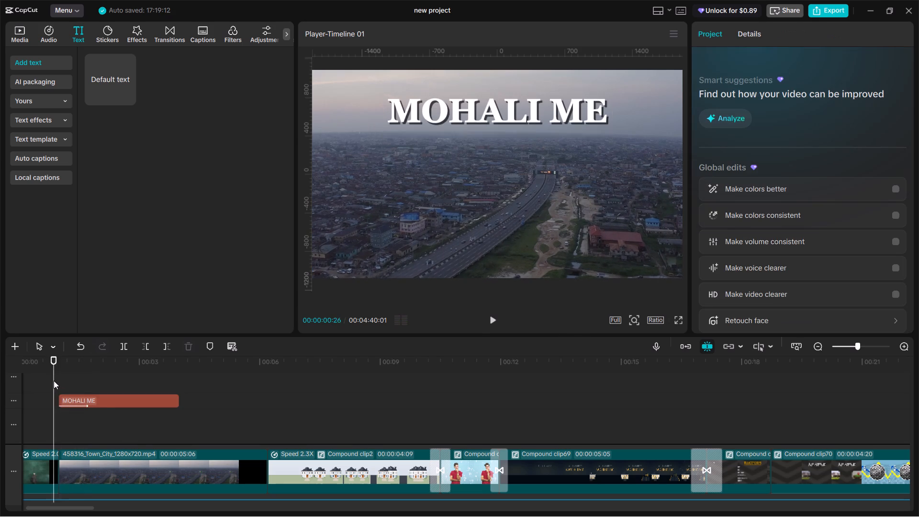
key(space)
key(space)
key(space)
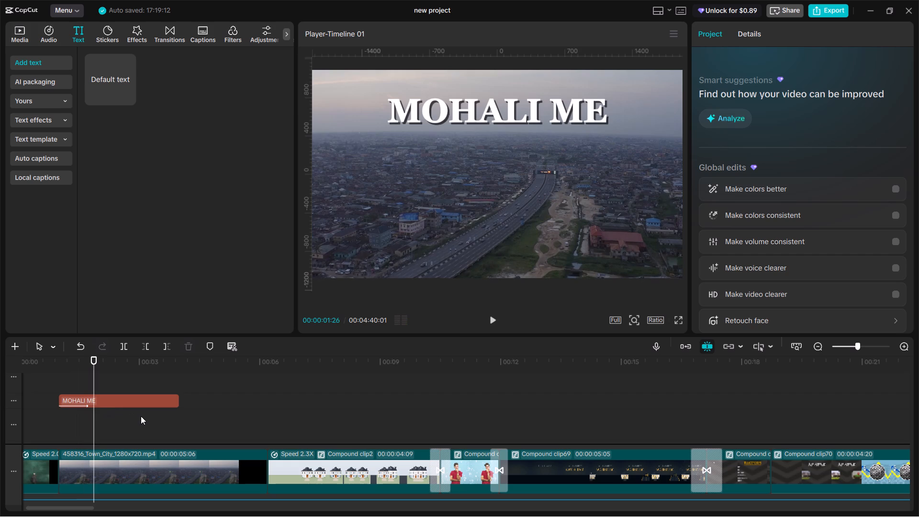
double_click(86, 377)
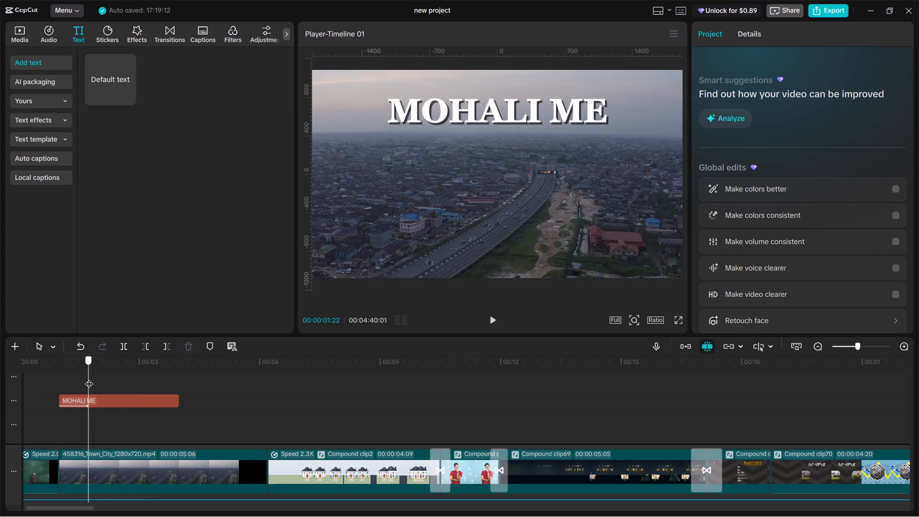
key(space)
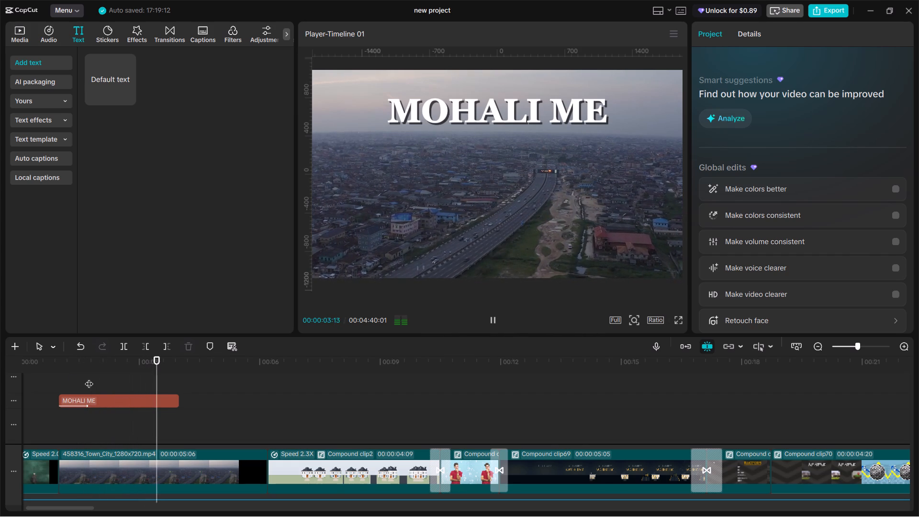
key(space)
double_click(89, 378)
key(space)
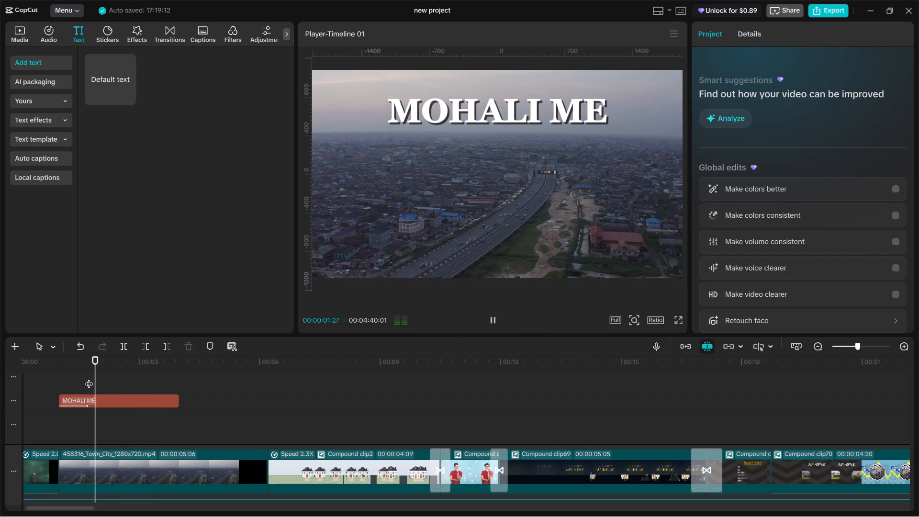
double_click(89, 378)
key(space)
Split the MOHALI ME title at 00:00:01:24 and change the second part's text to "EK HI SIZE KE".
click(91, 381)
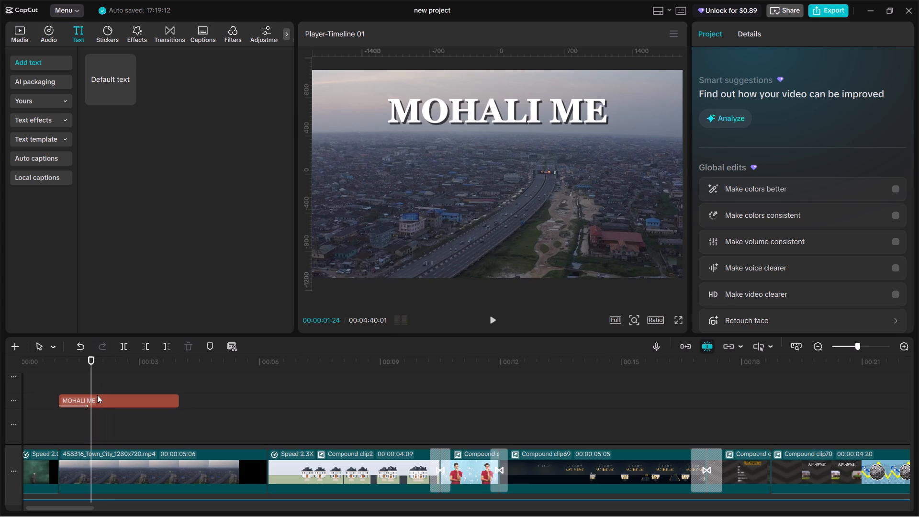
click(97, 395)
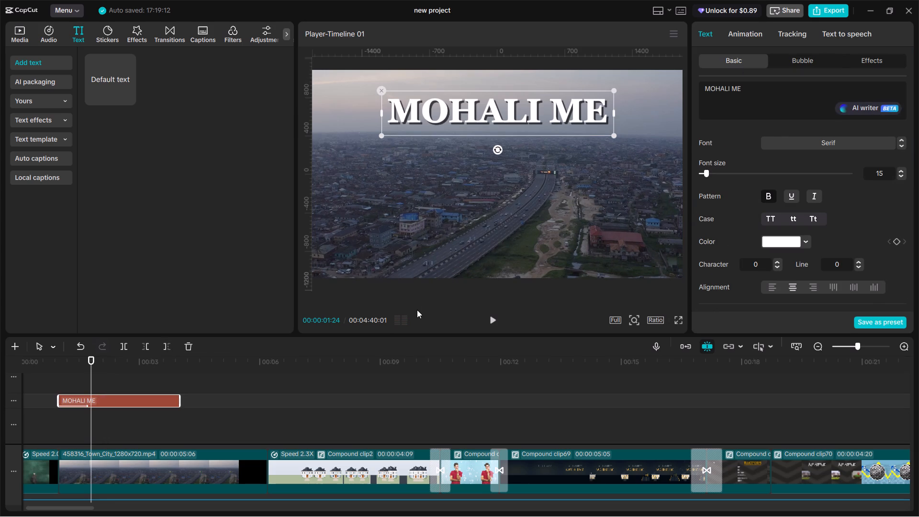
key(ctrl+b)
click(758, 100)
key(ctrl+a)
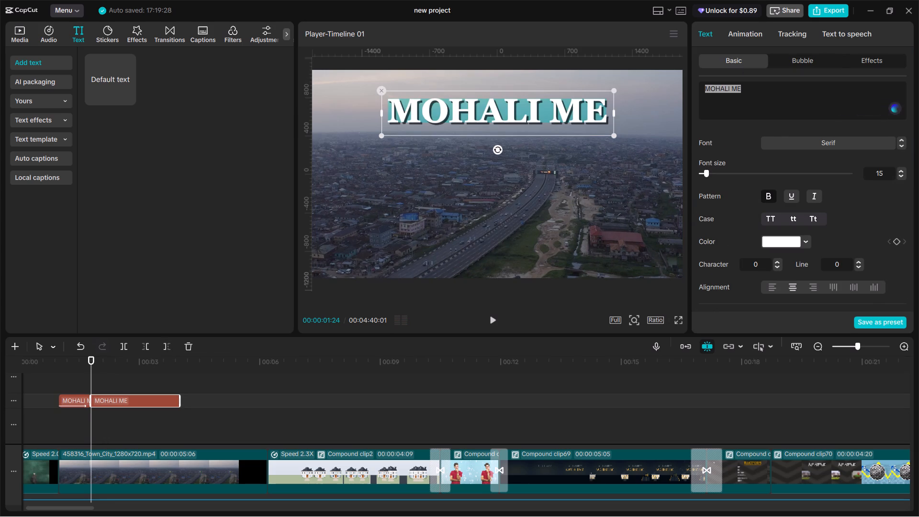
text(EK HI SIZE KE)
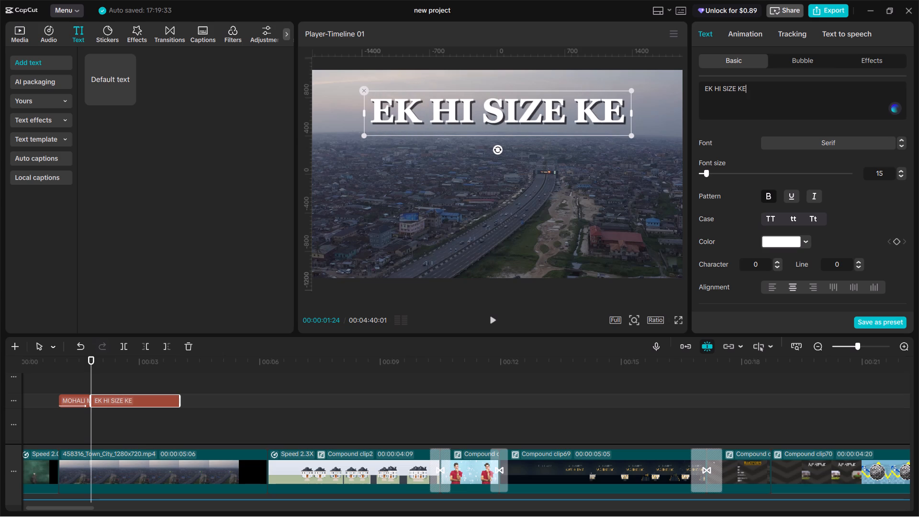
Apply the Type 2 entrance animation to the EK HI SIZE KE title.
click(751, 34)
click(761, 136)
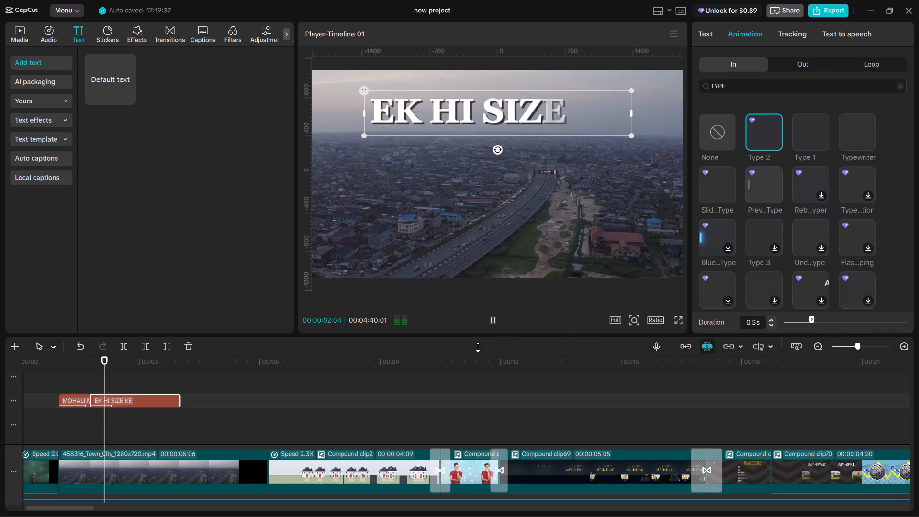
Play back the MOHALI ME and EK HI SIZE KE titles from the start of the city clip to check their timing.
click(59, 377)
key(space)
click(59, 377)
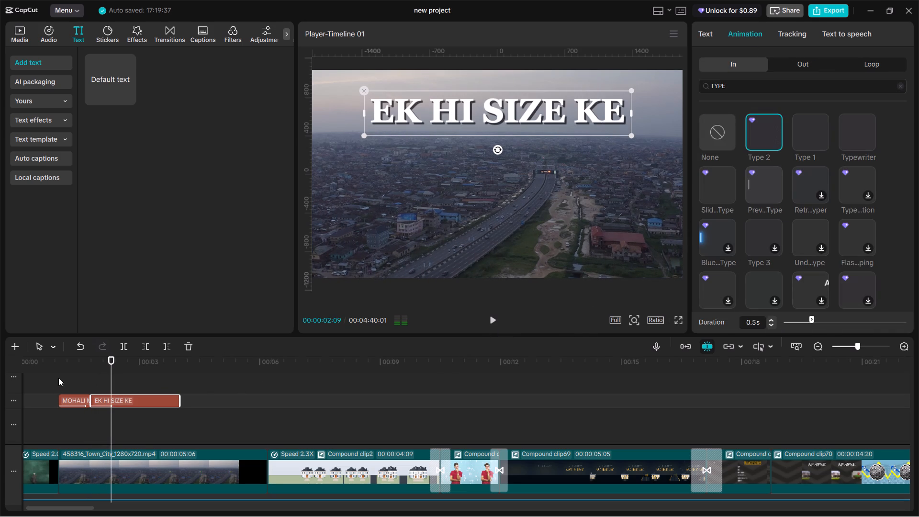
click(54, 391)
click(58, 385)
click(54, 393)
click(44, 391)
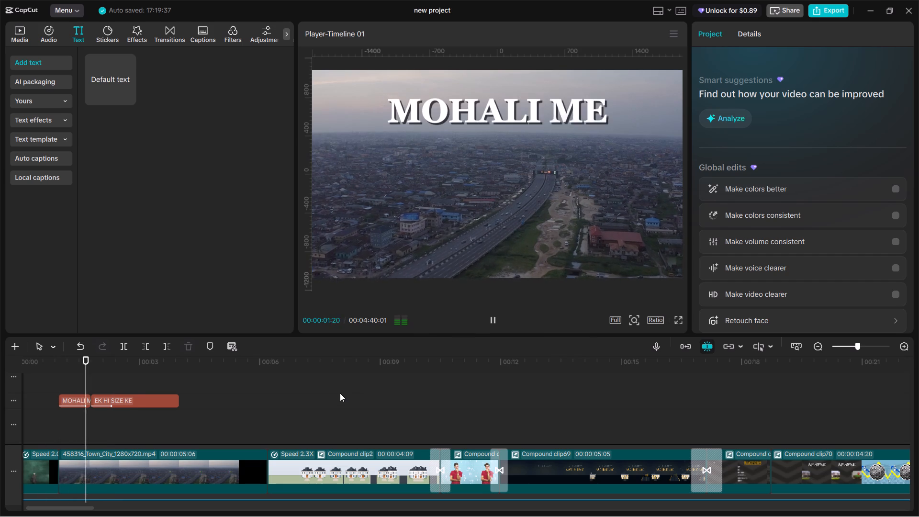
key(space)
click(59, 388)
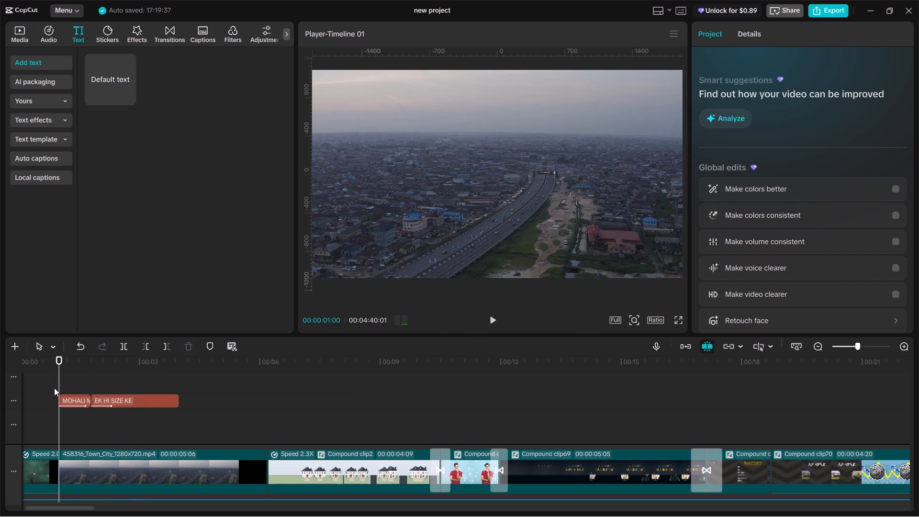
key(space)
key(space)
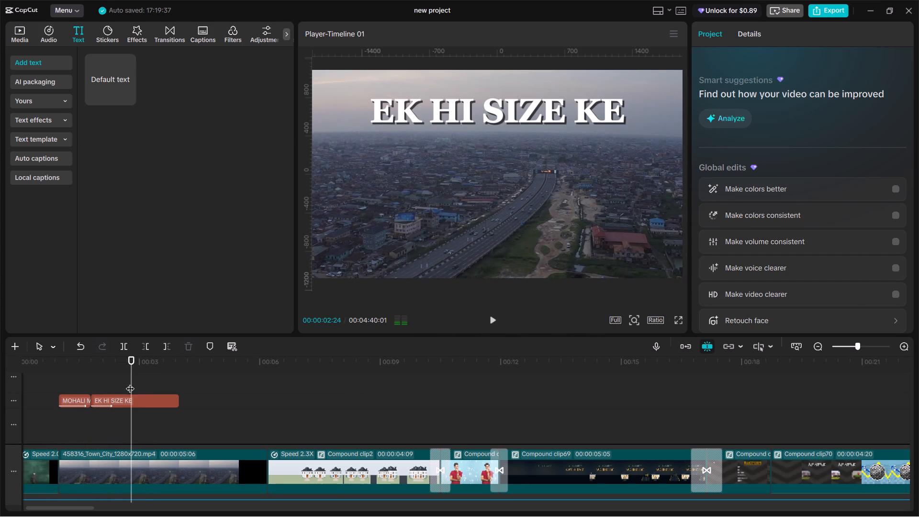
Examine the cut between the two titles closely and replay it to check it against the voice-over.
click(75, 379)
drag(75, 379, 87, 386)
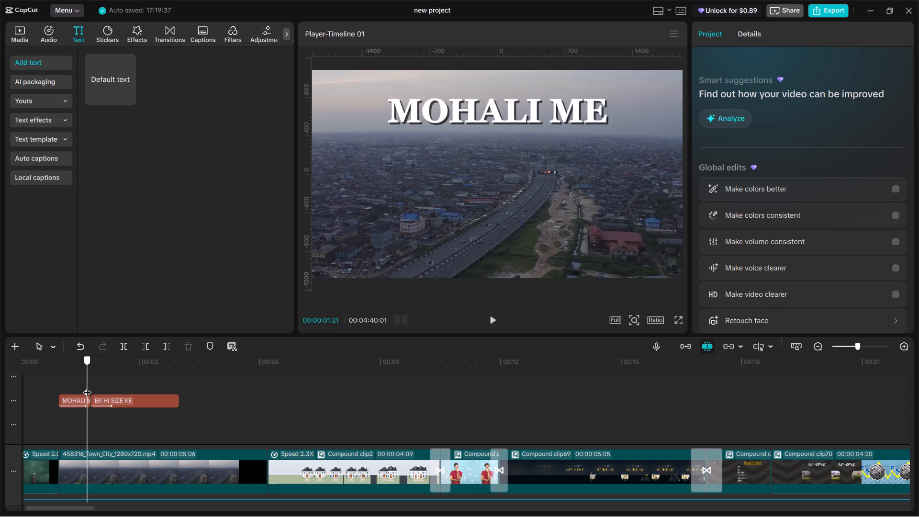
drag(87, 386, 91, 388)
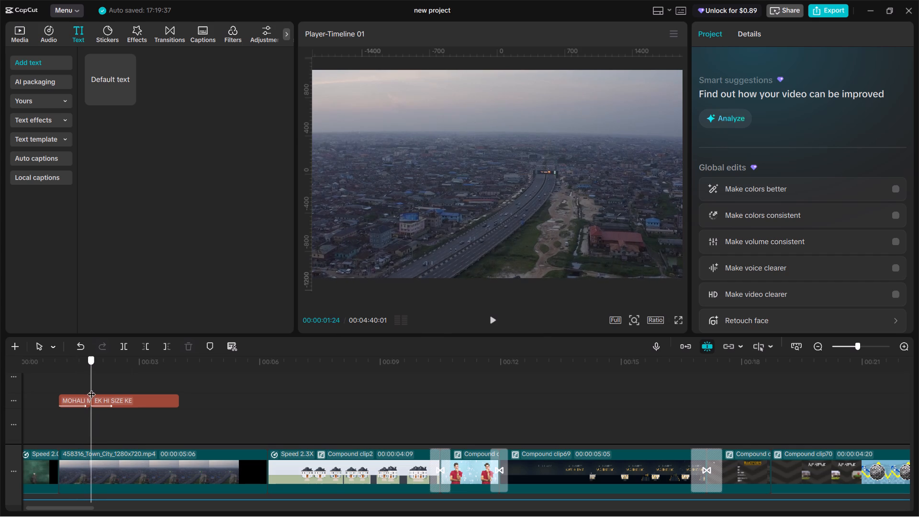
drag(91, 388, 89, 384)
ctrl+scroll(112, 412, up, 2)
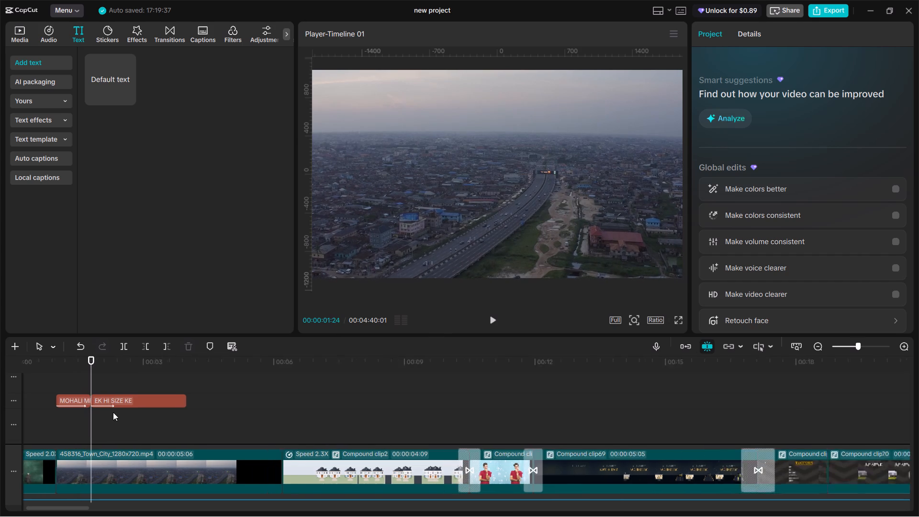
ctrl+scroll(113, 412, up, 20)
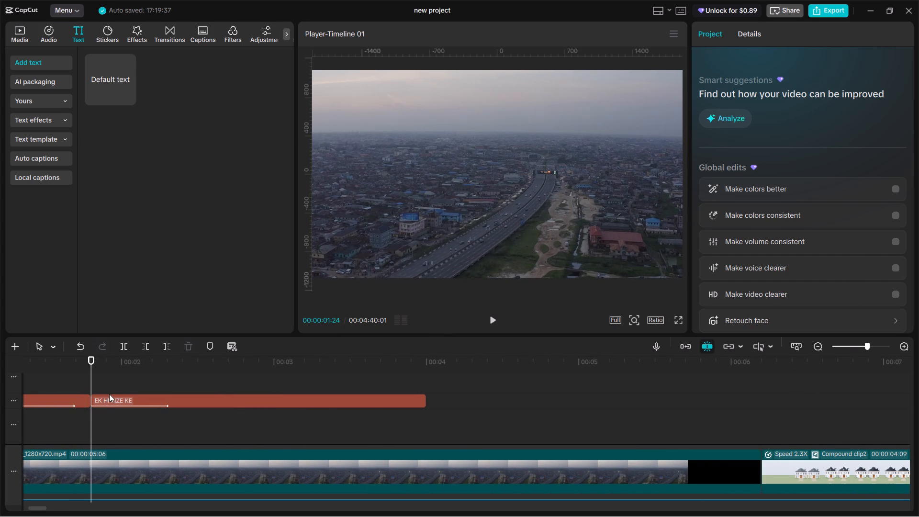
ctrl+scroll(103, 396, down, 4)
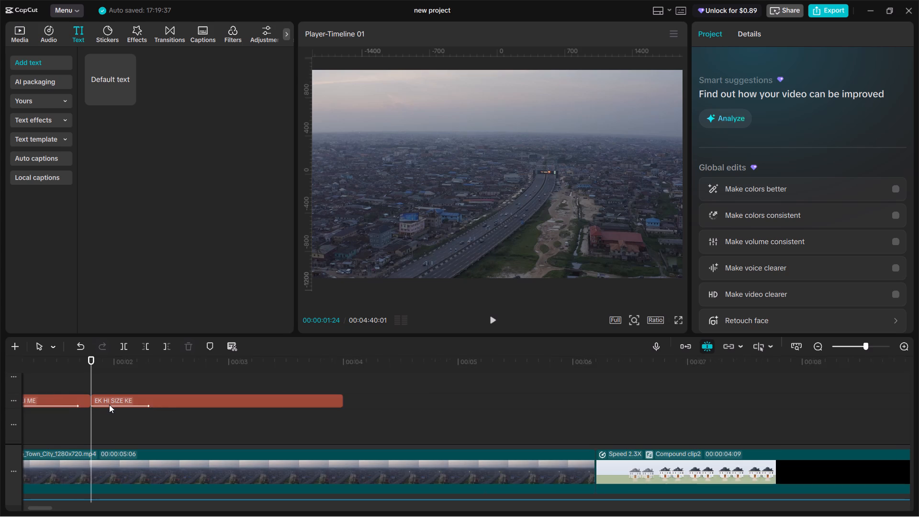
ctrl+scroll(109, 405, down, 13)
click(46, 382)
key(space)
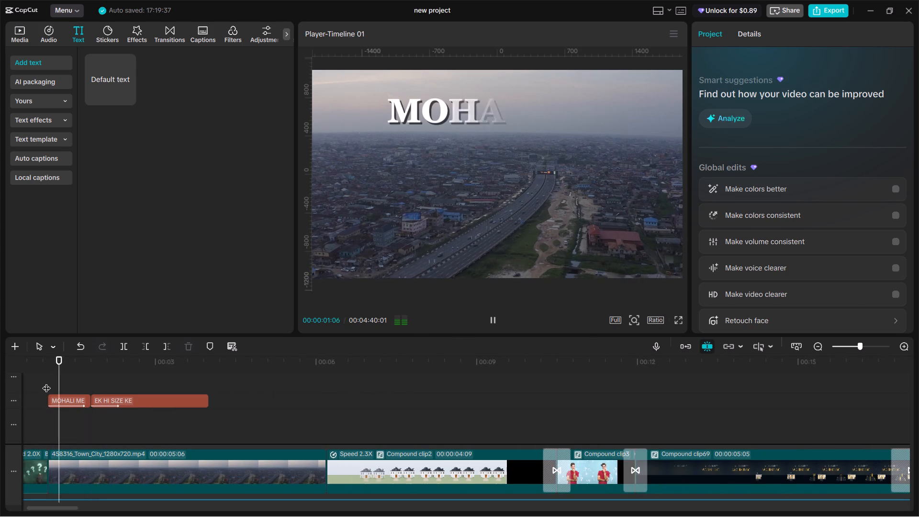
key(space)
key(space)
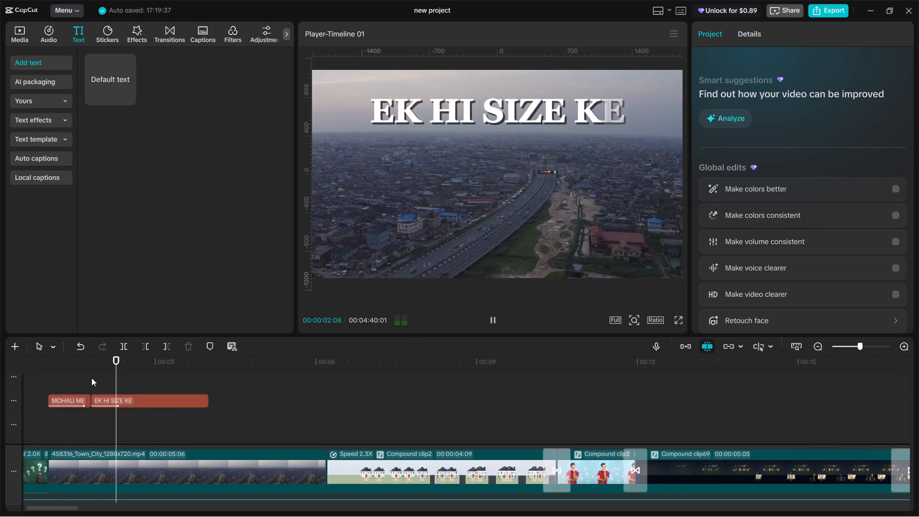
click(47, 373)
key(space)
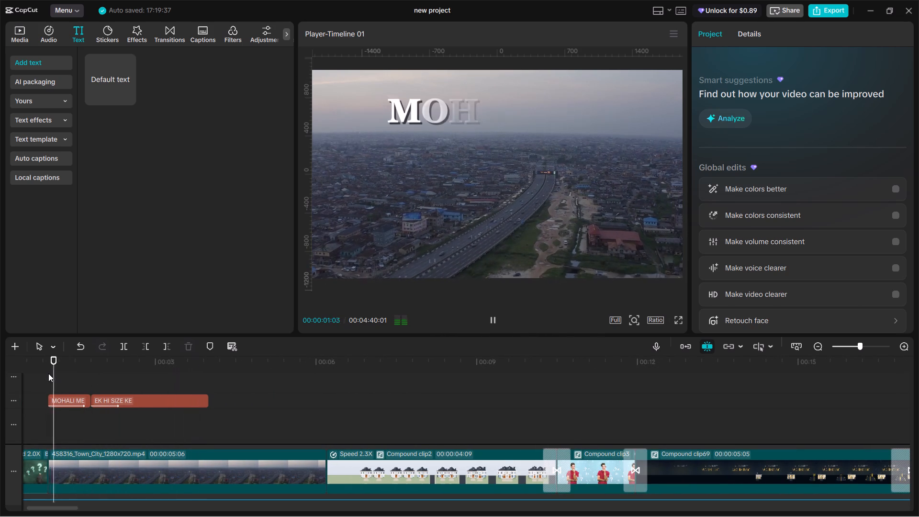
key(space)
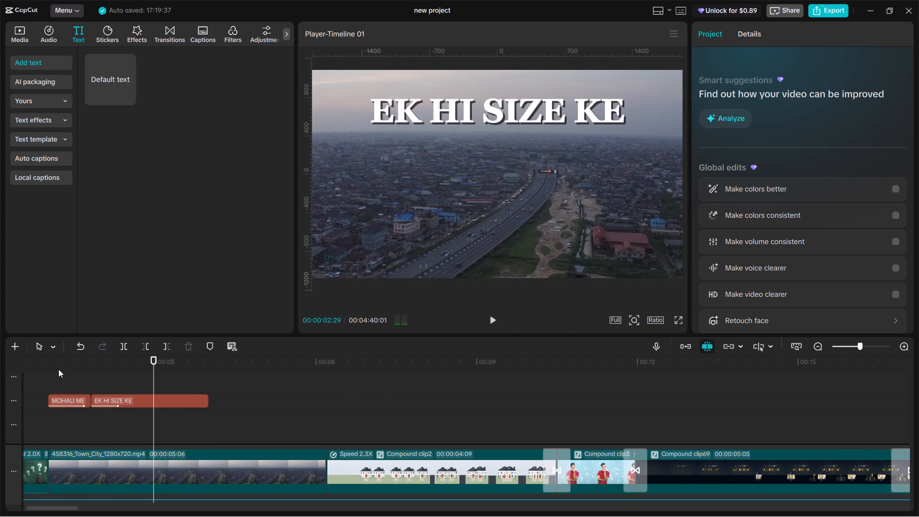
key(space)
key(space)
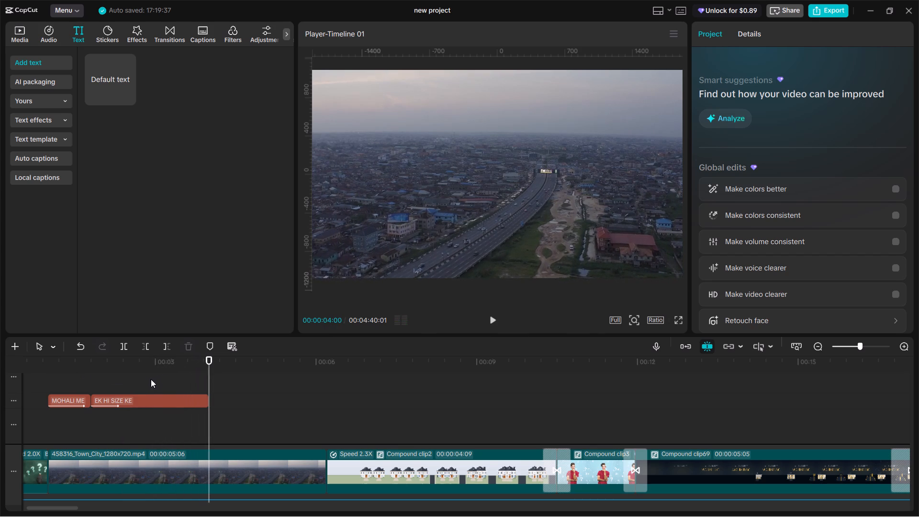
click(86, 378)
drag(86, 378, 91, 381)
key(space)
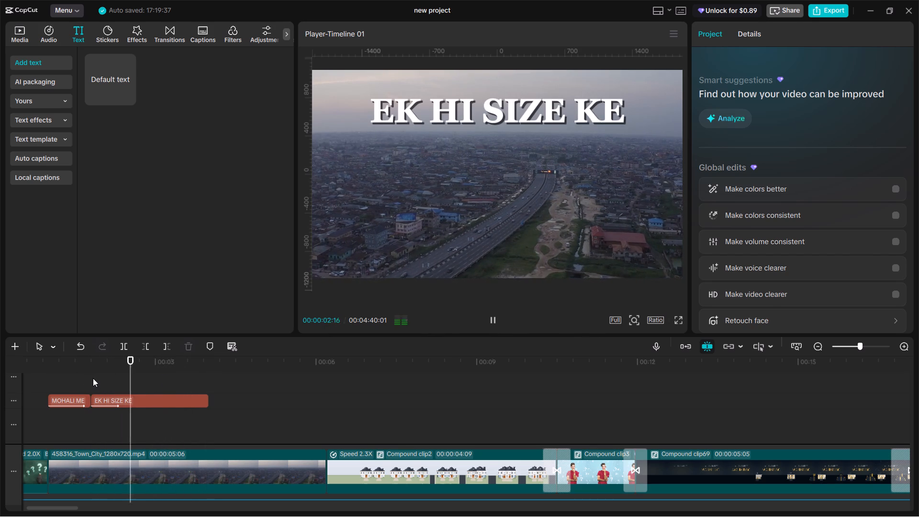
key(space)
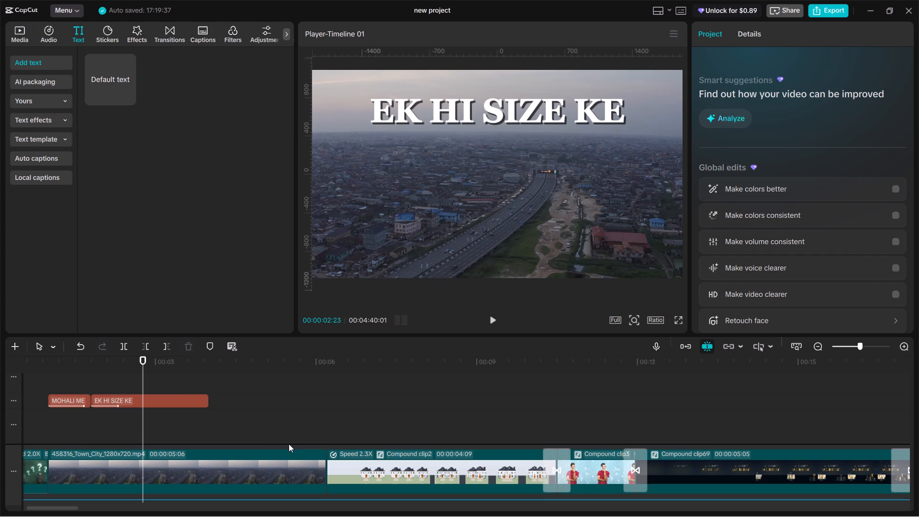
Place the north east facing house image from 00:00:01:24 on the track below the titles, trimmed to 00:00:04:12, near the city clip's end.
click(90, 380)
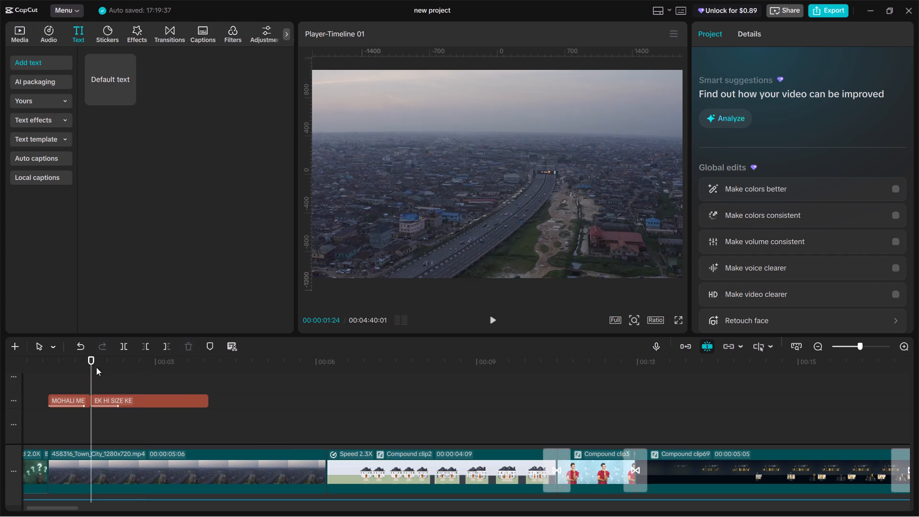
click(17, 32)
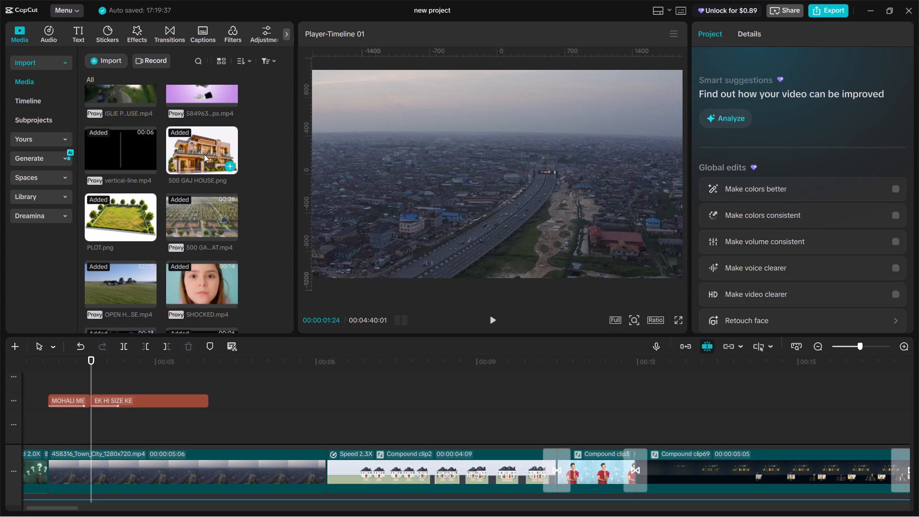
scroll(204, 156, down, 4)
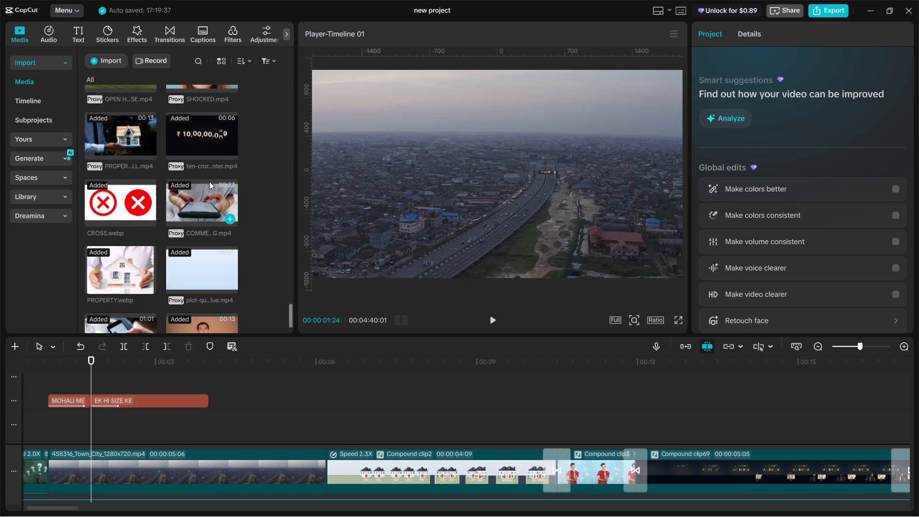
scroll(210, 185, down, 3)
scroll(212, 194, up, 20)
scroll(216, 197, down, 5)
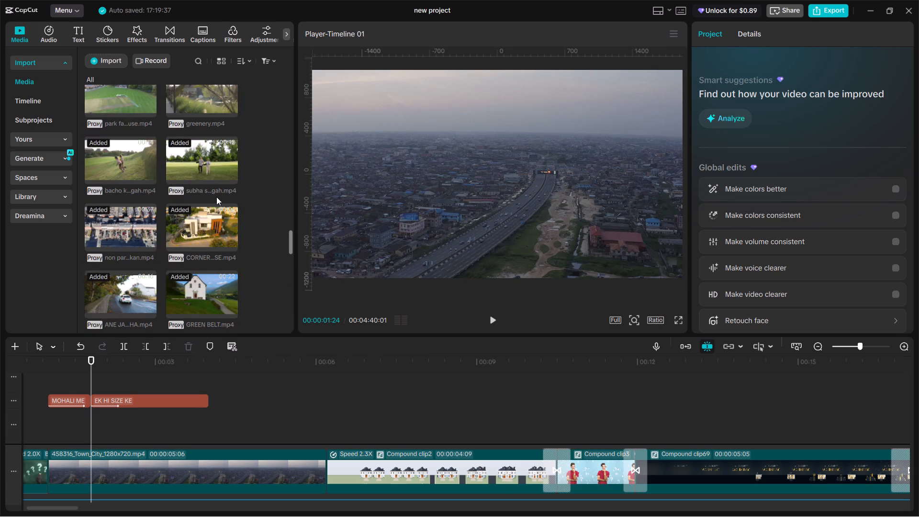
scroll(216, 197, down, 1)
scroll(216, 197, up, 12)
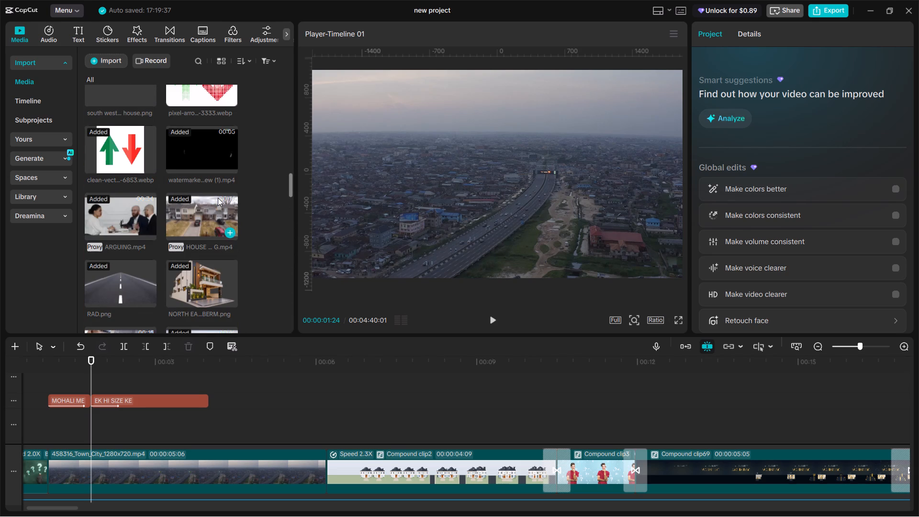
scroll(202, 286, up, 3)
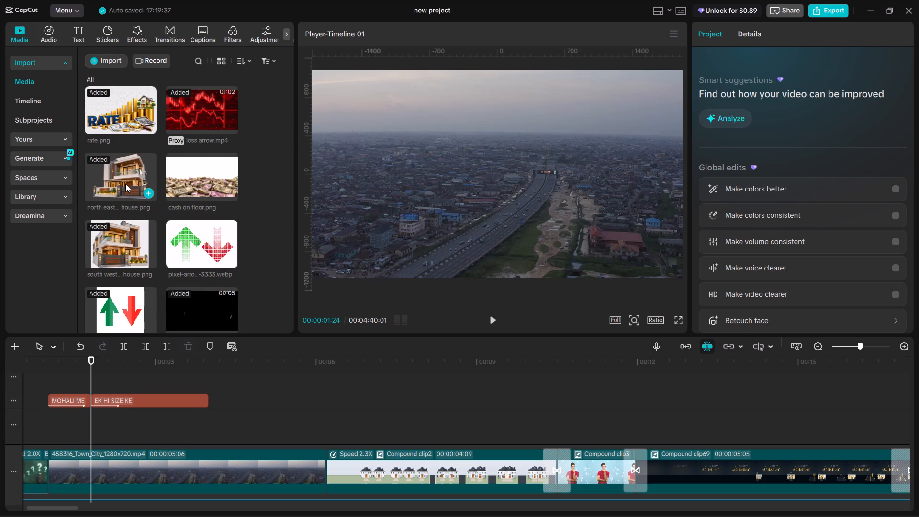
drag(126, 184, 133, 413)
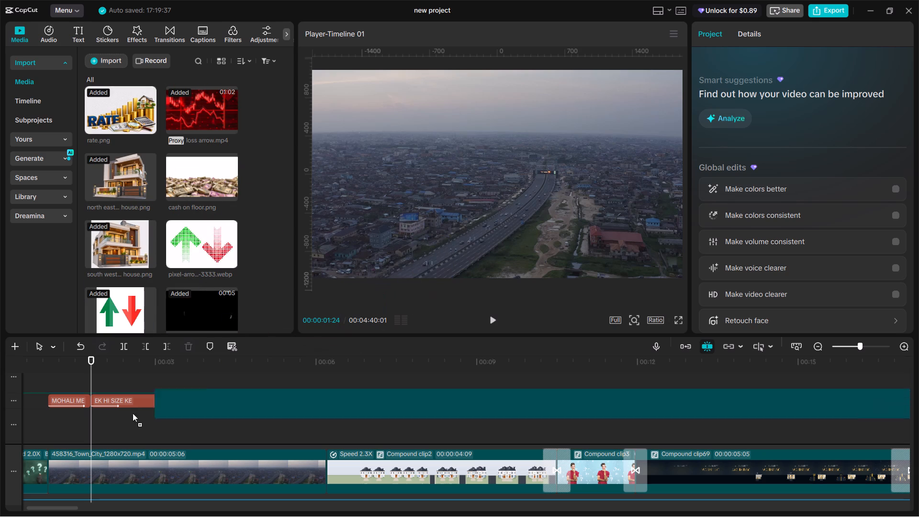
drag(133, 413, 90, 421)
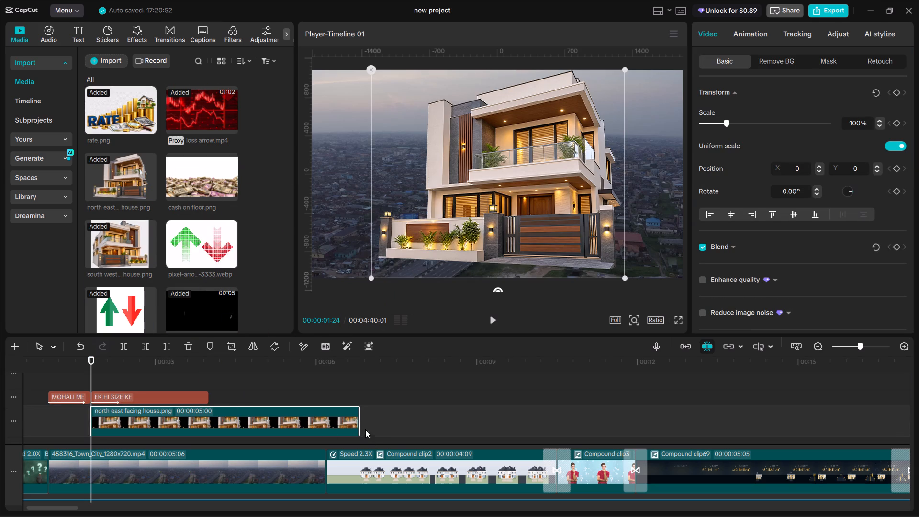
drag(359, 420, 323, 423)
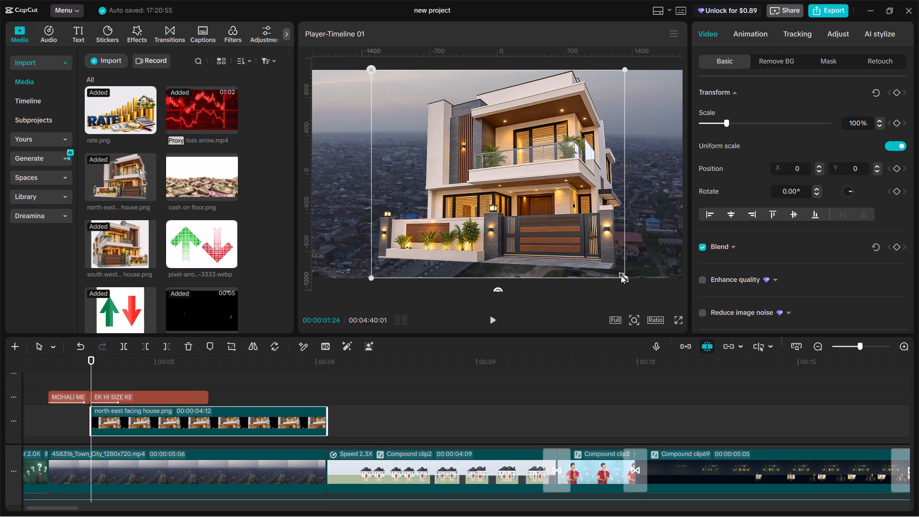
Scale the house image to 48% and place it horizontally centred below the title, at about Y -102.
drag(621, 275, 529, 206)
drag(514, 189, 516, 214)
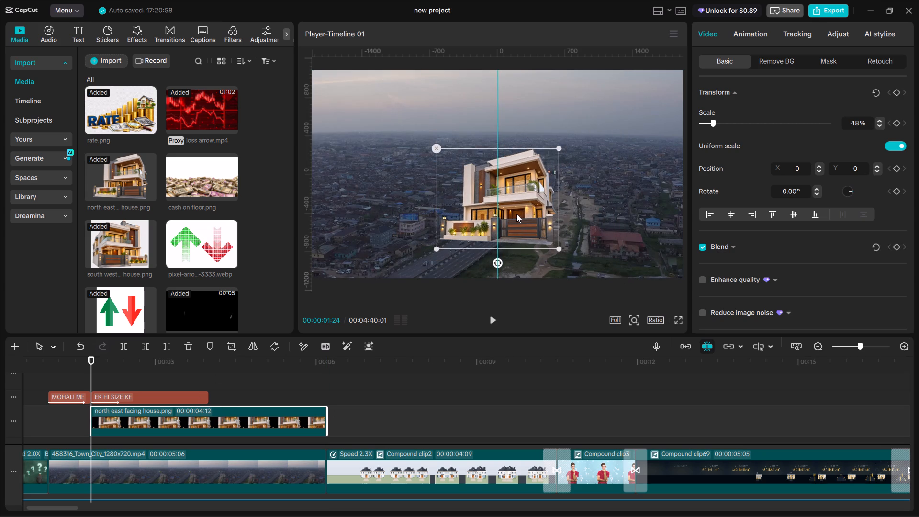
drag(516, 214, 514, 198)
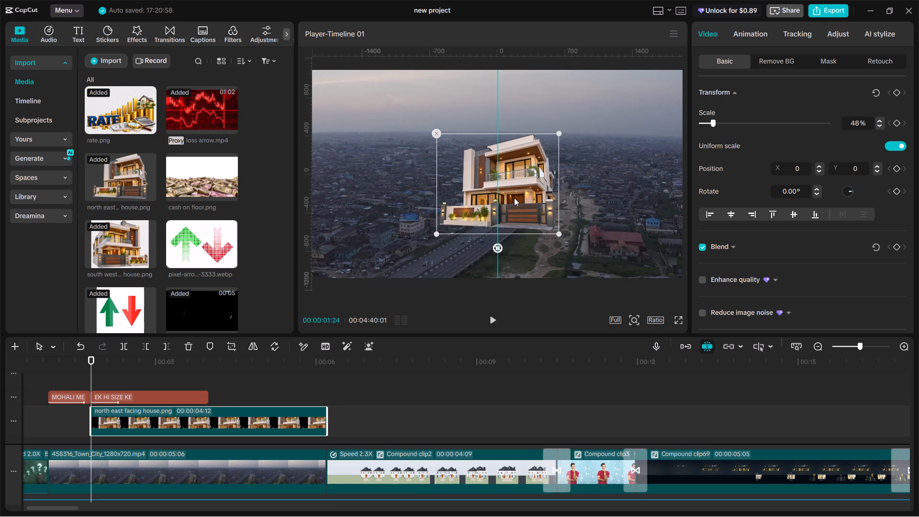
Play back the EK HI SIZE KE title together with the house image to check how they appear.
click(83, 416)
key(space)
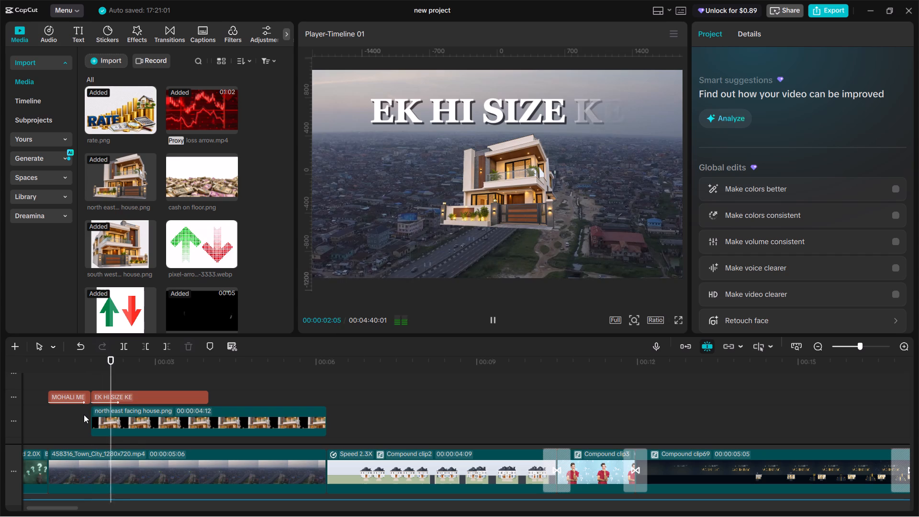
click(84, 415)
key(space)
click(111, 420)
key(space)
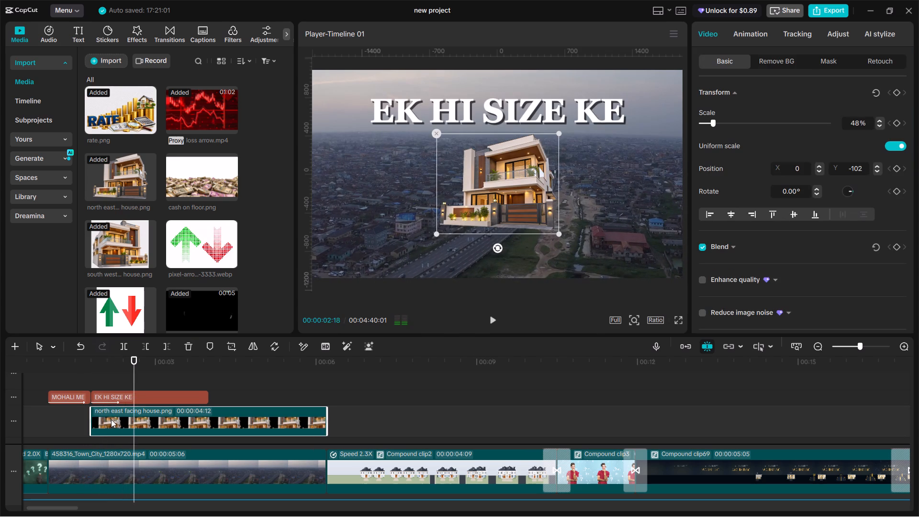
Replace the north east facing house image with the Modern Luxury Villa image at 00:00:01:24, trimmed to 00:00:04:12.
scroll(122, 174, up, 5)
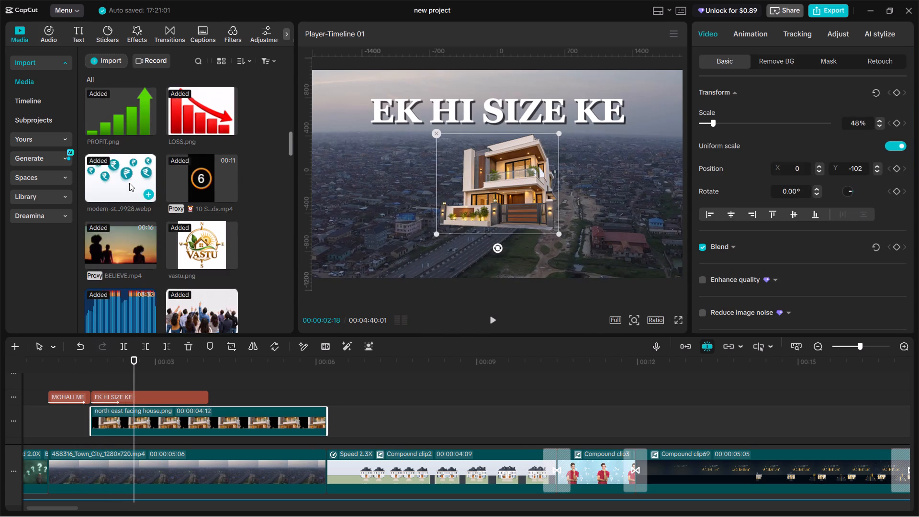
scroll(134, 202, up, 13)
scroll(135, 213, down, 4)
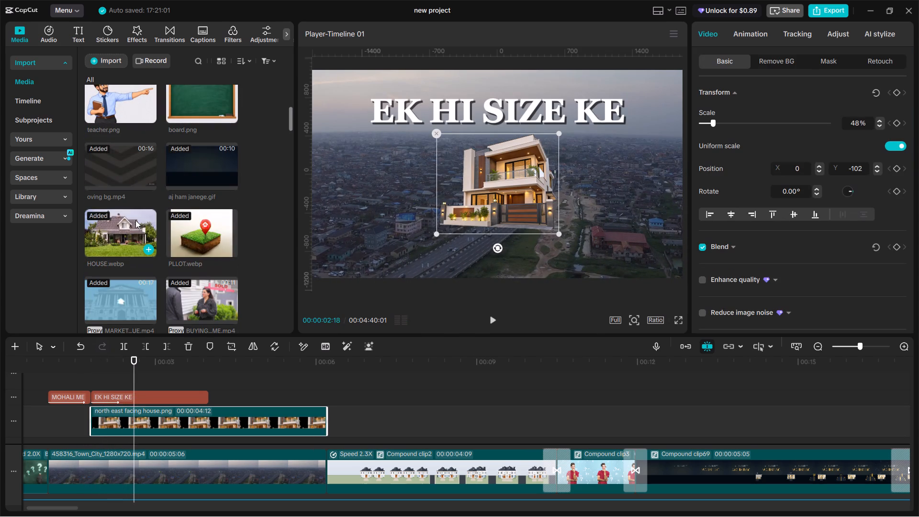
scroll(135, 220, up, 5)
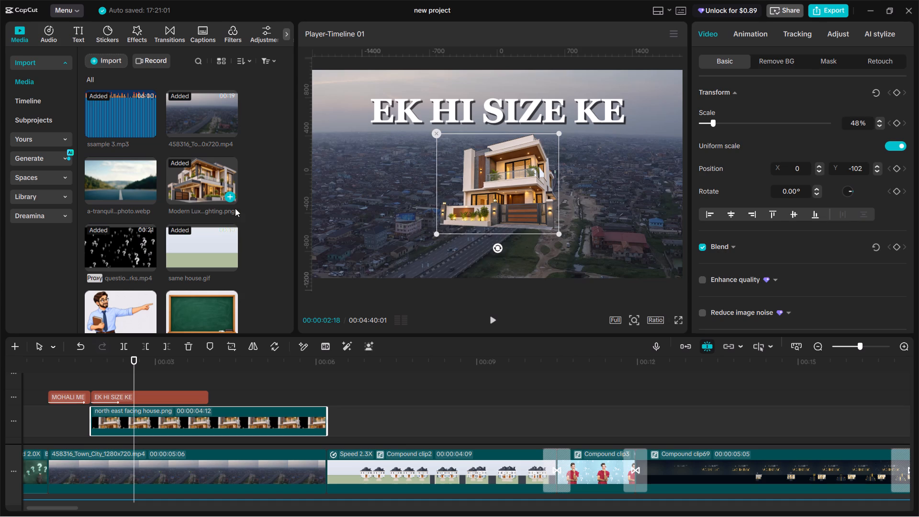
key(BackSpace)
drag(192, 182, 92, 420)
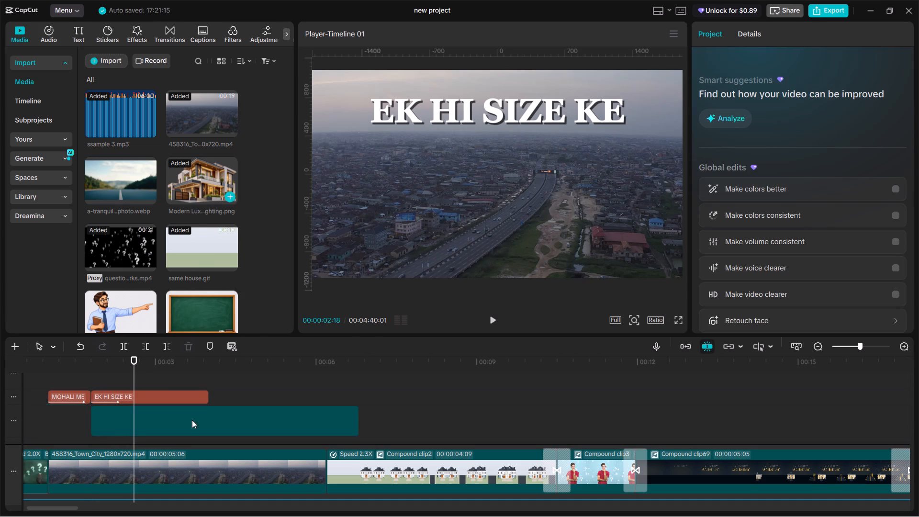
drag(359, 416, 326, 416)
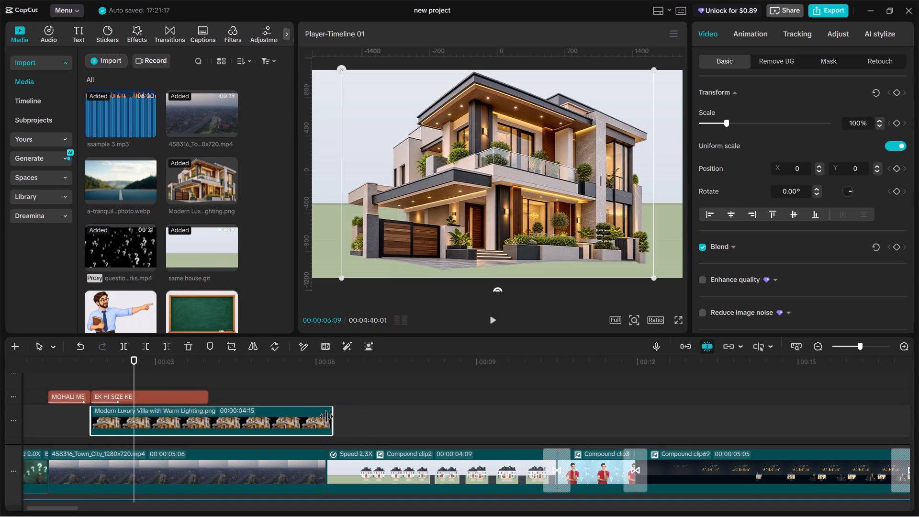
drag(326, 416, 325, 416)
Scale the villa image to 55% and centre it horizontally below the title, at about Y -230.
key(space)
key(space)
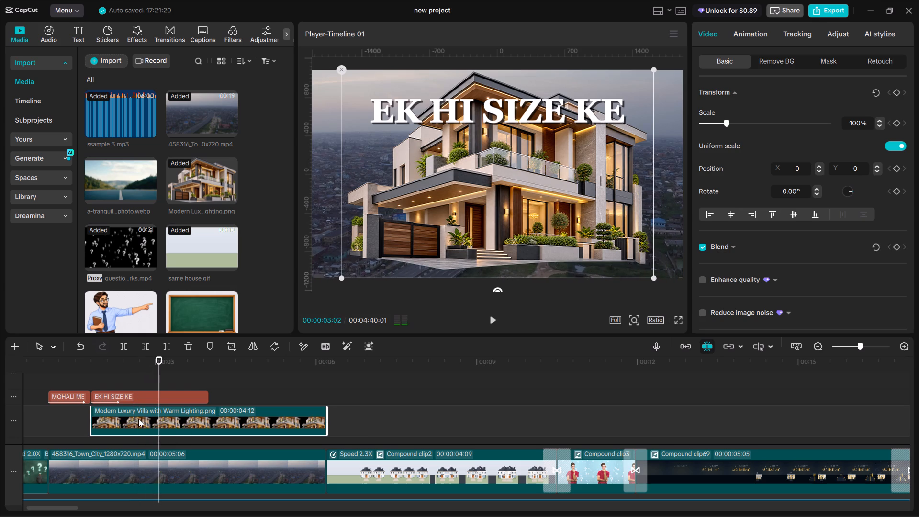
double_click(138, 419)
drag(650, 278, 578, 228)
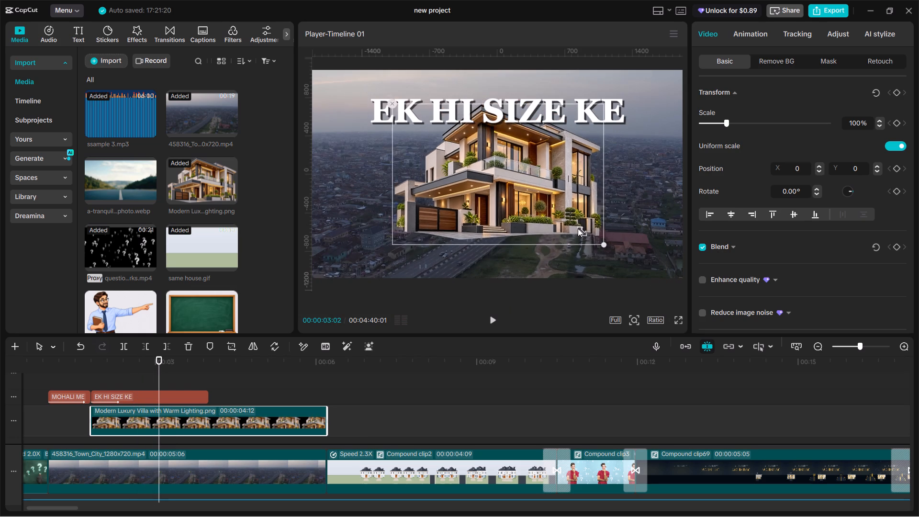
drag(578, 228, 553, 206)
drag(544, 203, 547, 214)
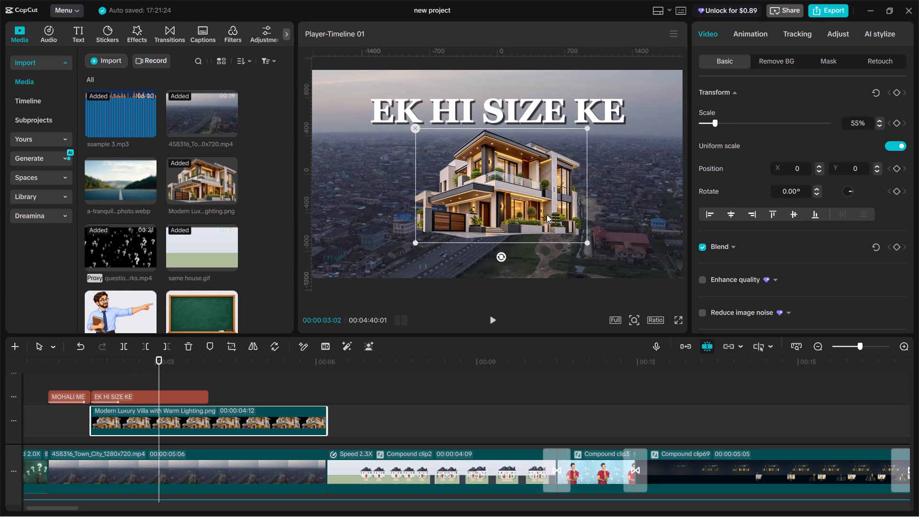
drag(547, 214, 540, 238)
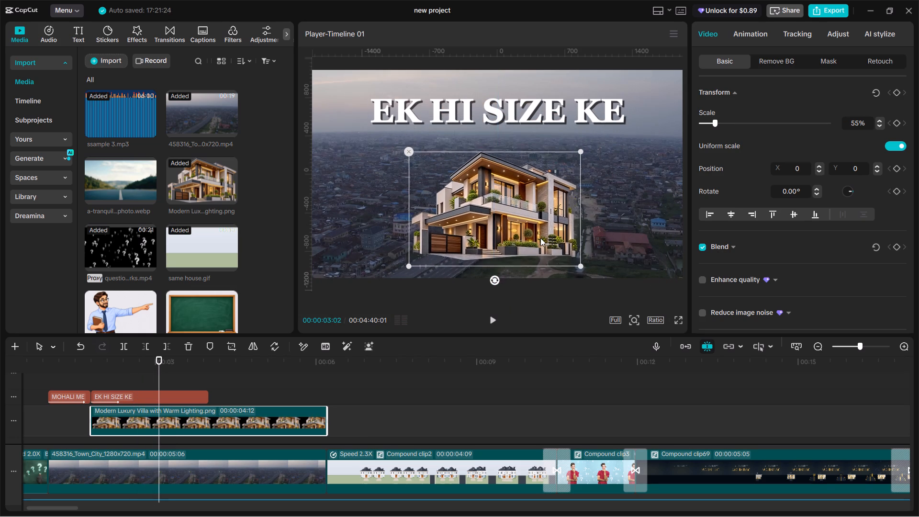
drag(540, 238, 546, 223)
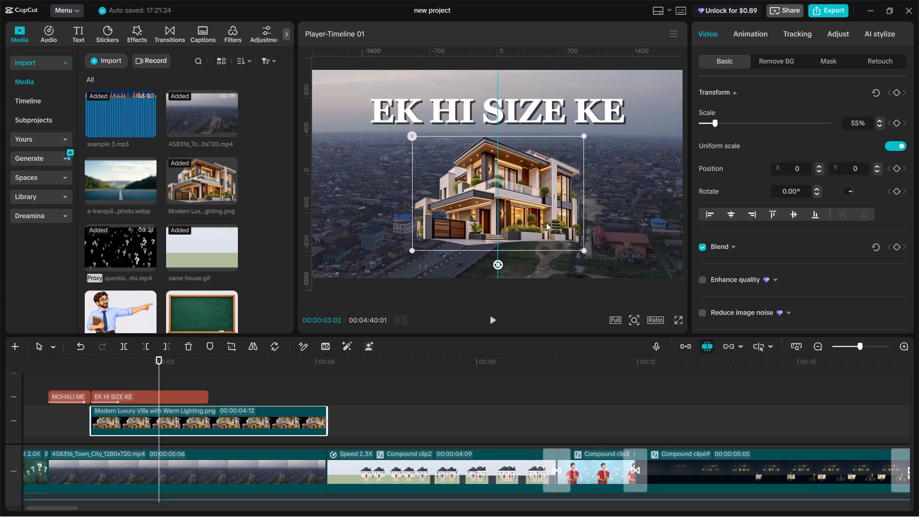
drag(546, 223, 546, 225)
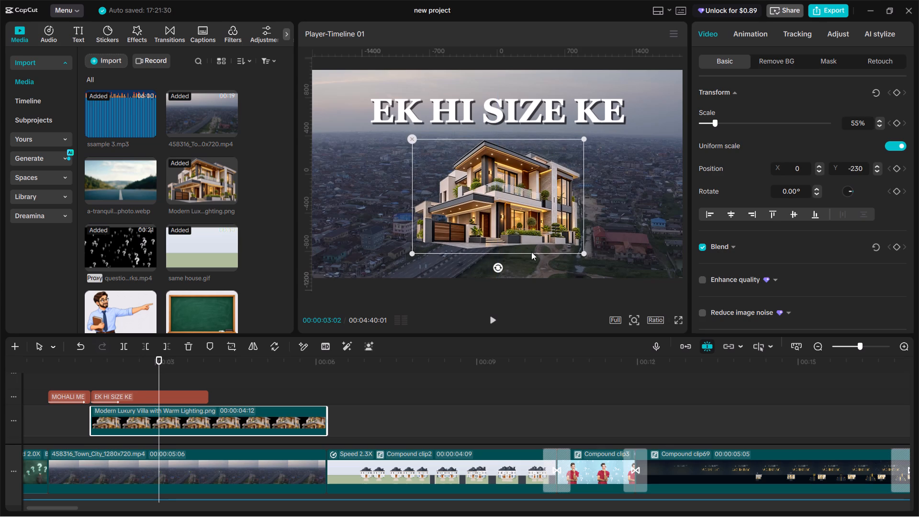
Play back the EK HI SIZE KE title with the villa image and examine the frames where both begin.
click(78, 416)
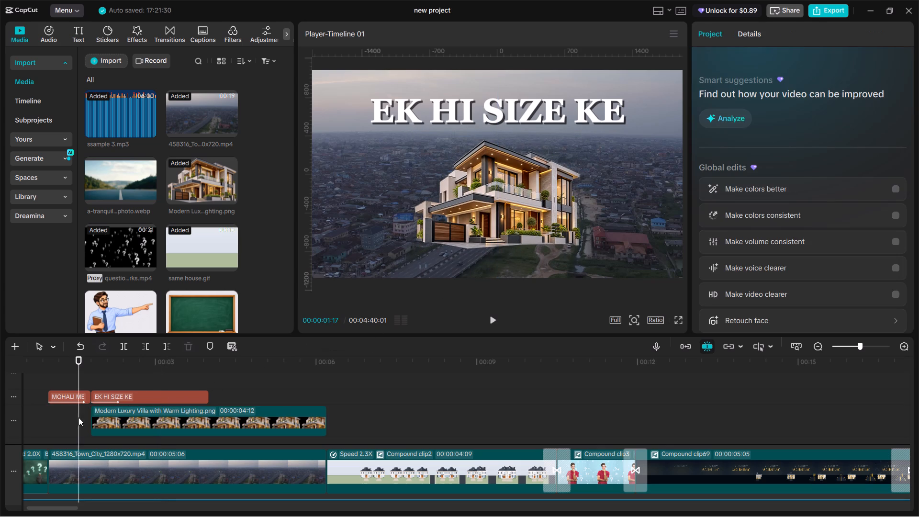
key(space)
key(space)
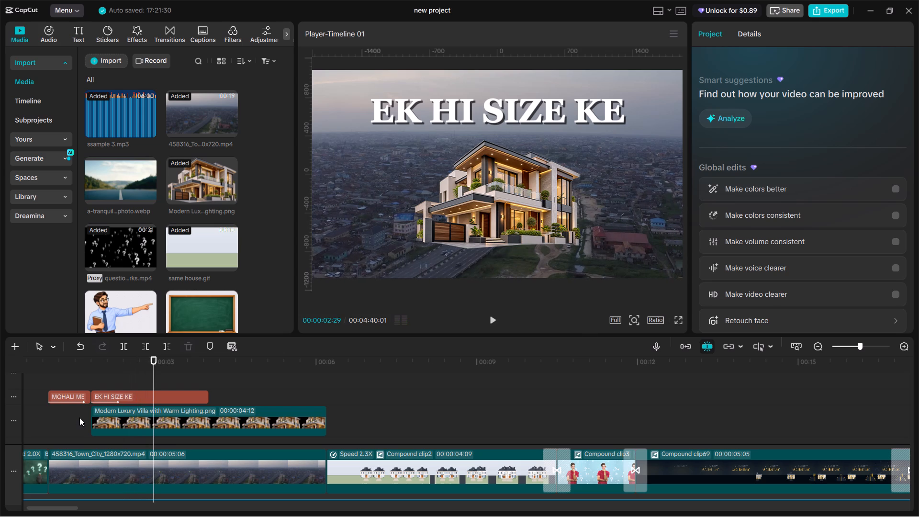
click(119, 420)
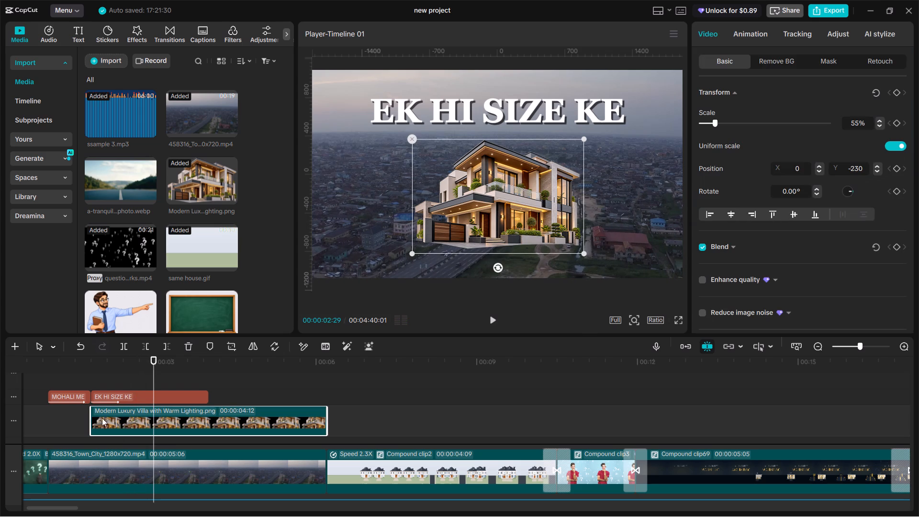
click(88, 412)
click(83, 427)
drag(81, 424, 96, 426)
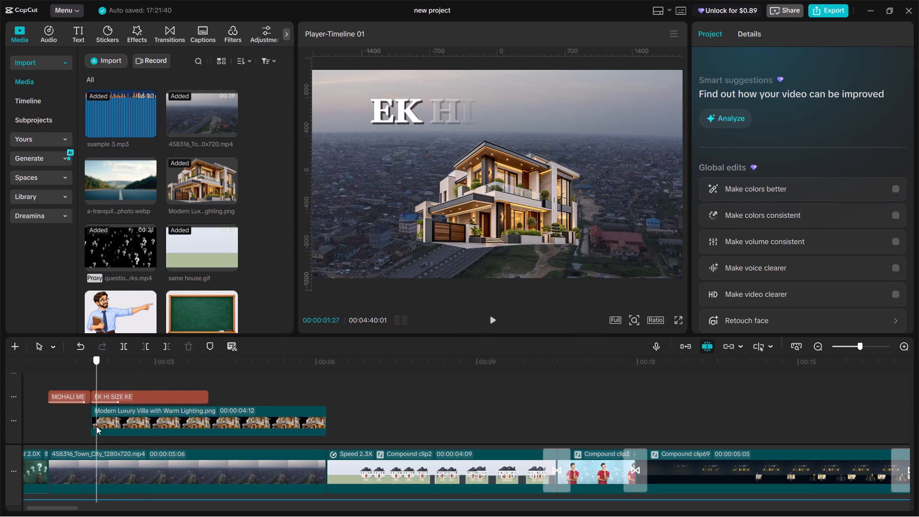
drag(96, 426, 91, 423)
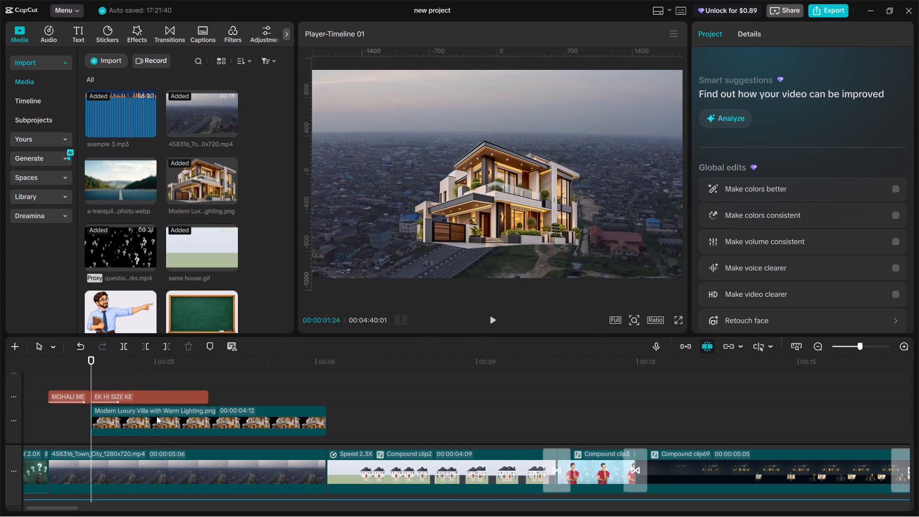
Apply the Fade In entrance animation to the villa image.
click(165, 417)
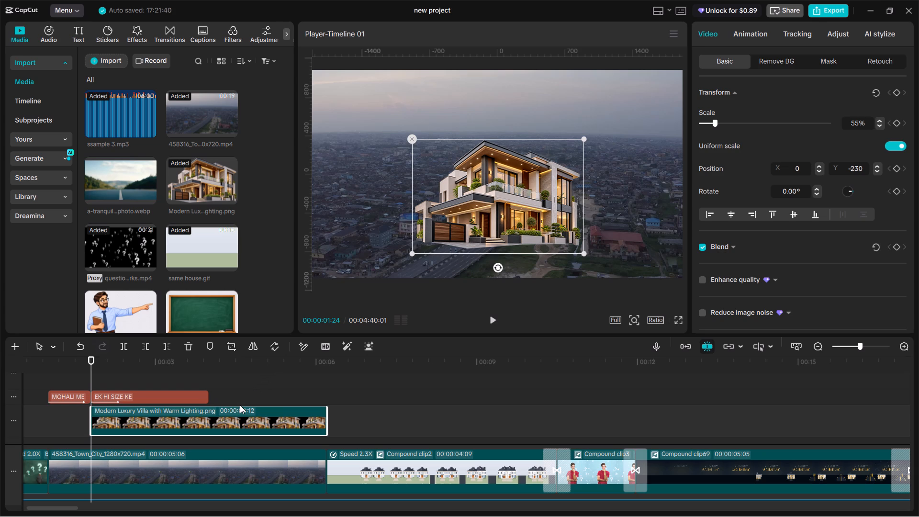
click(754, 34)
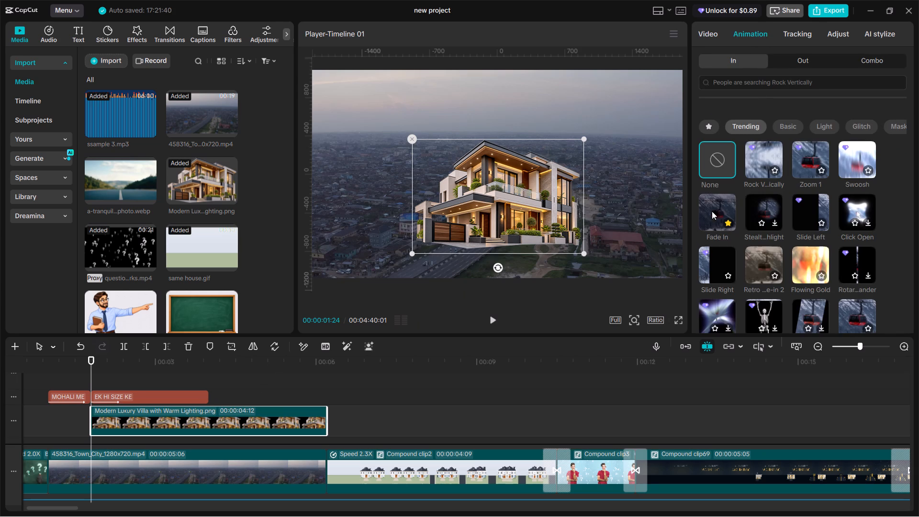
click(712, 211)
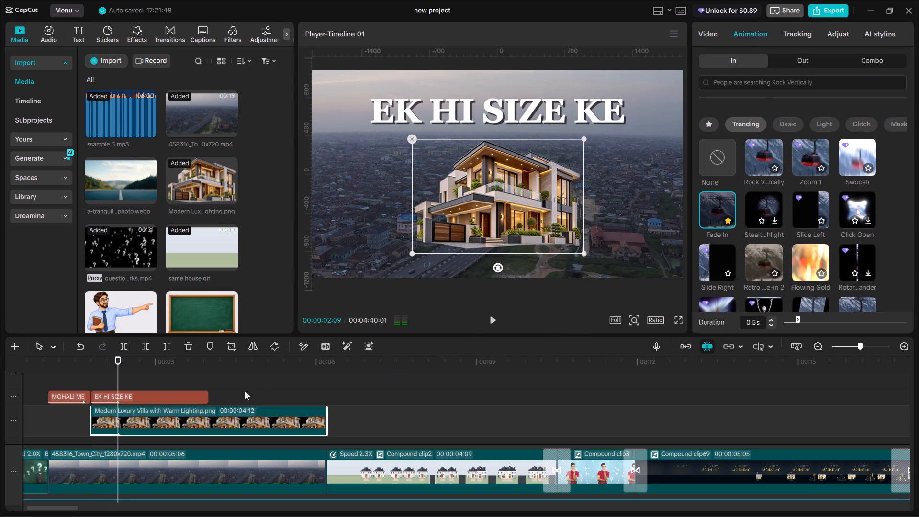
Replay the change from the MOHALI ME title to EK HI SIZE KE to check the villa's fade-in.
click(87, 371)
key(space)
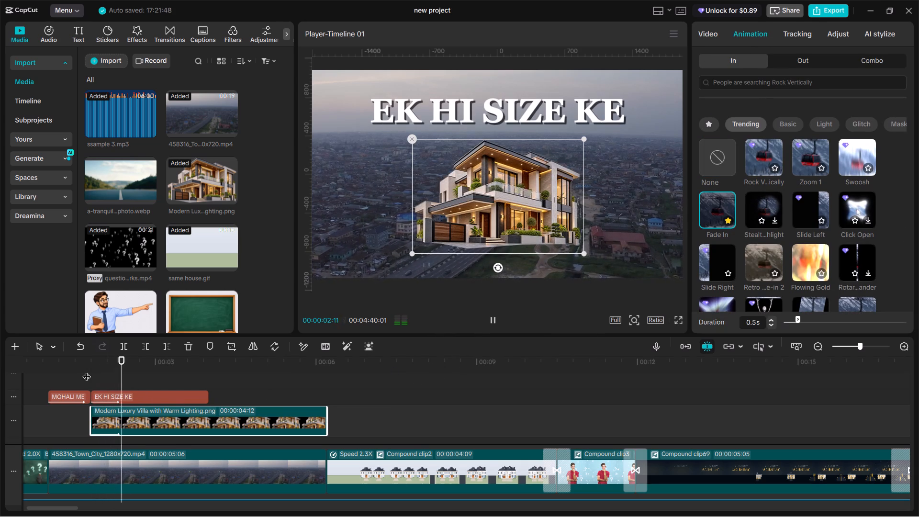
key(space)
click(74, 370)
key(space)
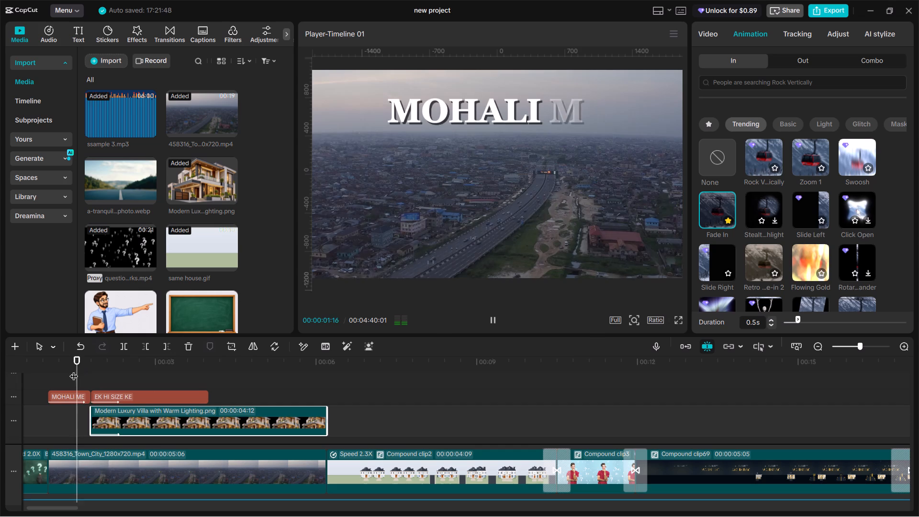
click(85, 375)
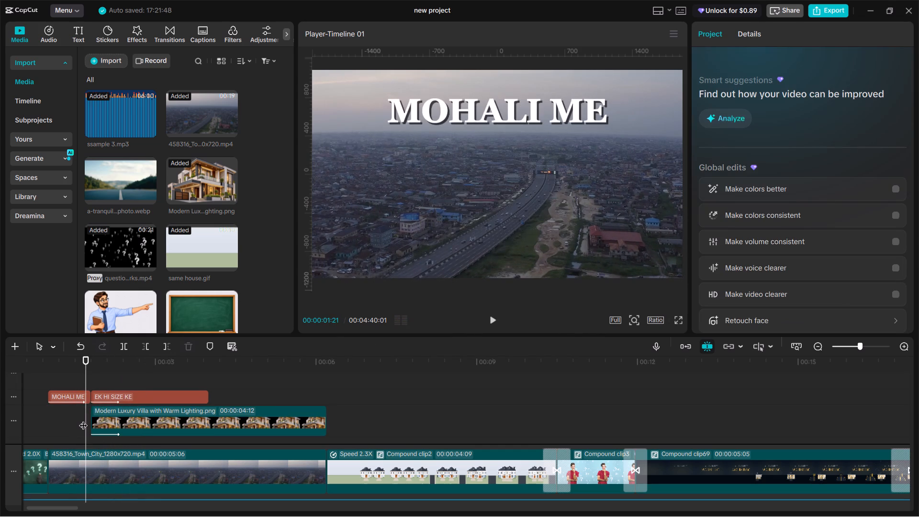
key(space)
key(space)
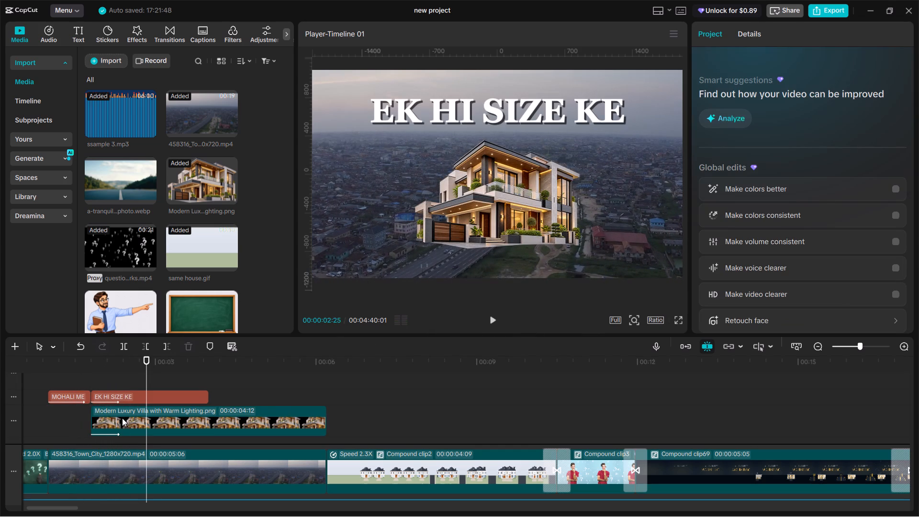
Paste a copy of the villa clip at 00:00:02:25 on a track above and remove the copy's entrance animation.
click(134, 418)
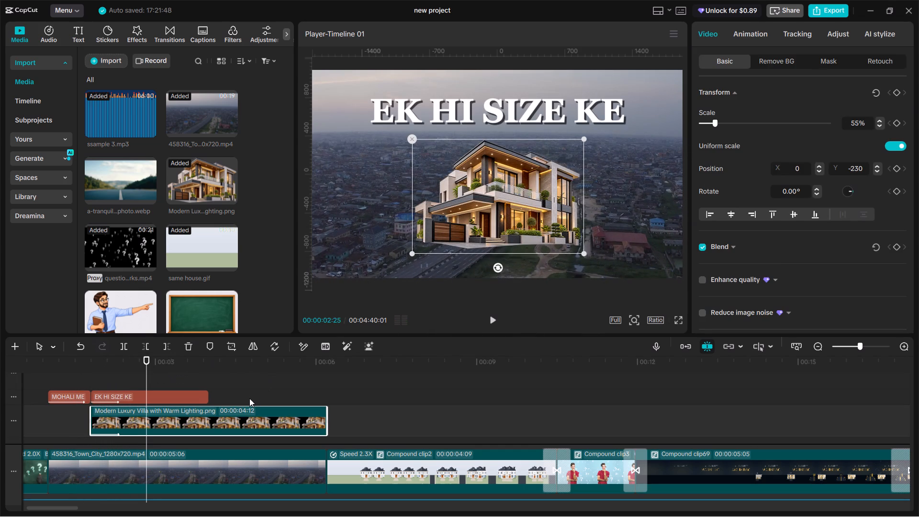
key(ctrl+c)
key(ctrl+v)
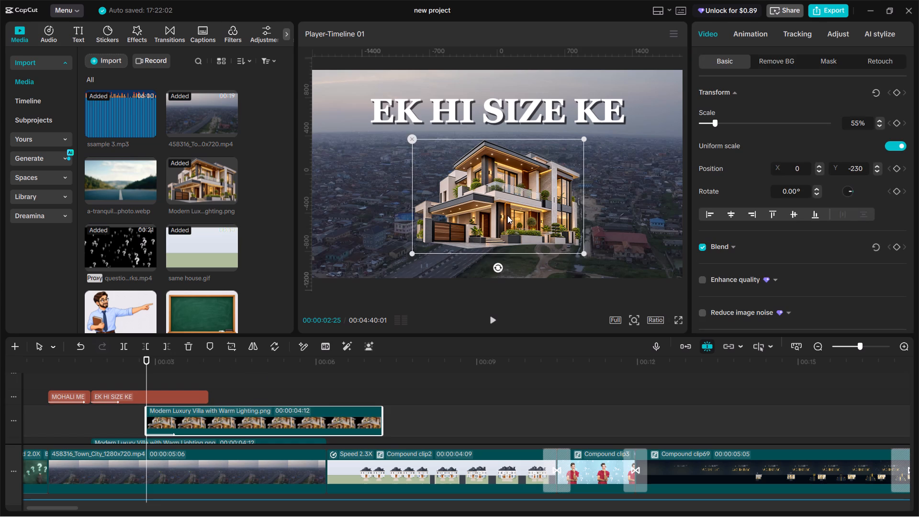
click(761, 32)
click(711, 162)
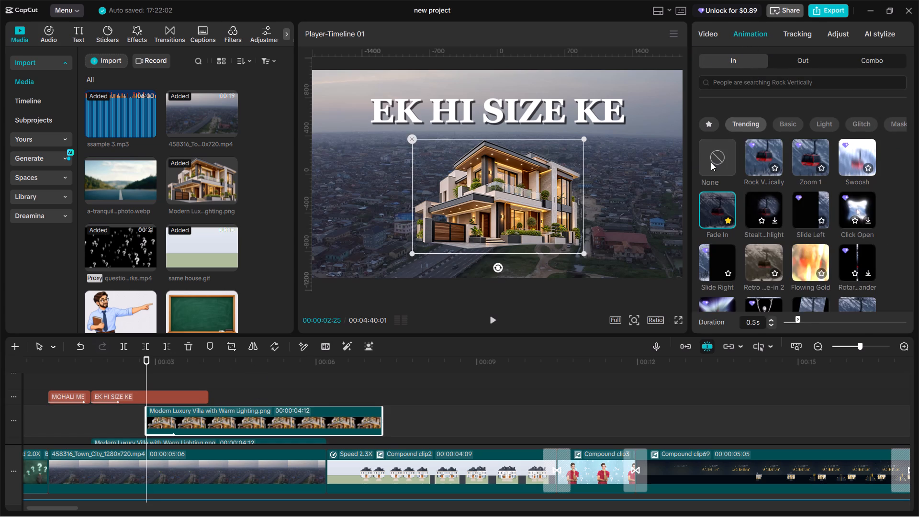
scroll(288, 383, down, 5)
scroll(282, 385, up, 2)
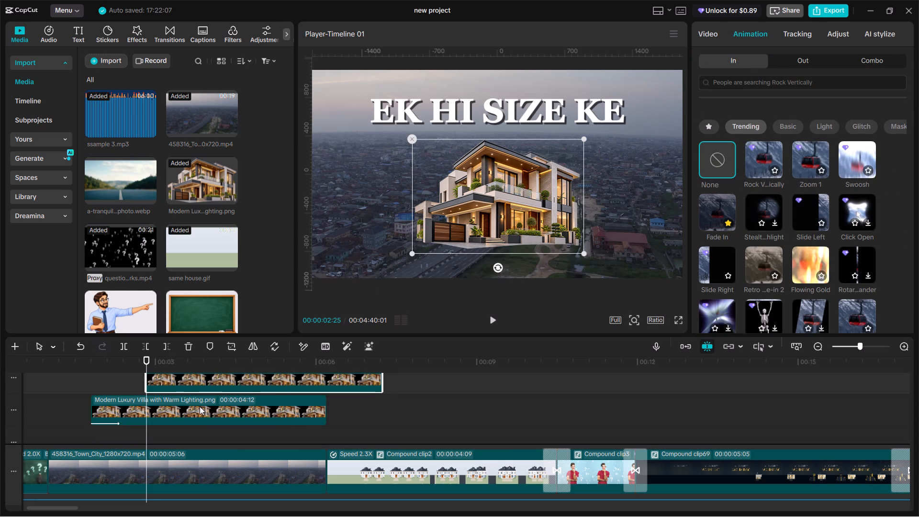
Keyframe the villa copy's transform from 00:00:02:25 to 00:00:03:15, ending at 38% scale, at about X 995, Y -242.
click(714, 34)
click(897, 92)
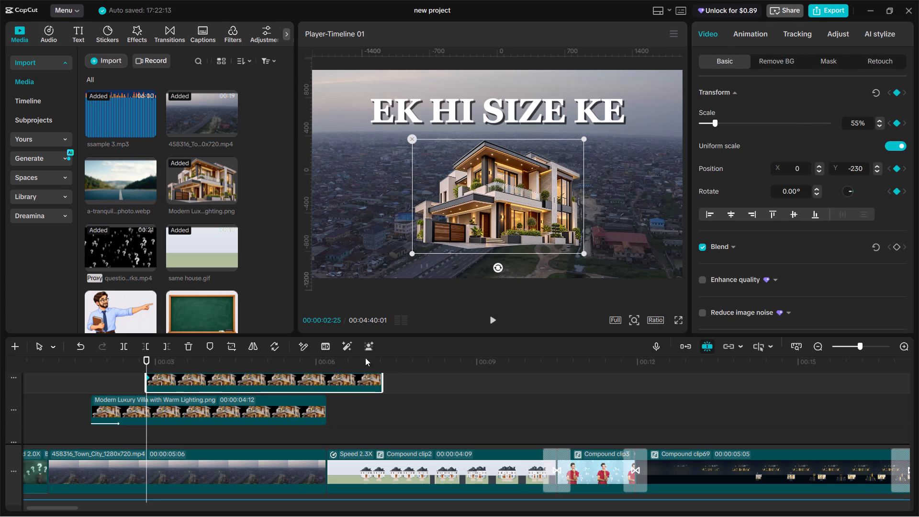
key(space)
key(space)
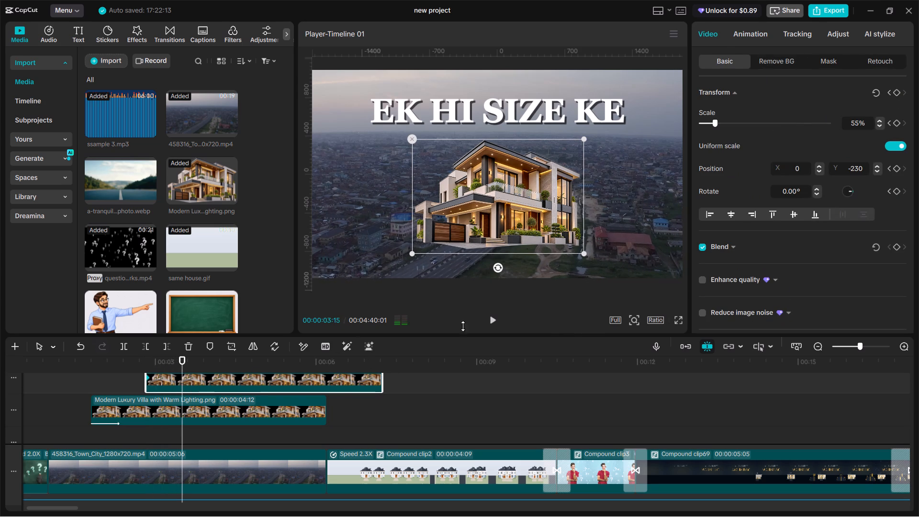
drag(521, 216, 596, 216)
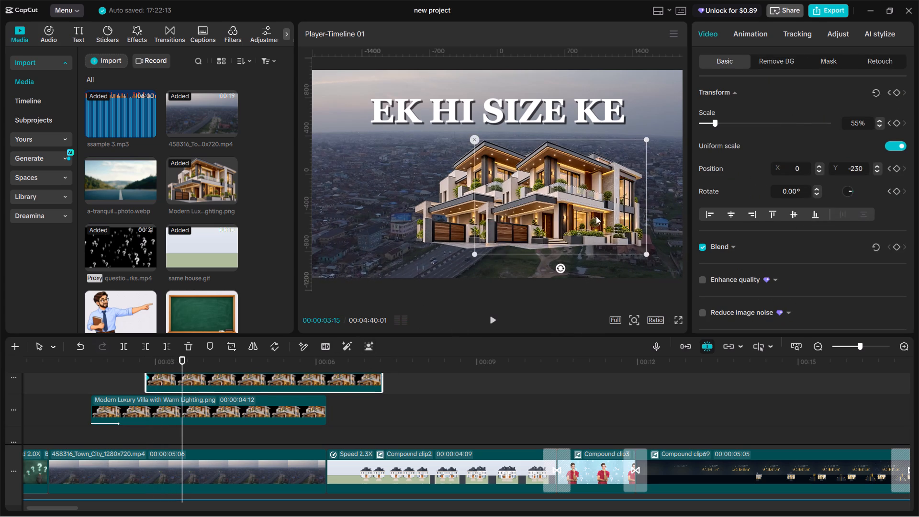
drag(596, 216, 613, 213)
drag(674, 249, 644, 213)
drag(613, 208, 616, 212)
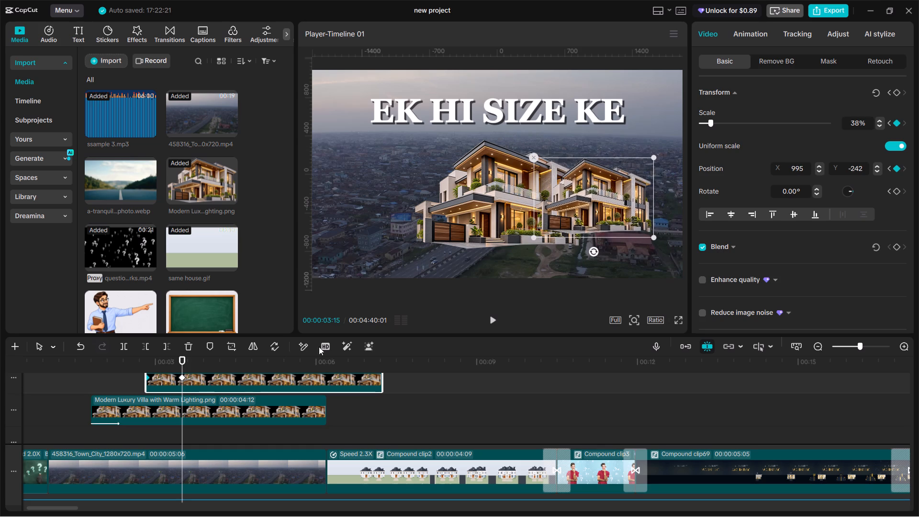
Keyframe the original villa's transform at 00:00:02:25, and move it to about X -909, Y -186 at 00:00:03:15.
click(143, 413)
click(145, 384)
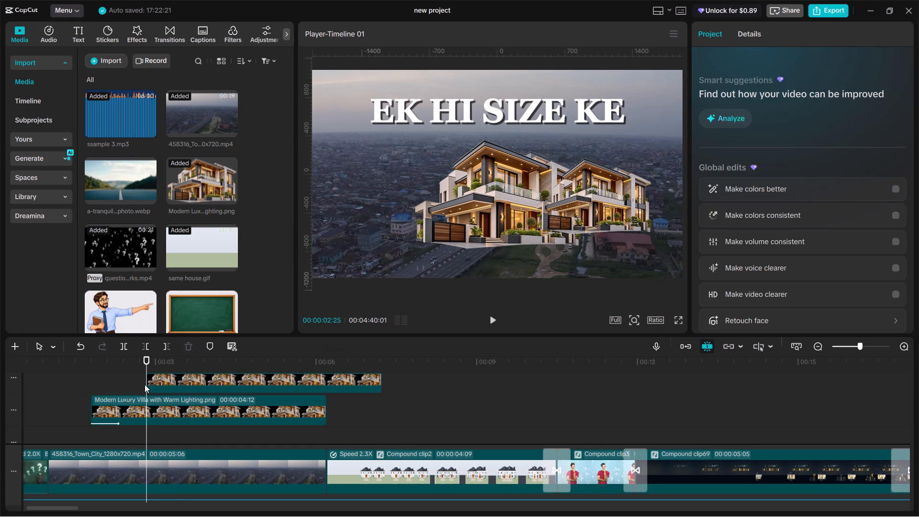
click(151, 384)
click(146, 416)
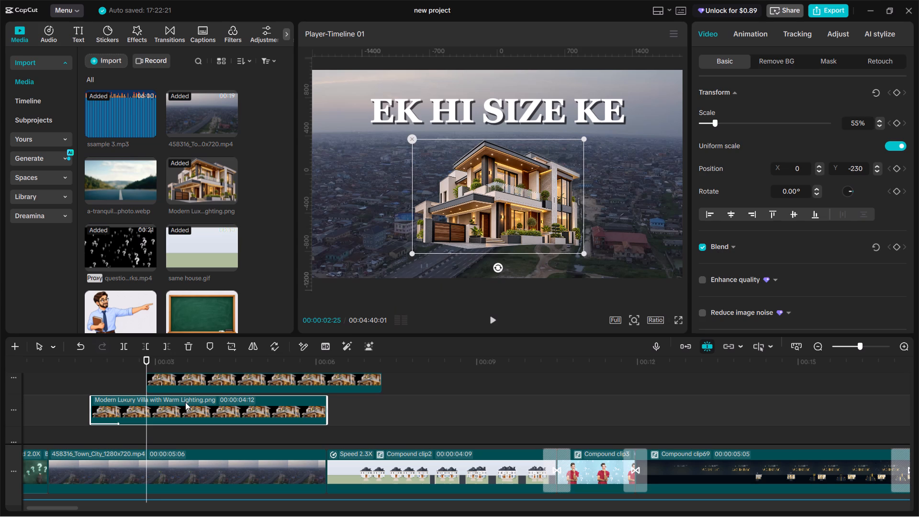
click(897, 90)
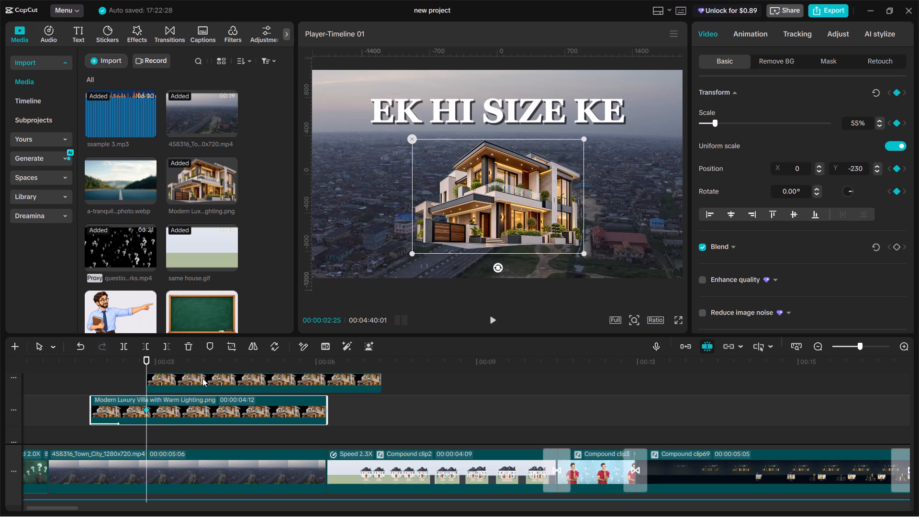
click(202, 378)
click(182, 377)
click(179, 402)
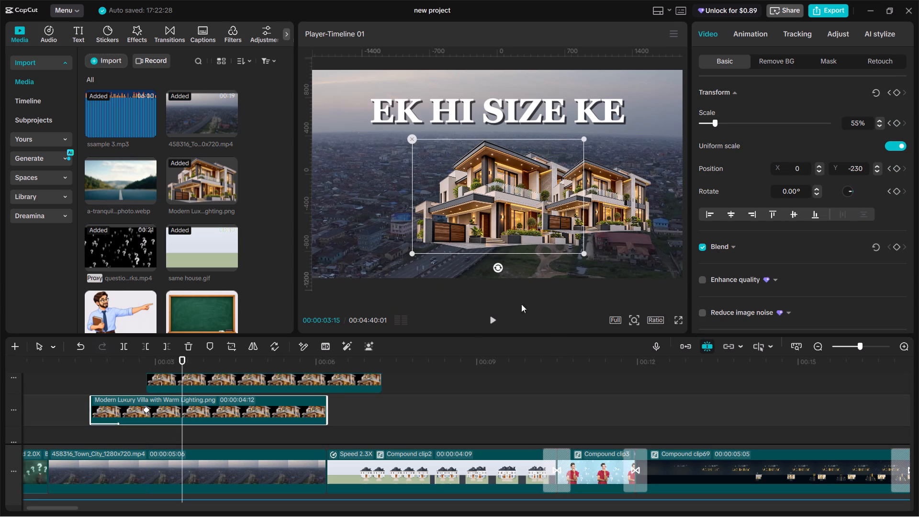
drag(506, 231, 420, 231)
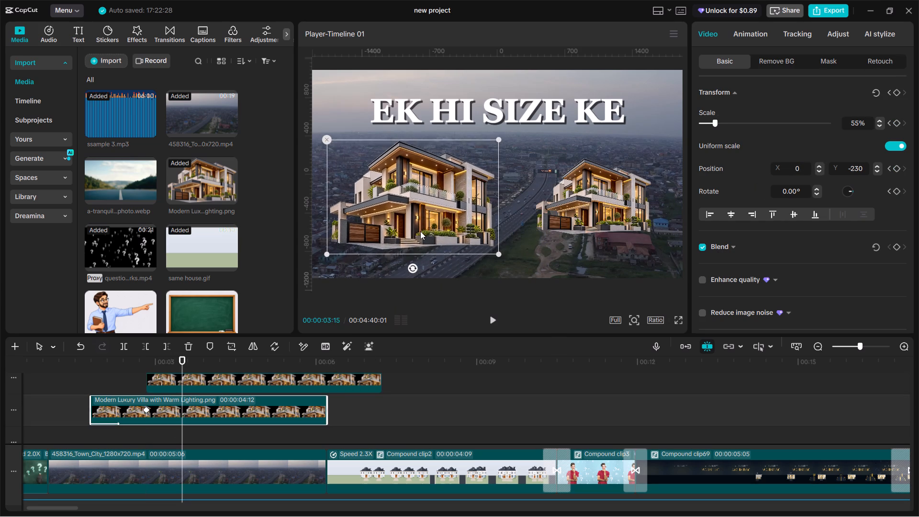
drag(420, 231, 418, 227)
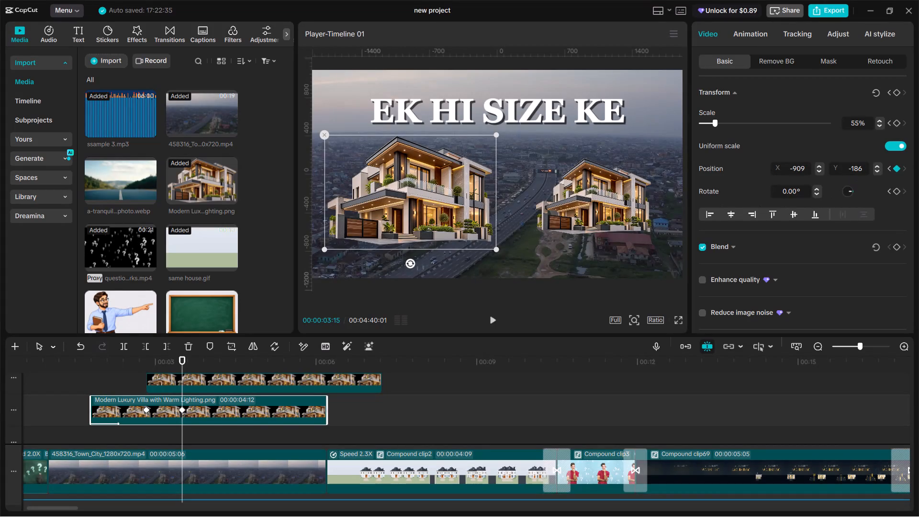
Set the original villa's scale to 38% at 00:00:03:15 to match the villa copy.
click(582, 223)
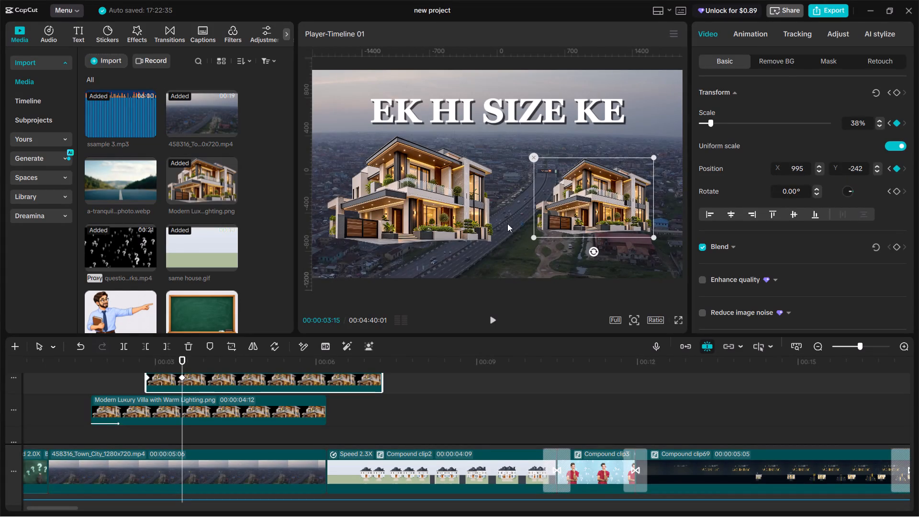
click(449, 210)
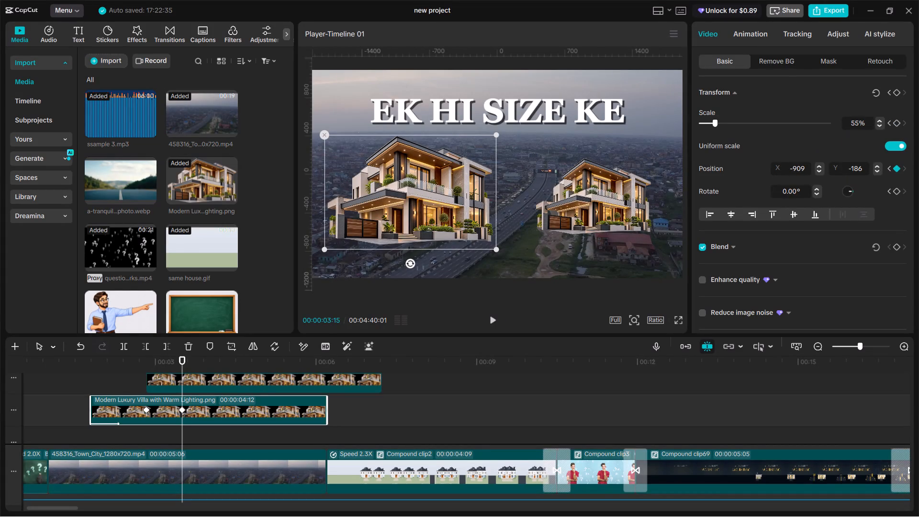
double_click(857, 122)
text(38)
key(Return)
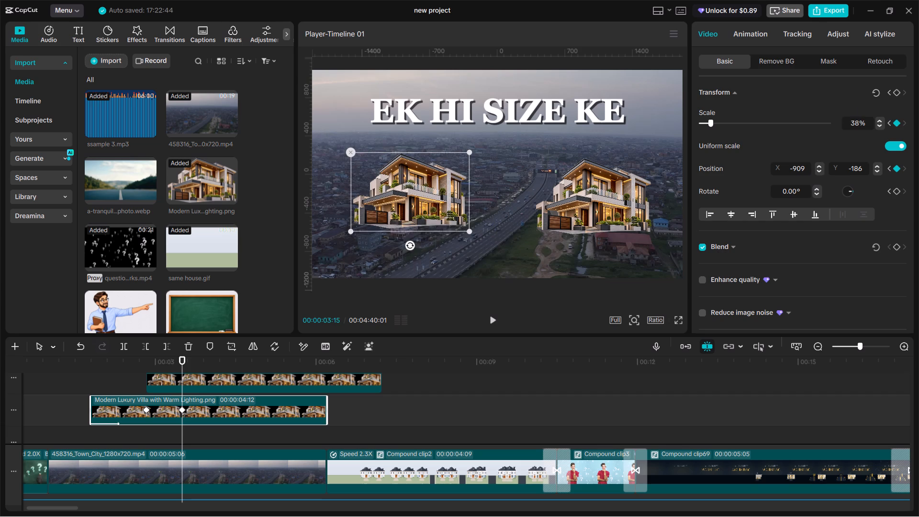
Copy the original villa's Y position of -186 to the villa copy at 00:00:03:15.
double_click(856, 166)
key(ctrl+c)
click(263, 379)
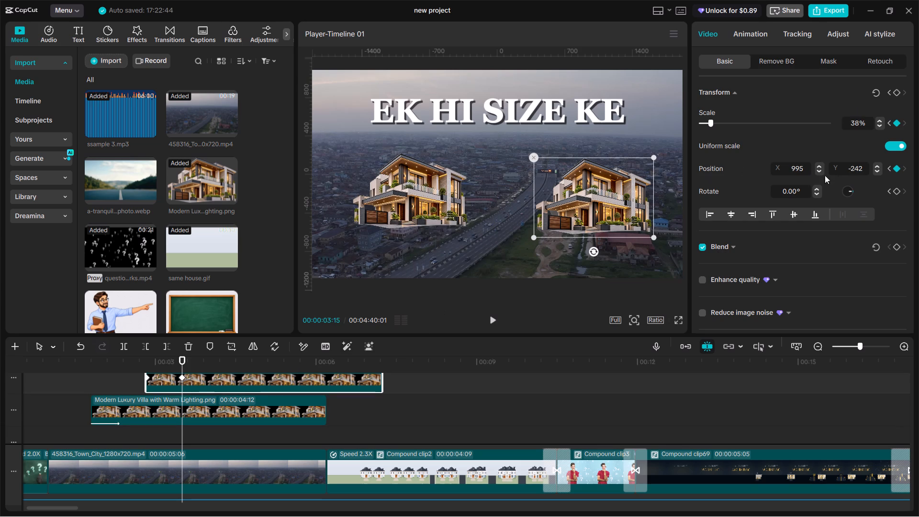
double_click(858, 168)
key(ctrl+v)
key(Return)
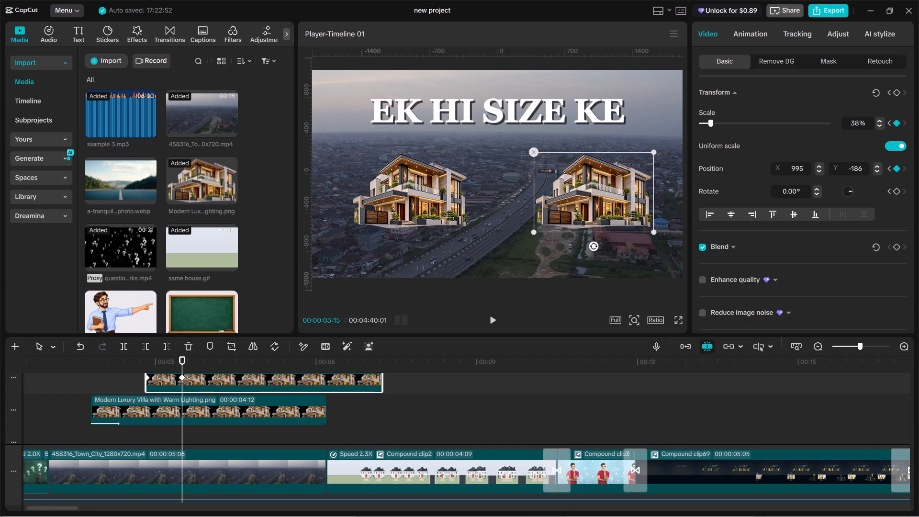
Play back the EK HI SIZE KE section to check how the two villas move apart.
click(123, 436)
key(space)
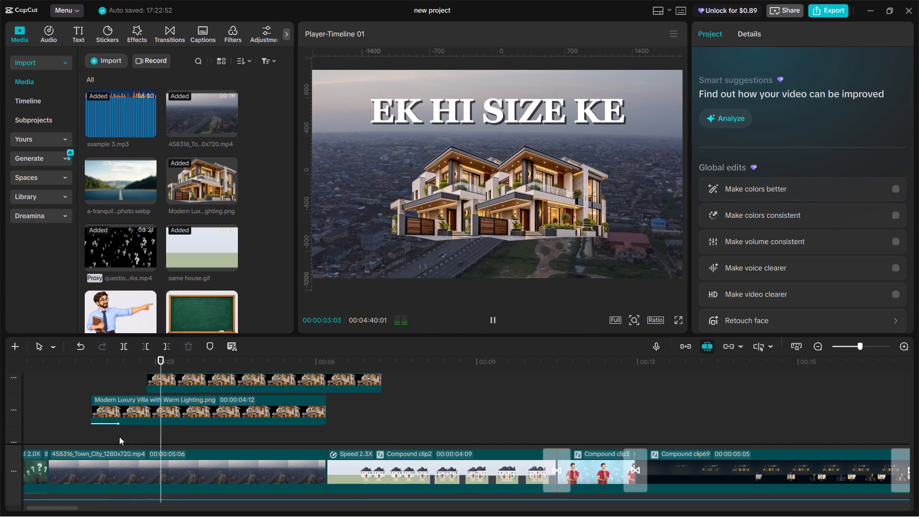
click(87, 437)
key(space)
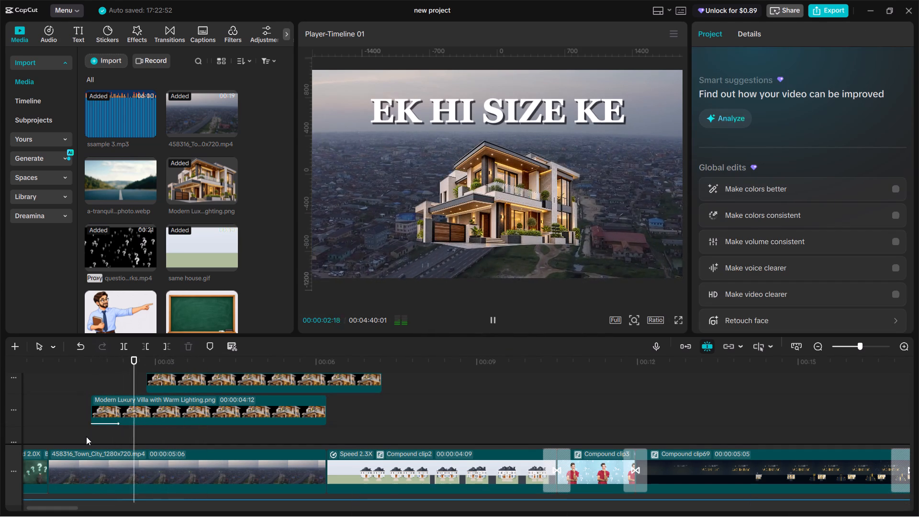
key(space)
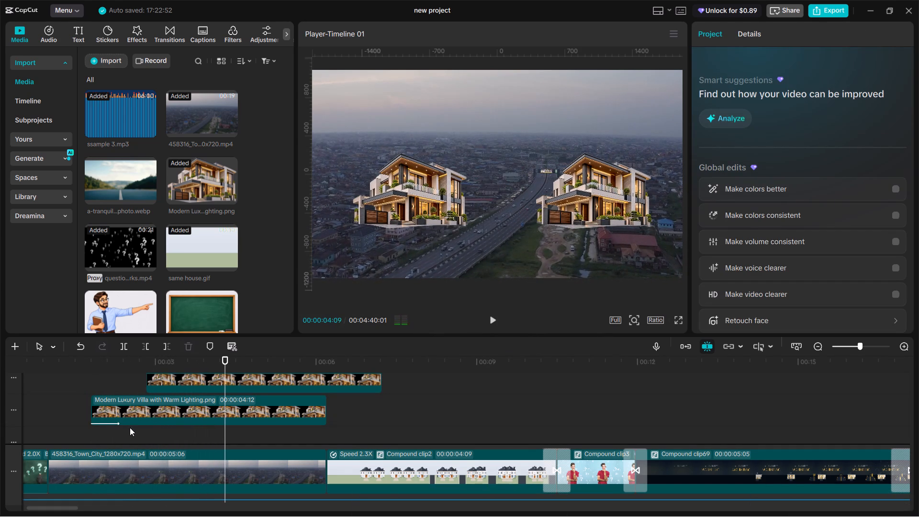
Replay the moments around 00:00:02:25 to find where the next voice-over phrase starts.
click(160, 436)
scroll(201, 454, up, 6)
scroll(239, 445, down, 4)
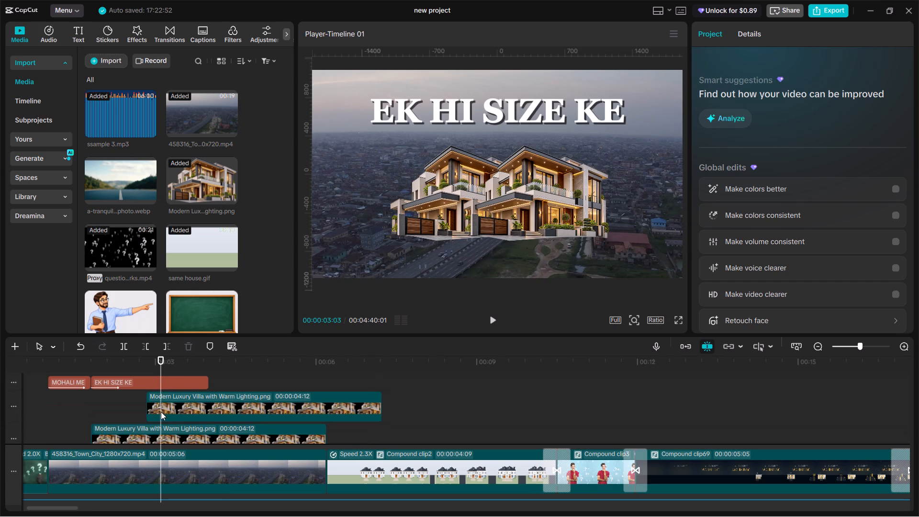
click(180, 380)
click(133, 396)
key(space)
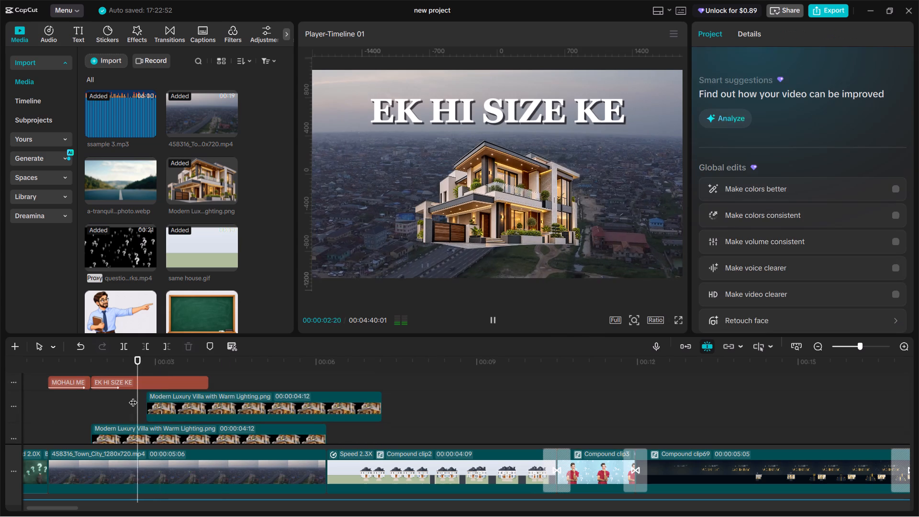
double_click(142, 402)
key(space)
click(142, 398)
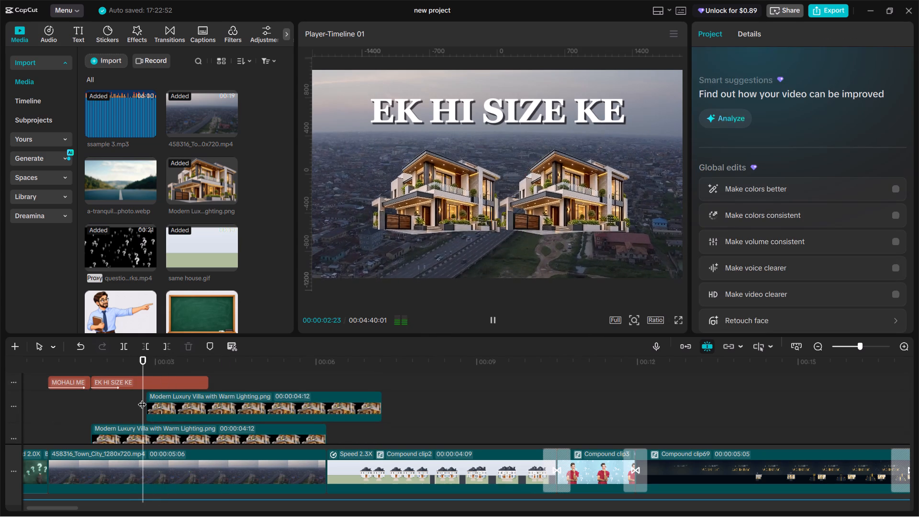
click(142, 398)
key(space)
click(146, 400)
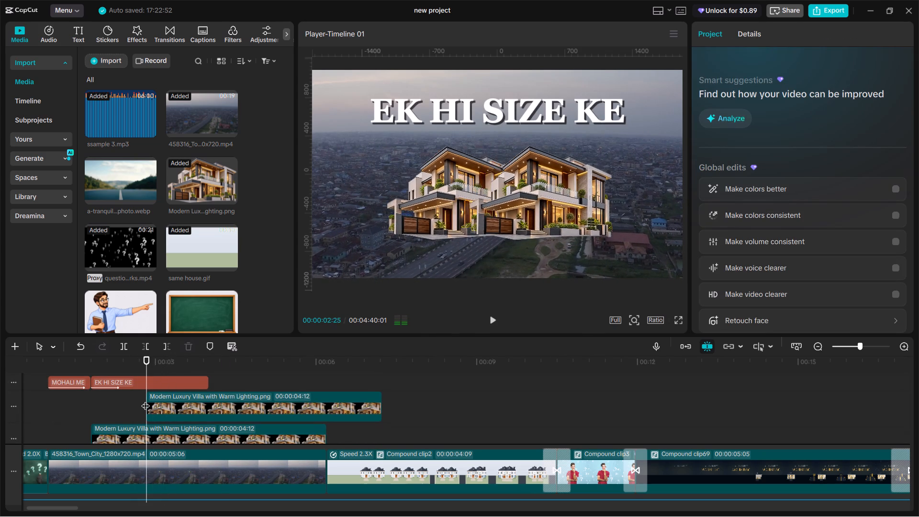
Split the EK HI SIZE KE title at 00:00:02:25, where the villa copy begins.
click(148, 364)
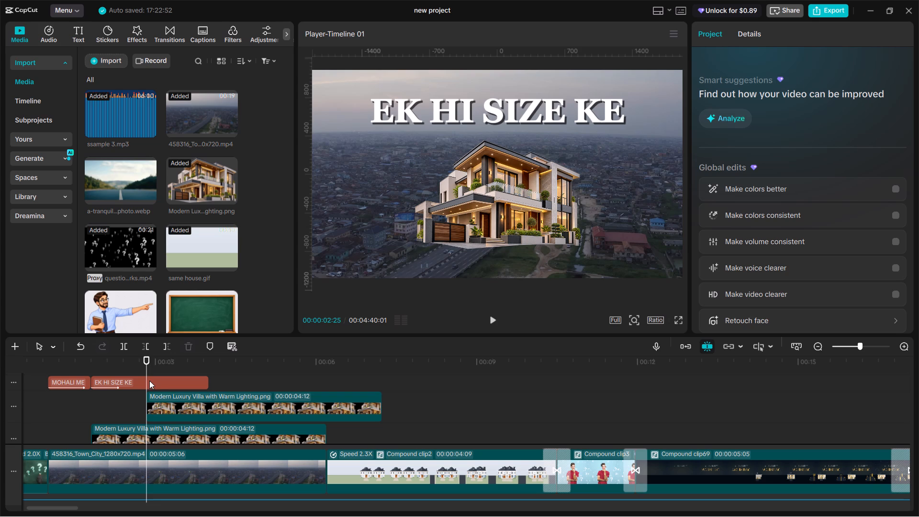
click(149, 381)
key(ctrl+b)
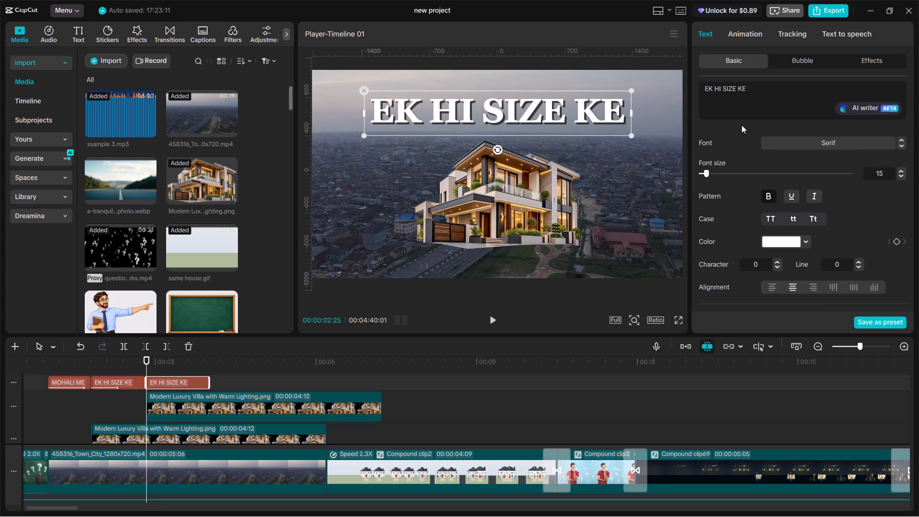
Replace the text of the second title piece with DO MAKANO KI, replaying the voice-over to get the wording.
click(779, 80)
click(762, 94)
key(ctrl+a)
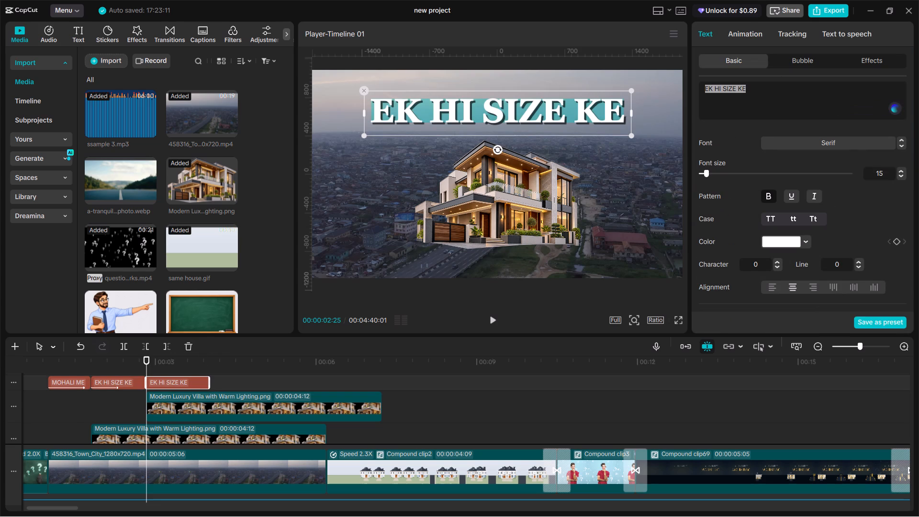
text(DO)
key(space)
text(MAH)
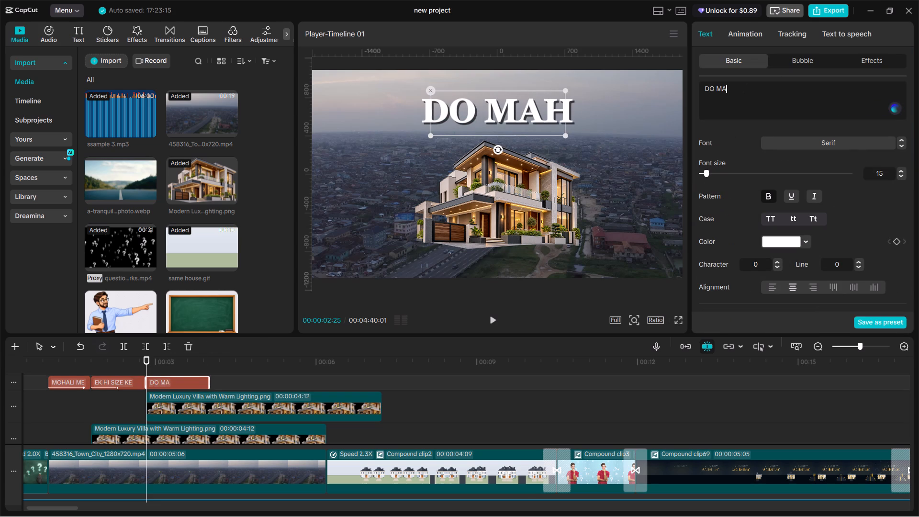
click(493, 317)
click(493, 317)
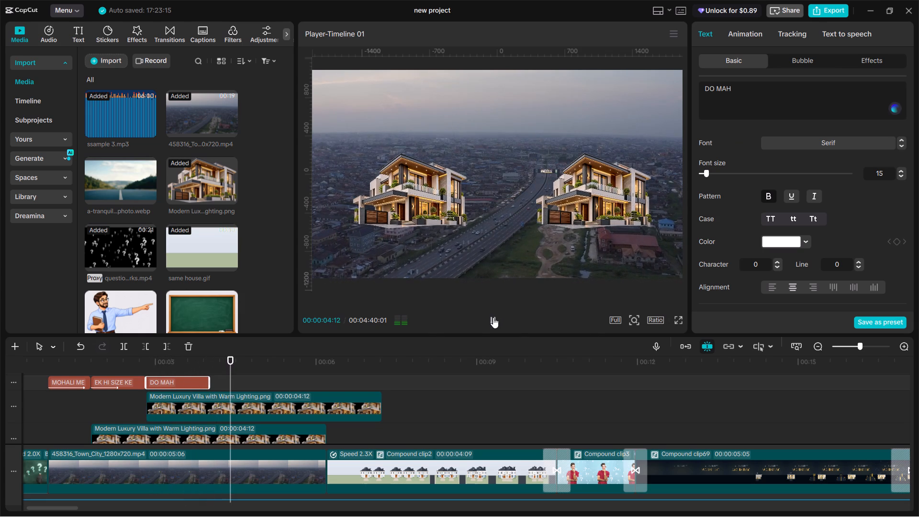
click(730, 106)
key(BackSpace)
text(KAN)
key(space)
key(BackSpace)
text(O)
key(space)
text(KI)
key(space)
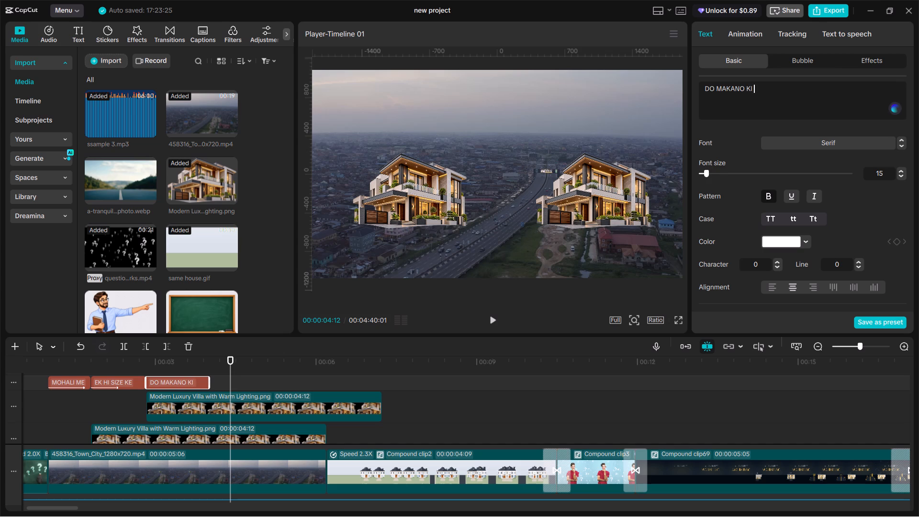
Add KIMAT ME as a second line below DO MAKANO KI in the title.
text(KIMAT)
key(space)
key(BackSpace)
key(BackSpace)
key(BackSpace)
key(BackSpace)
key(BackSpace)
key(BackSpace)
key(BackSpace)
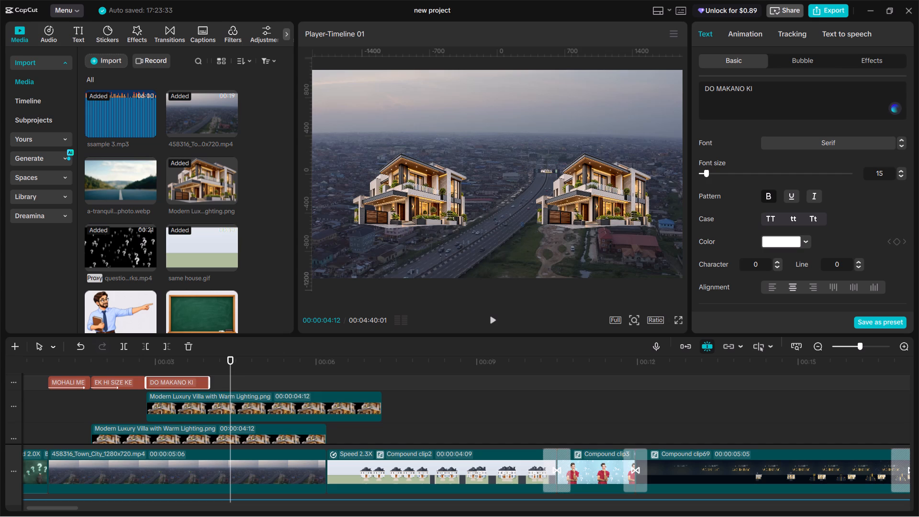
key(Return)
text(KIMAT K)
key(BackSpace)
text(ME)
Extend the end of the DO MAKANO KI title clip to about 00:00:05.
drag(207, 381, 267, 385)
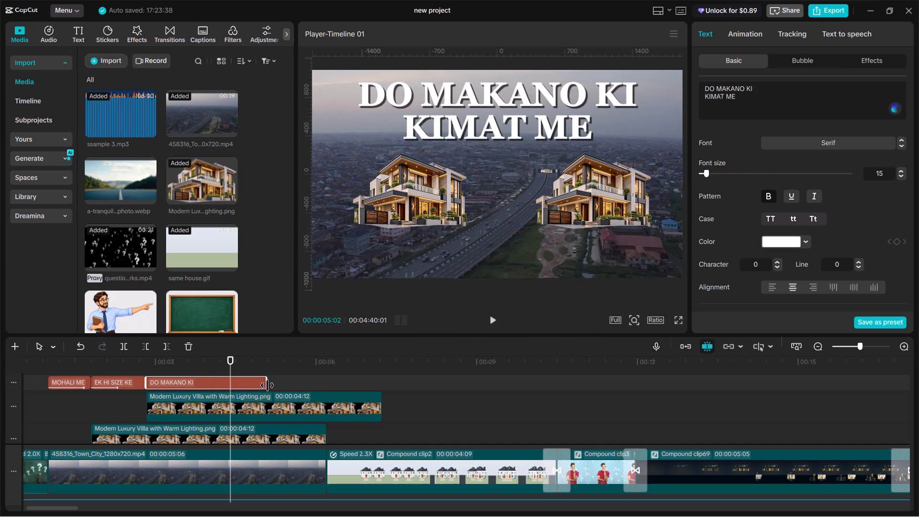
drag(267, 385, 269, 385)
Replay from about 00:00:02:25 to check the new two-line title against the villa animation.
click(150, 366)
key(space)
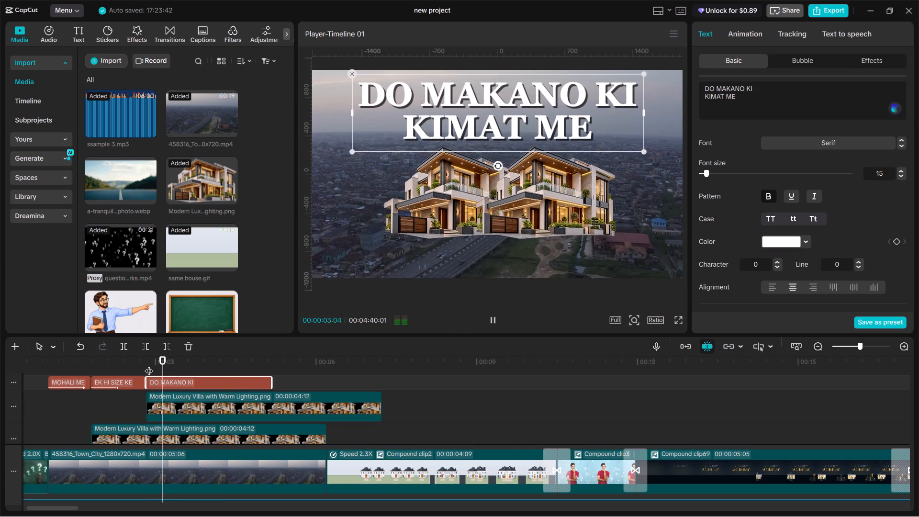
click(146, 364)
key(space)
key(space)
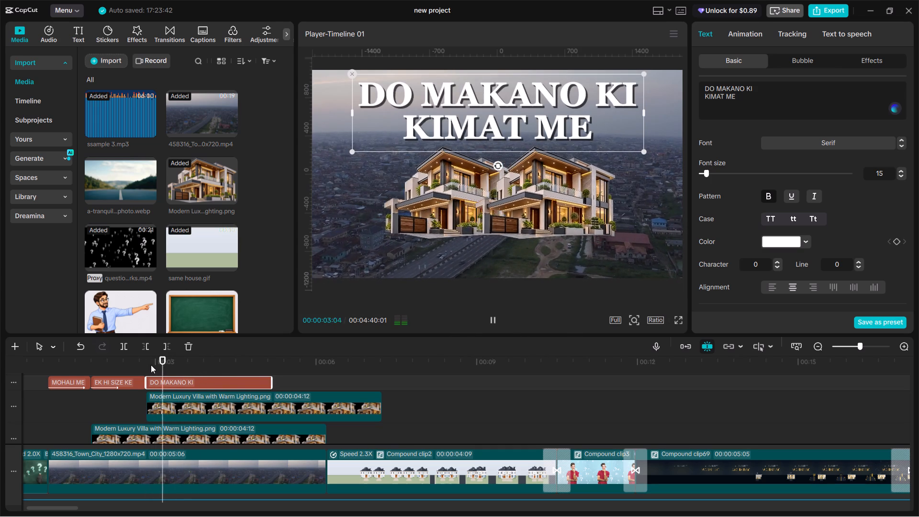
Apply the Type 2 entrance animation to the DO MAKANO KI title and set its duration to 1.4 s.
key(space)
click(744, 36)
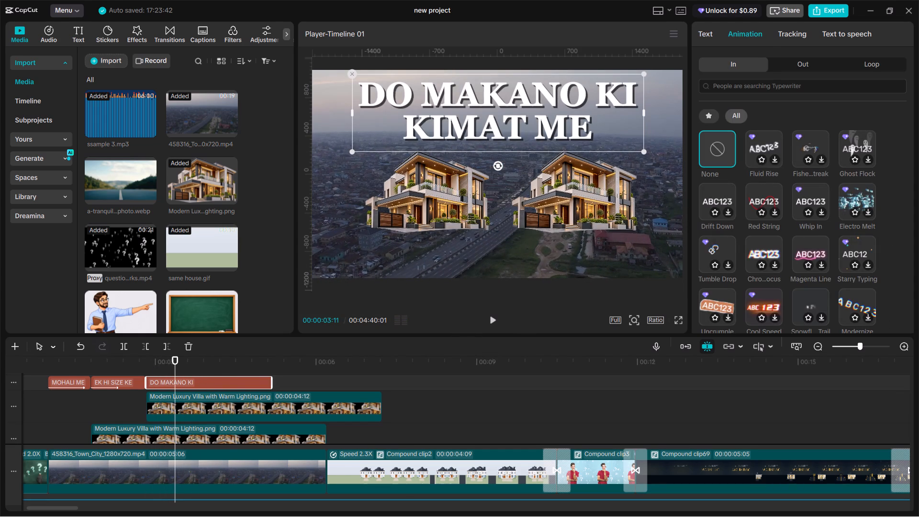
click(744, 92)
click(728, 119)
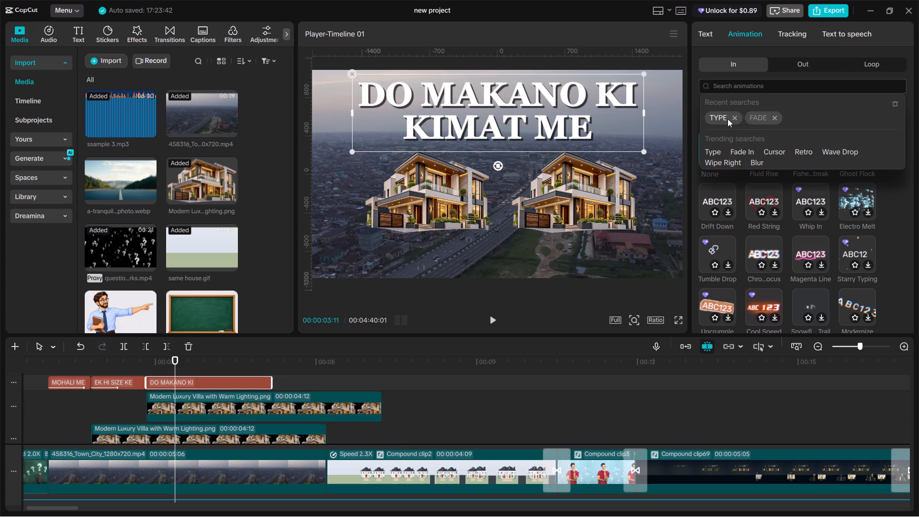
click(762, 131)
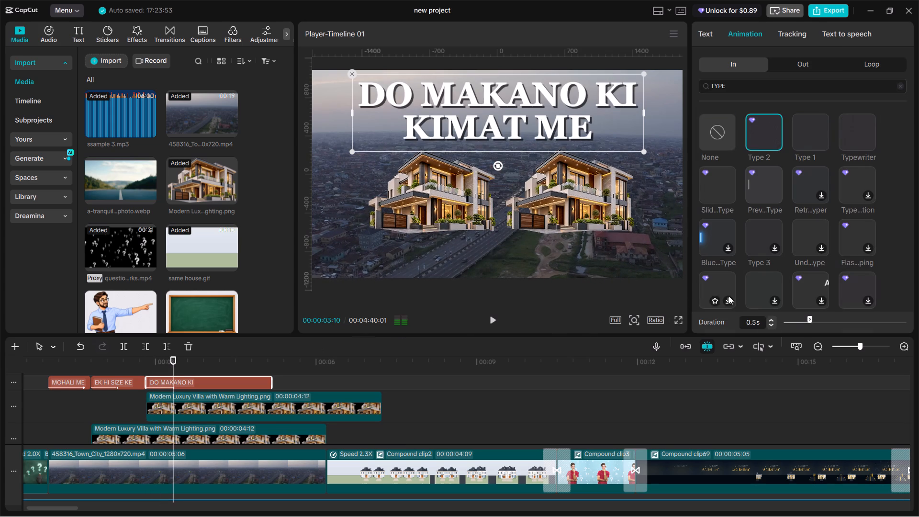
triple_click(773, 319)
click(773, 319)
key(space)
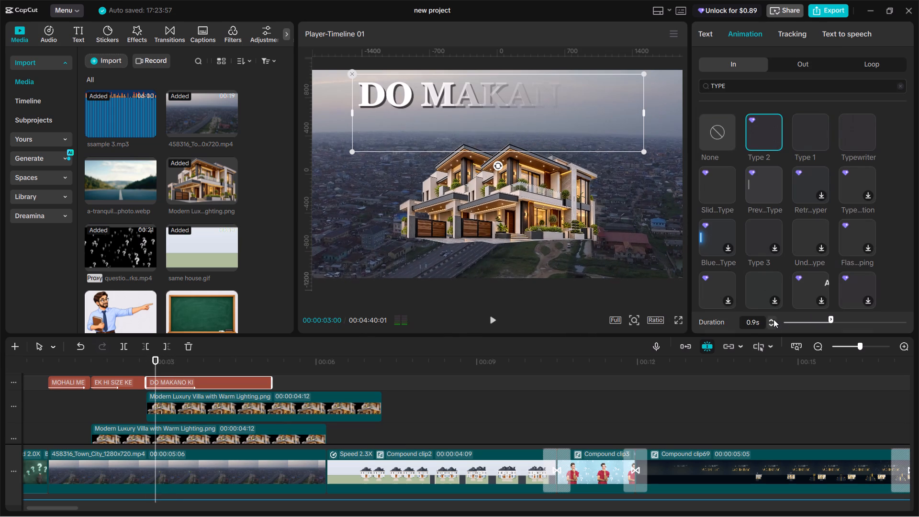
key(space)
double_click(773, 319)
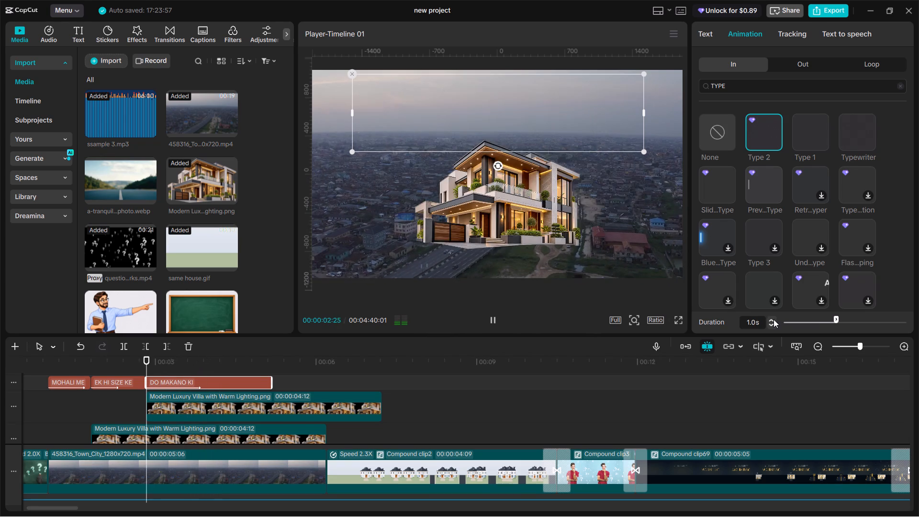
triple_click(773, 319)
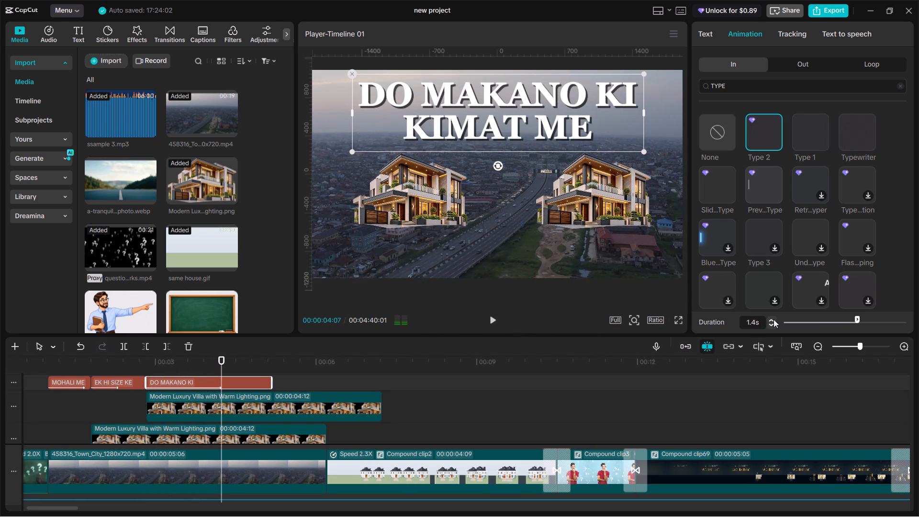
Replay the villa section from about 00:00:01:24 to check the title animation and its end point against the voice-over.
scroll(122, 451, down, 5)
scroll(162, 427, up, 6)
scroll(163, 427, down, 6)
scroll(164, 423, down, 20)
scroll(164, 423, down, 8)
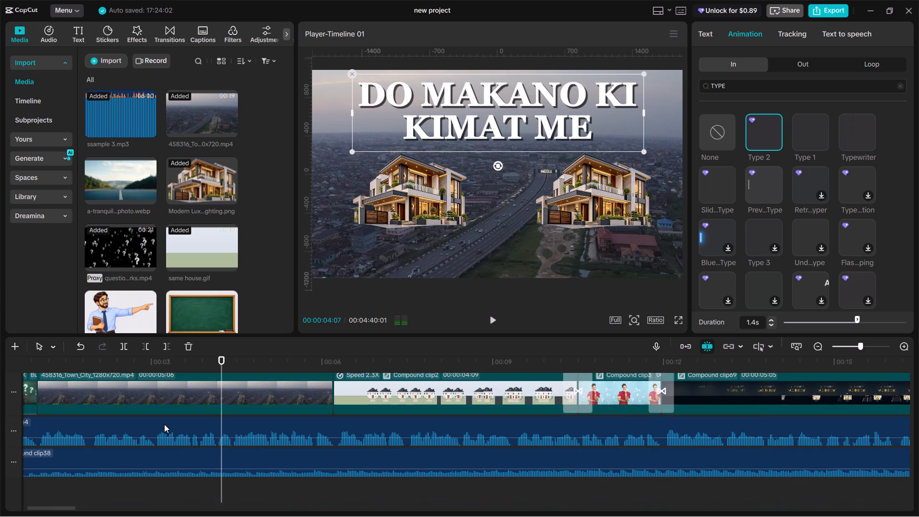
scroll(175, 422, down, 16)
ctrl+scroll(177, 421, down, 3)
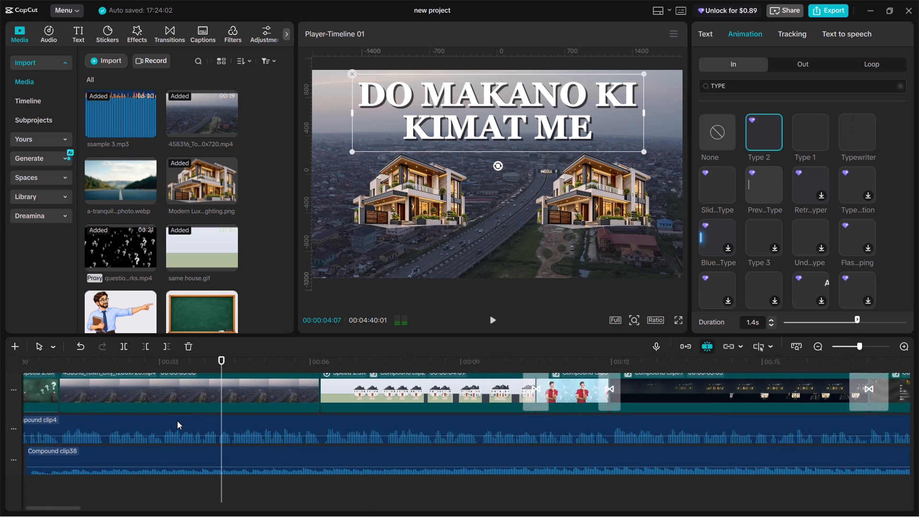
ctrl+scroll(177, 421, down, 20)
ctrl+scroll(177, 421, down, 2)
scroll(177, 420, up, 17)
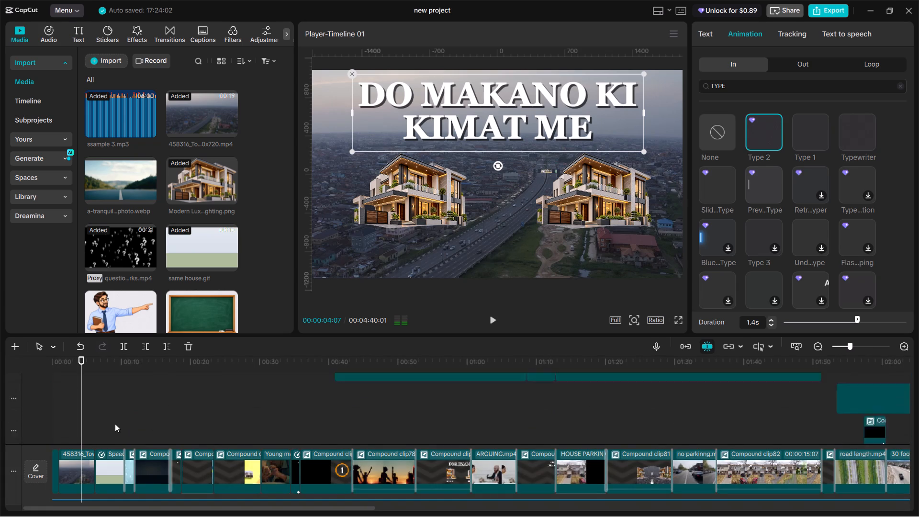
scroll(115, 424, up, 17)
click(101, 380)
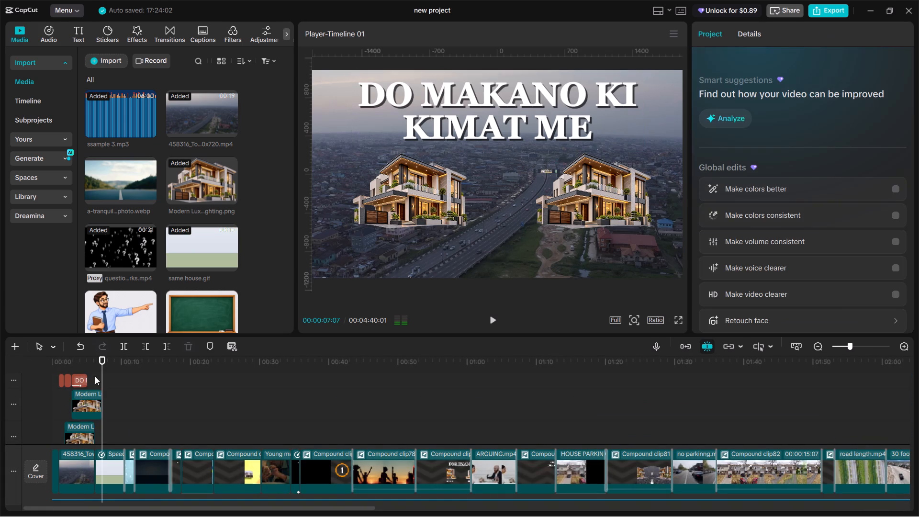
click(78, 360)
drag(78, 360, 66, 354)
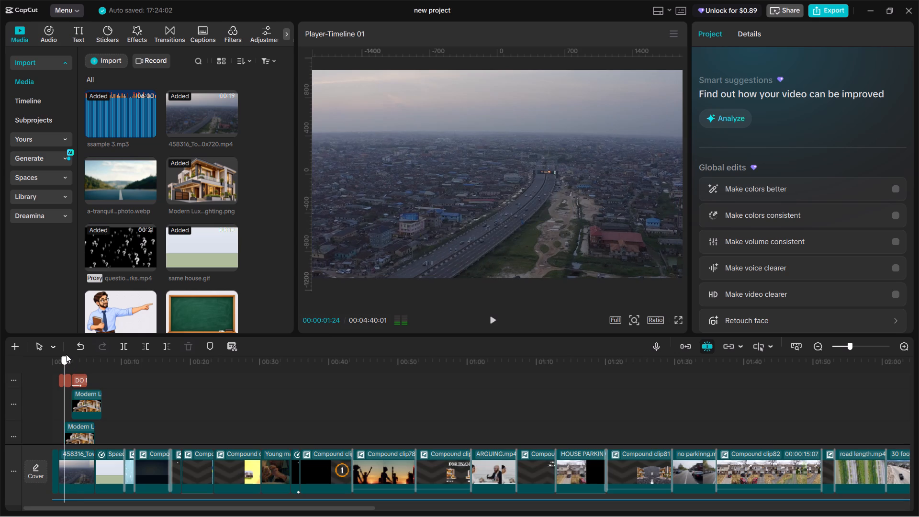
drag(66, 354, 65, 354)
key(space)
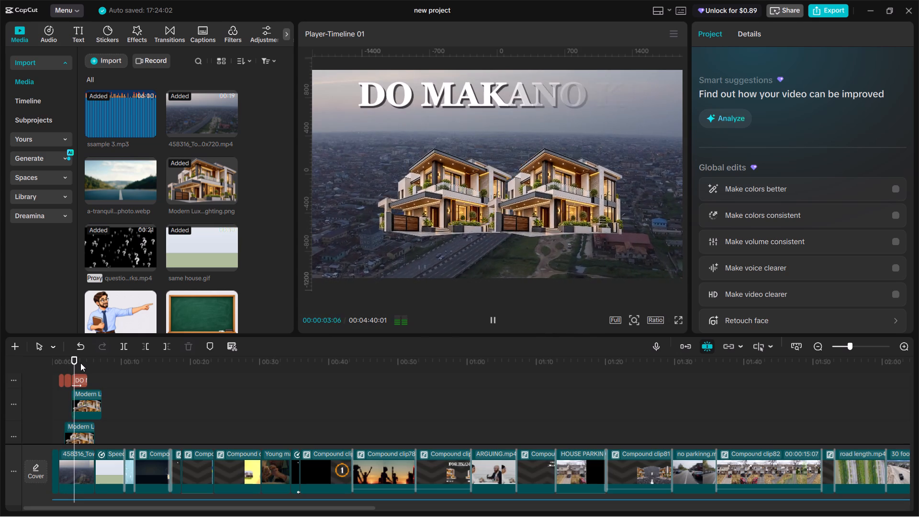
key(space)
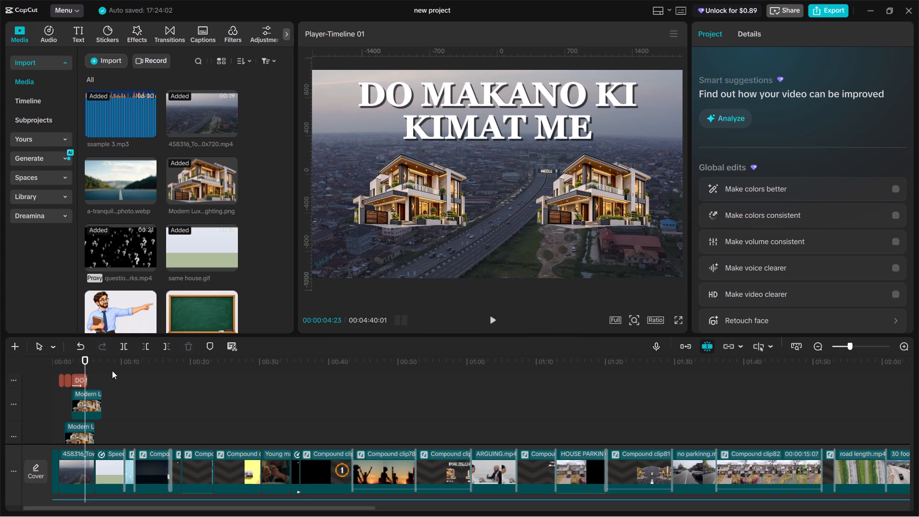
key(space)
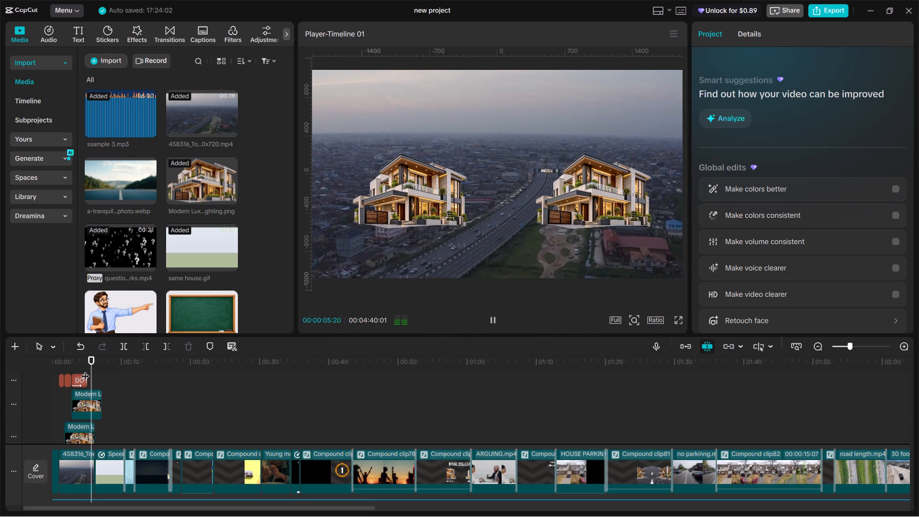
key(space)
click(78, 365)
click(78, 365)
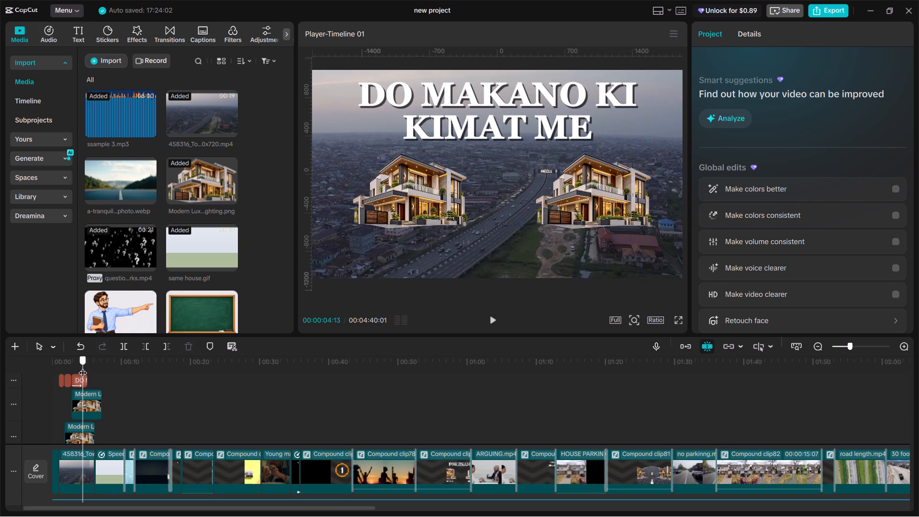
key(space)
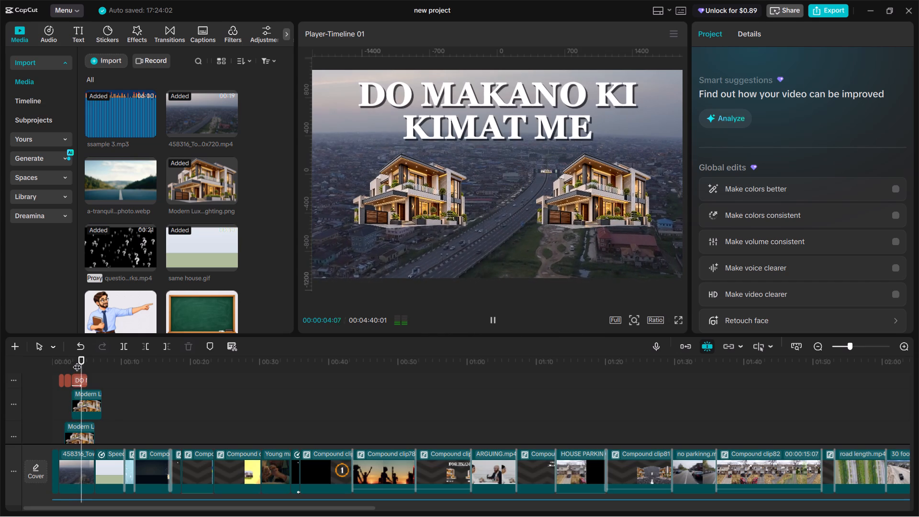
key(space)
Split the DO MAKANO KI title at 00:00:04:12 and delete the part after the cut.
ctrl+scroll(111, 378, up, 4)
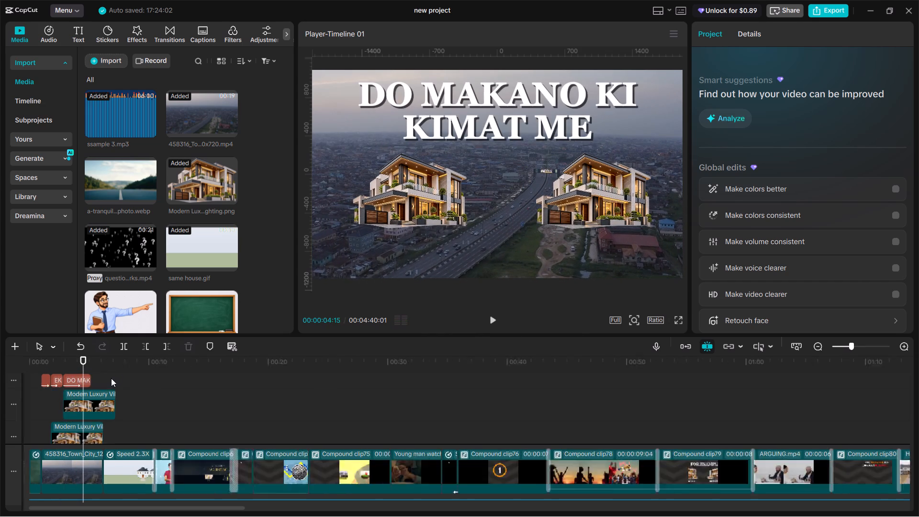
ctrl+scroll(111, 378, up, 18)
click(82, 360)
key(space)
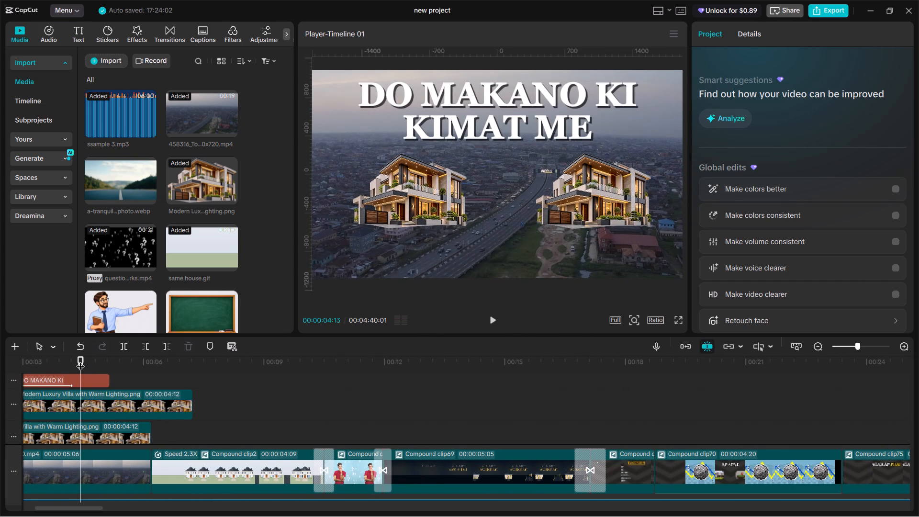
click(80, 360)
scroll(81, 360, down, 20)
scroll(81, 360, down, 20)
scroll(81, 360, down, 2)
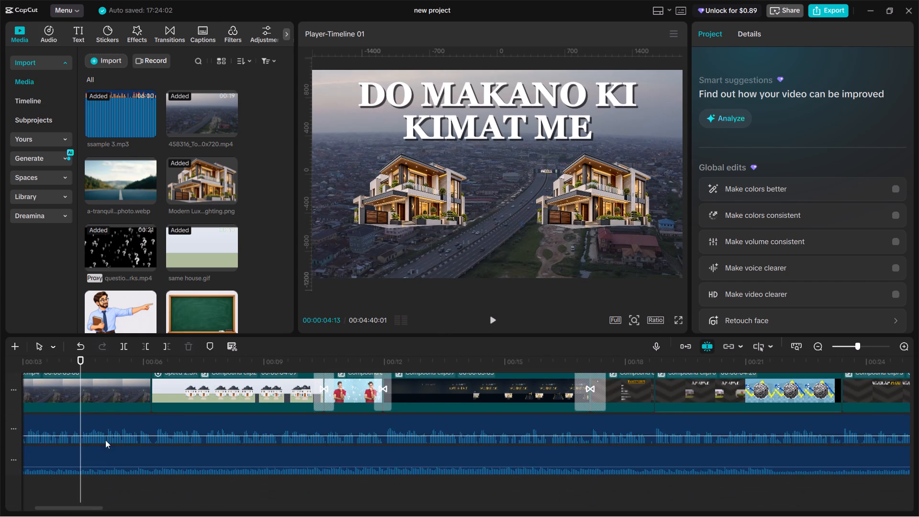
ctrl+scroll(85, 413, up, 17)
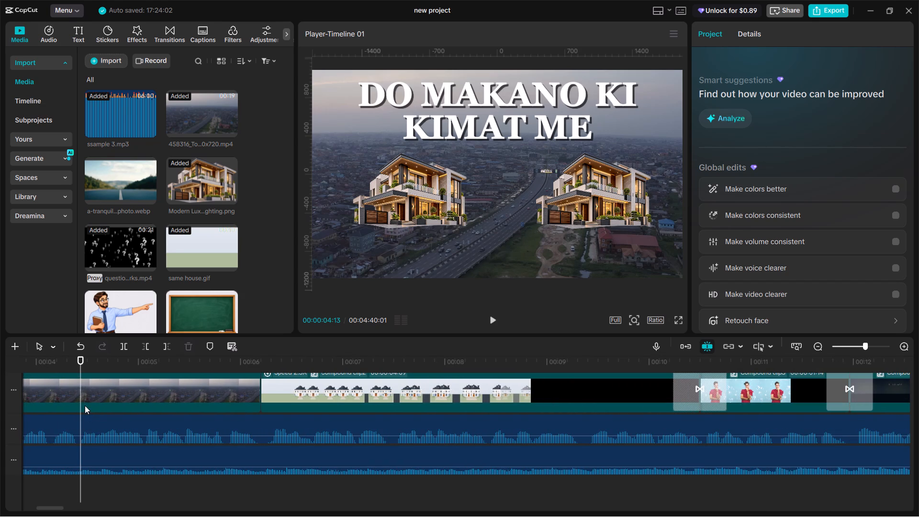
key(Left)
scroll(150, 410, up, 19)
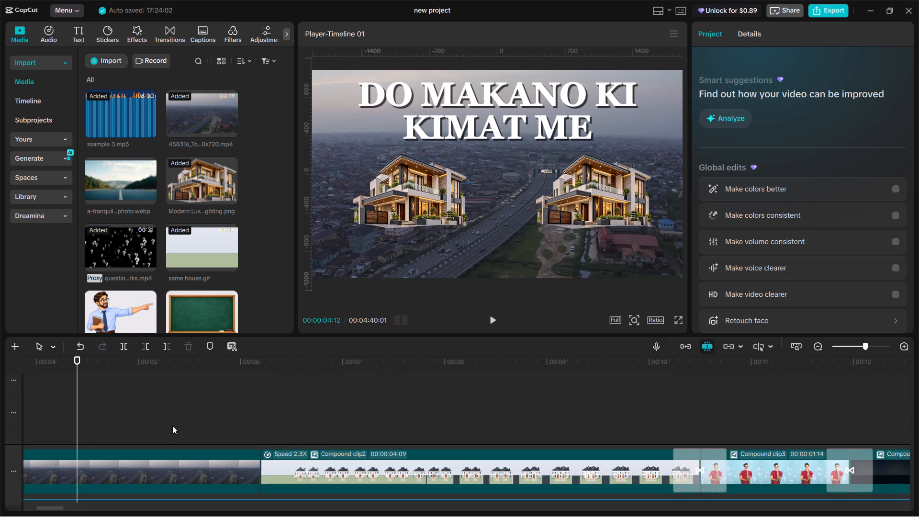
scroll(172, 426, up, 17)
ctrl+scroll(174, 427, down, 8)
click(116, 405)
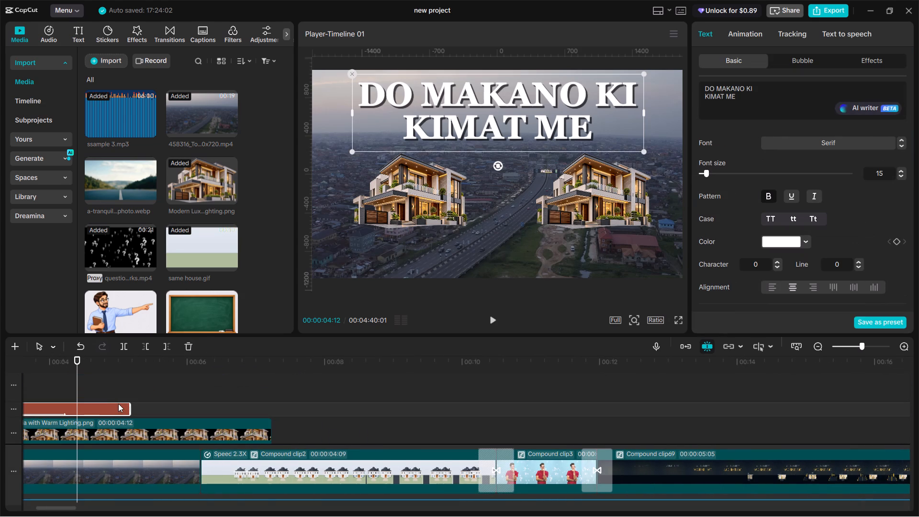
key(ctrl+b)
key(BackSpace)
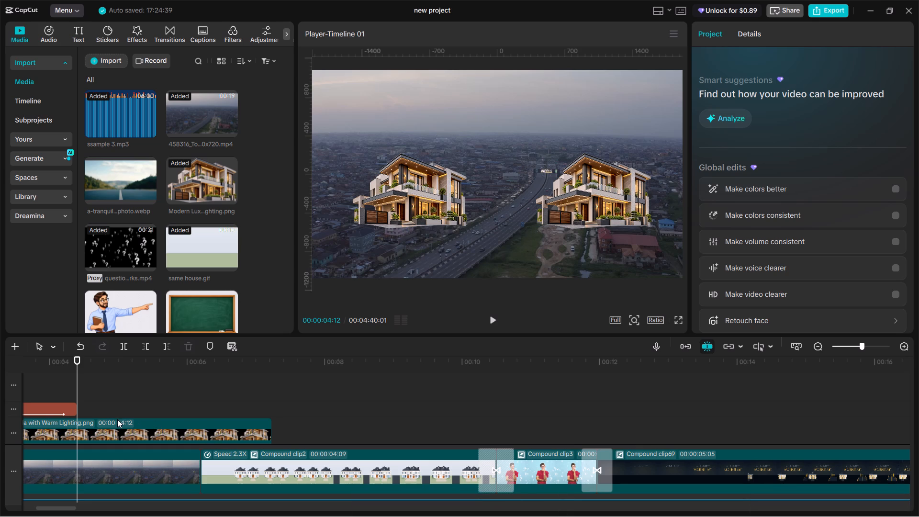
Find vertical-line.mp4 in the imported media and place it above the DO MAKANO KI title, starting at 00:00:02:25.
scroll(118, 419, down, 3)
scroll(120, 421, up, 3)
drag(77, 388, 75, 388)
drag(75, 388, 124, 390)
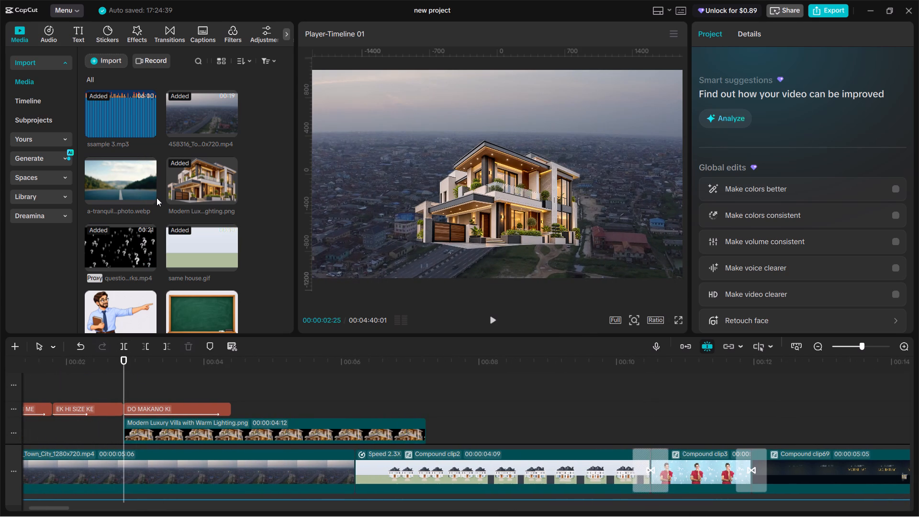
scroll(157, 198, up, 6)
scroll(157, 197, down, 15)
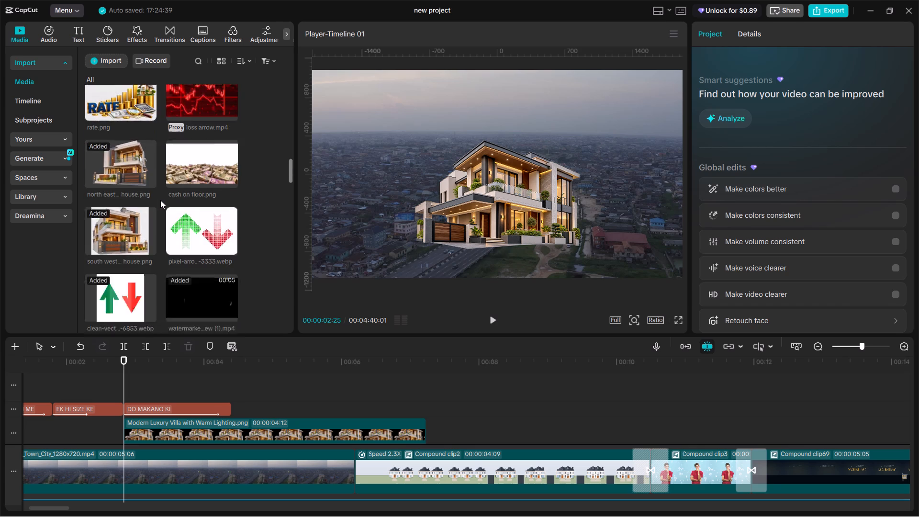
scroll(160, 200, down, 8)
scroll(161, 201, up, 3)
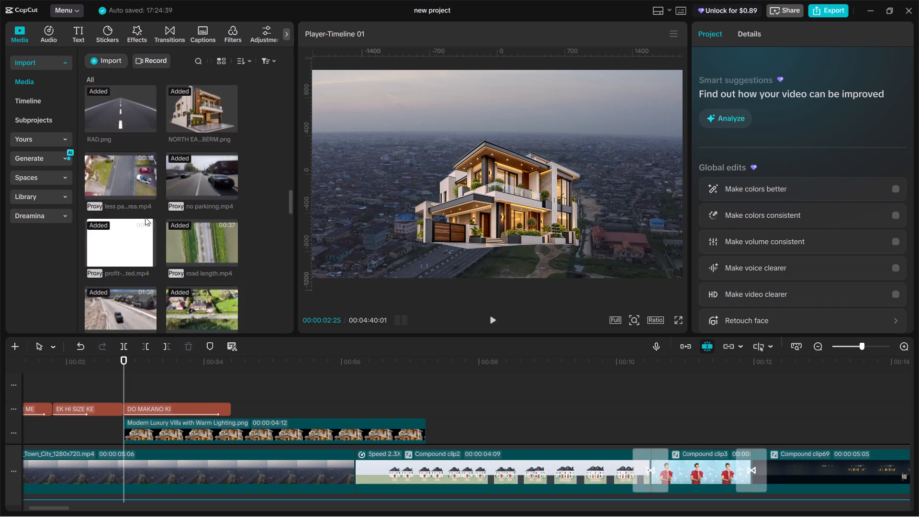
scroll(142, 224, down, 12)
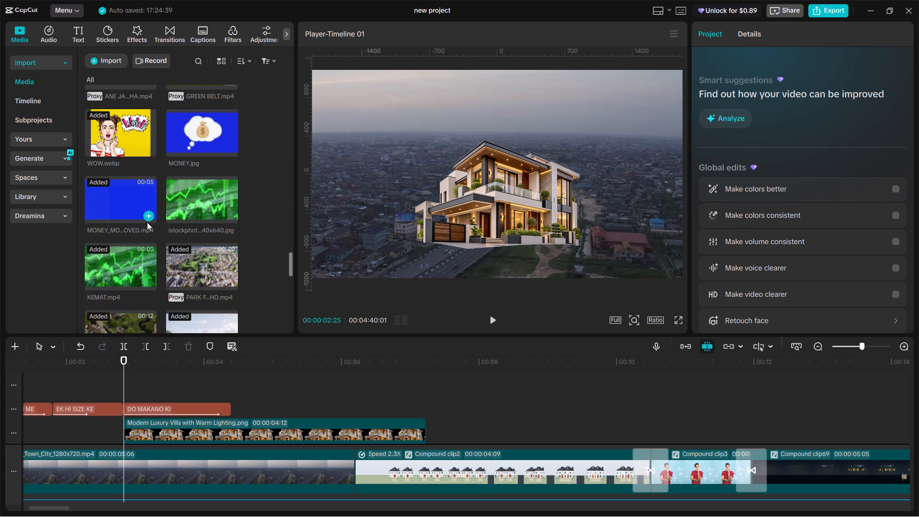
scroll(147, 222, down, 6)
drag(128, 135, 133, 393)
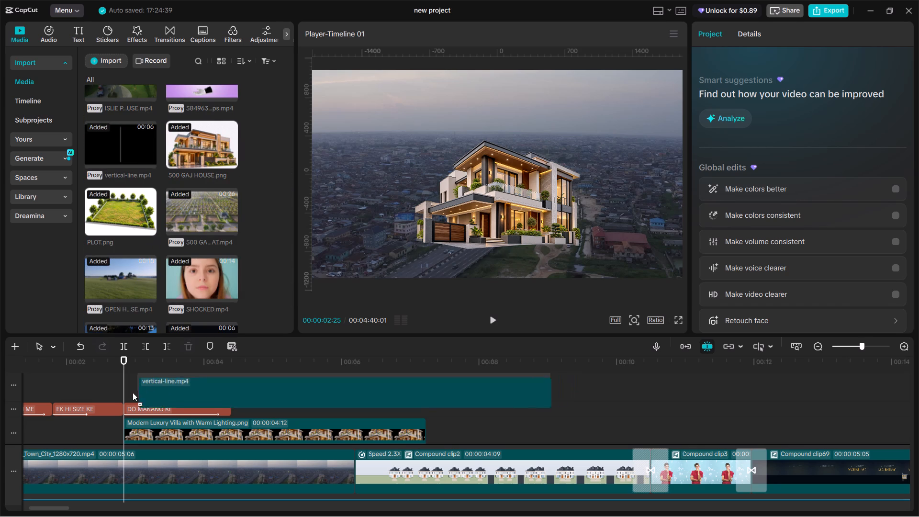
drag(133, 393, 124, 389)
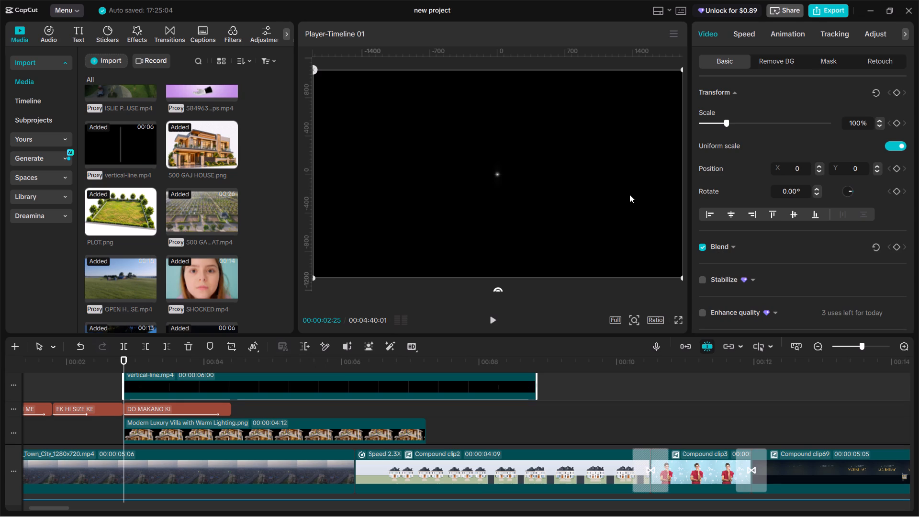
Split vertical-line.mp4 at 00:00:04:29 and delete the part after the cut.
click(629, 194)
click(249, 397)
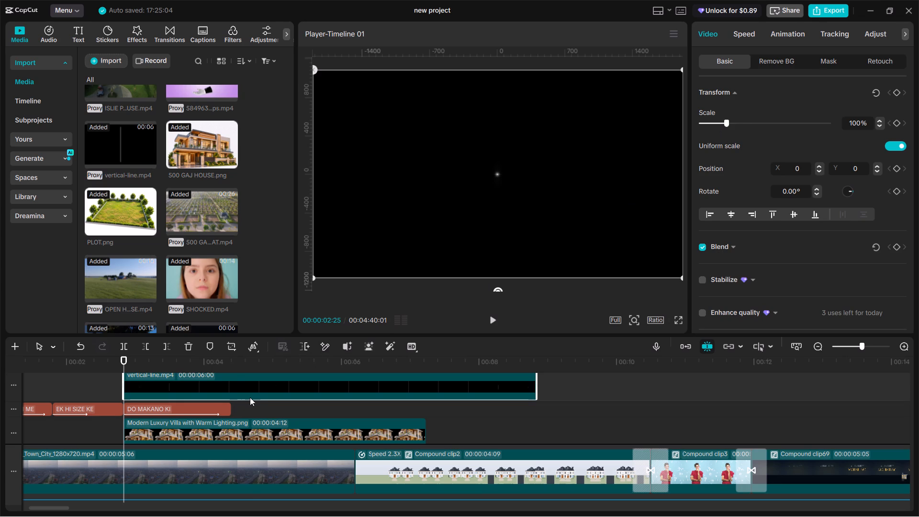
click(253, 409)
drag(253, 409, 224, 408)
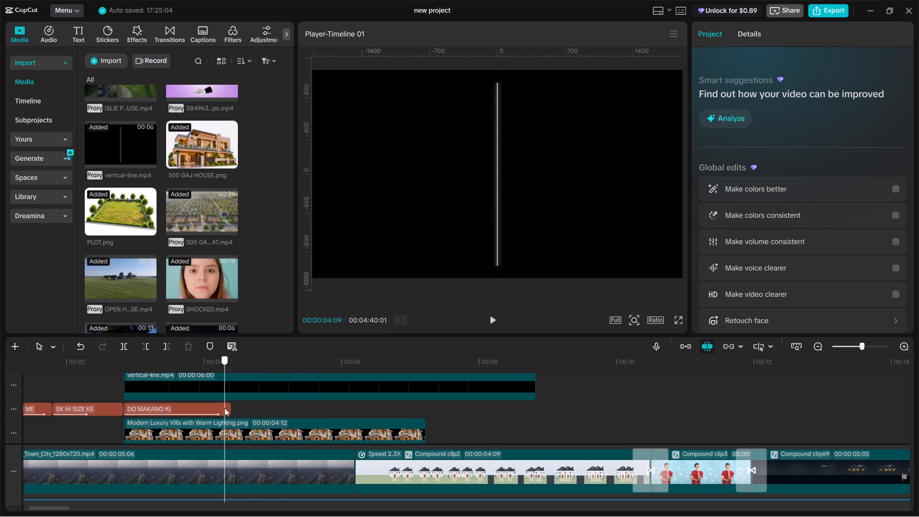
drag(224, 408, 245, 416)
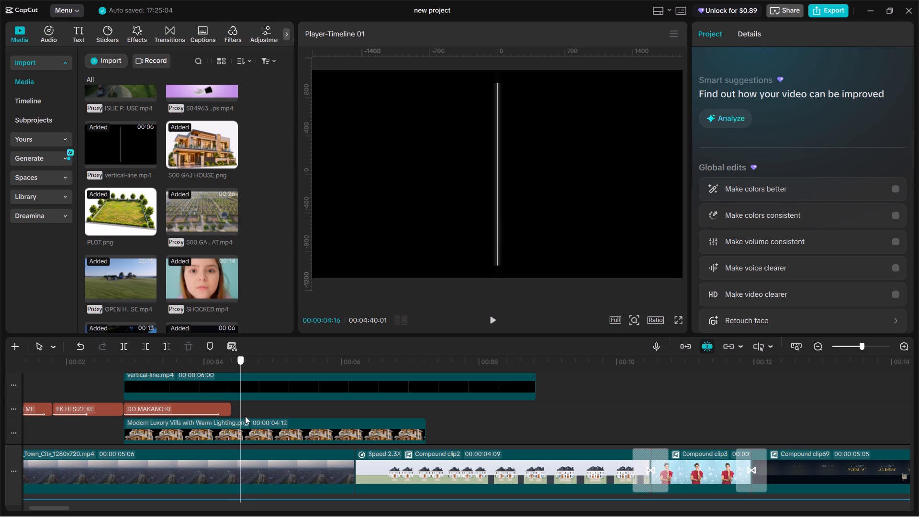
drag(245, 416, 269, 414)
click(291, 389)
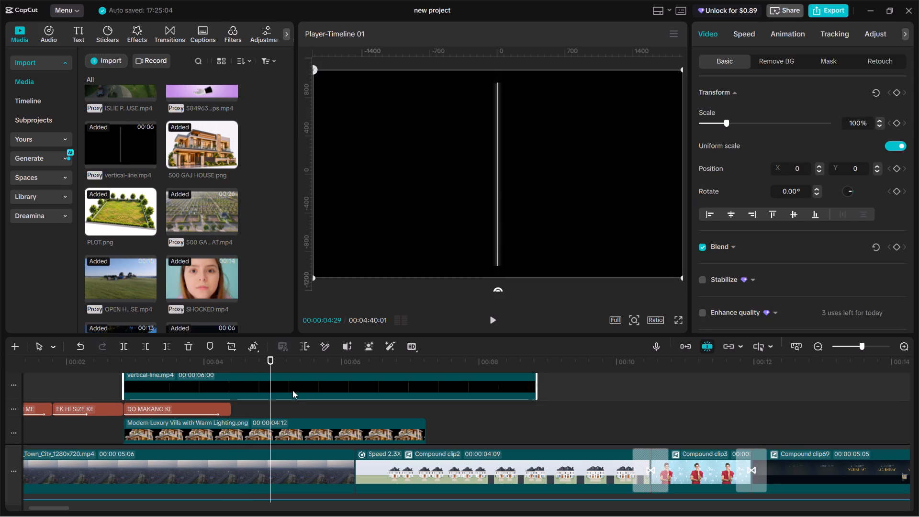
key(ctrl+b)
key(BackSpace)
Move the vertical-line.mp4 clip to its own track between the DO MAKANO KI title and the villa image.
click(233, 383)
drag(233, 384, 235, 411)
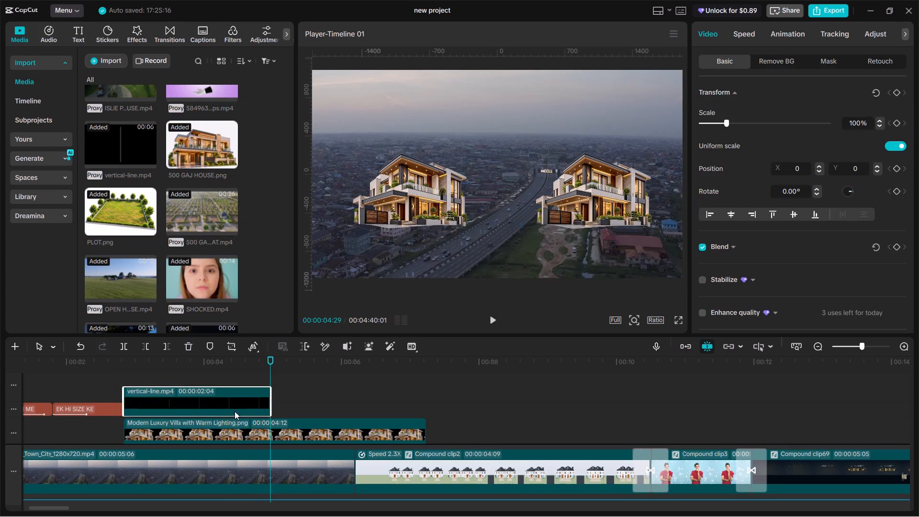
drag(235, 411, 235, 426)
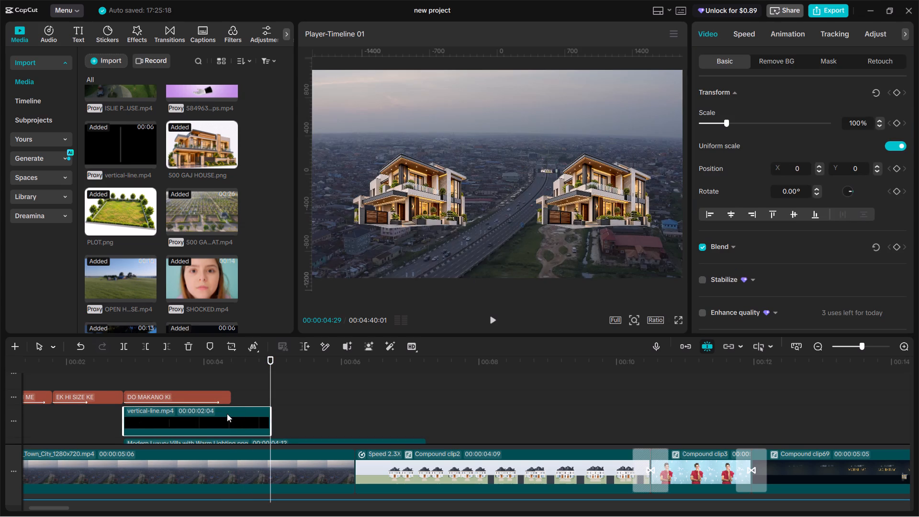
click(227, 414)
Apply Chroma key to vertical-line.mp4, picking its black background as the colour to remove.
click(217, 374)
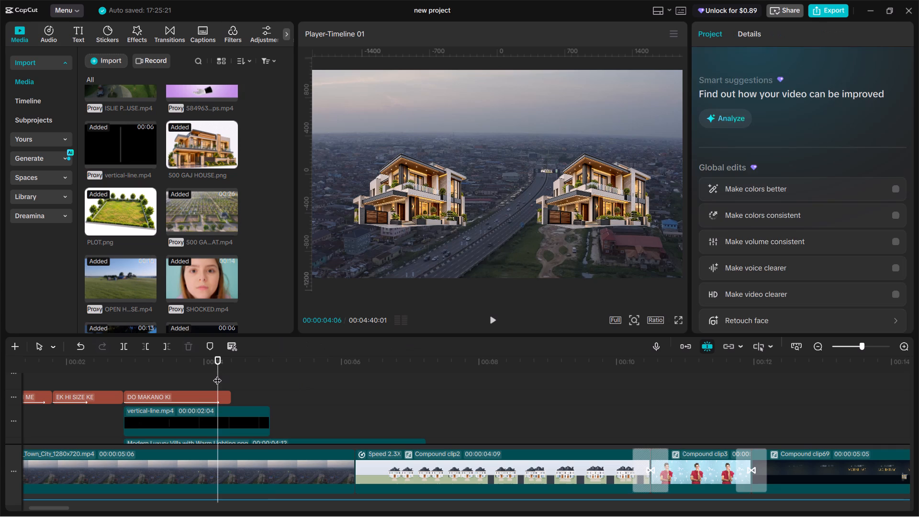
click(229, 422)
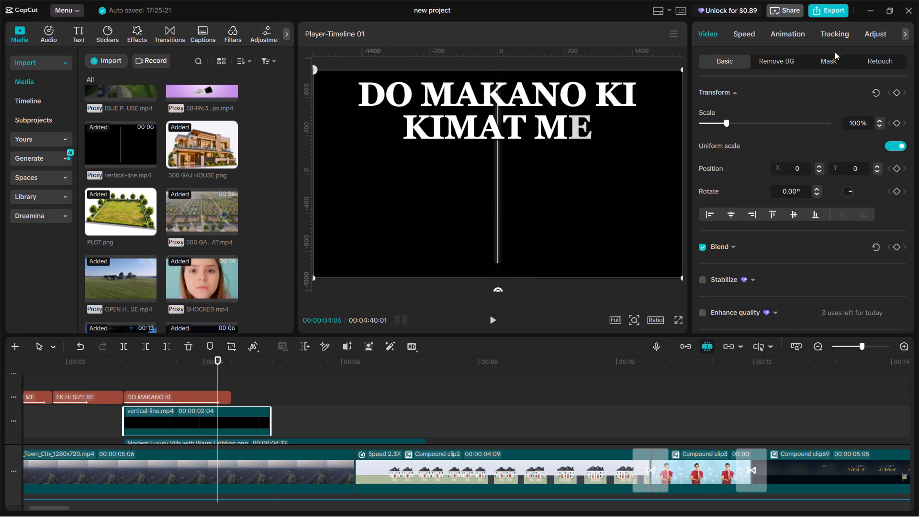
click(782, 65)
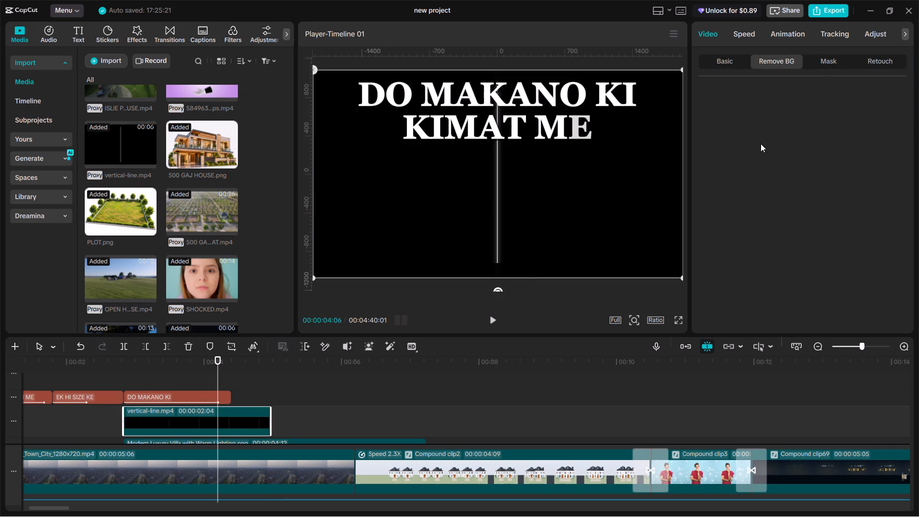
click(704, 151)
click(554, 216)
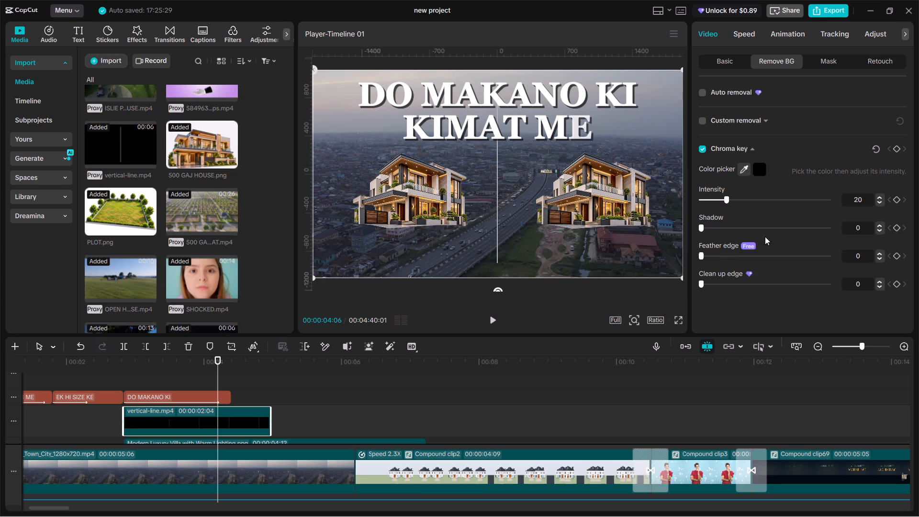
Scale the vertical line down to 50% and position it between the two villas at Y -239.
click(728, 59)
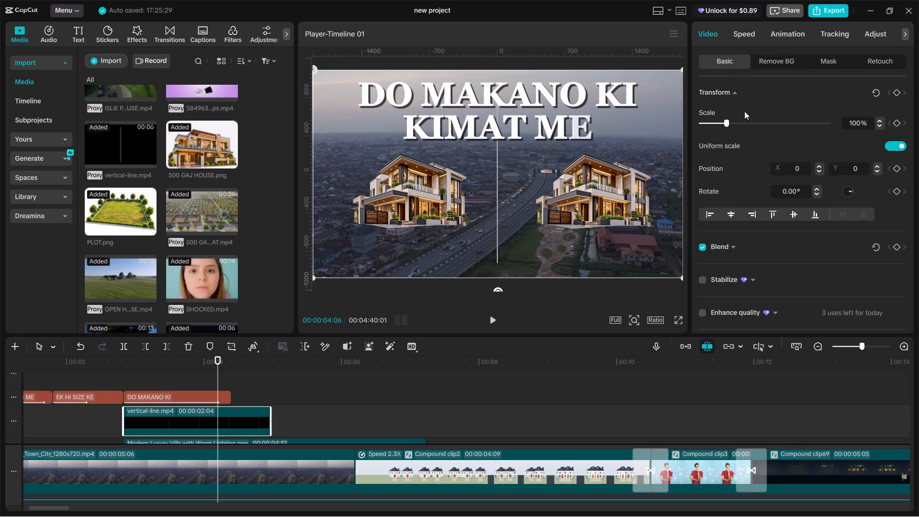
drag(726, 121, 712, 120)
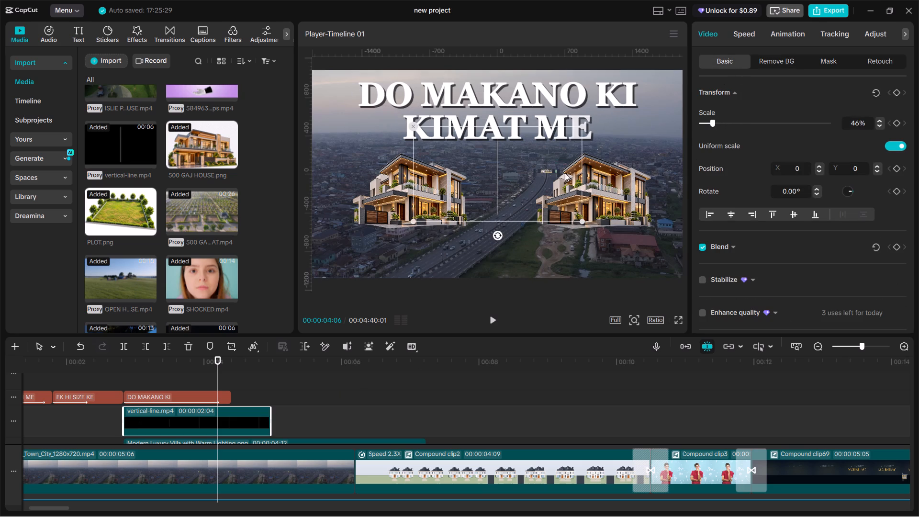
drag(565, 173, 566, 196)
click(129, 377)
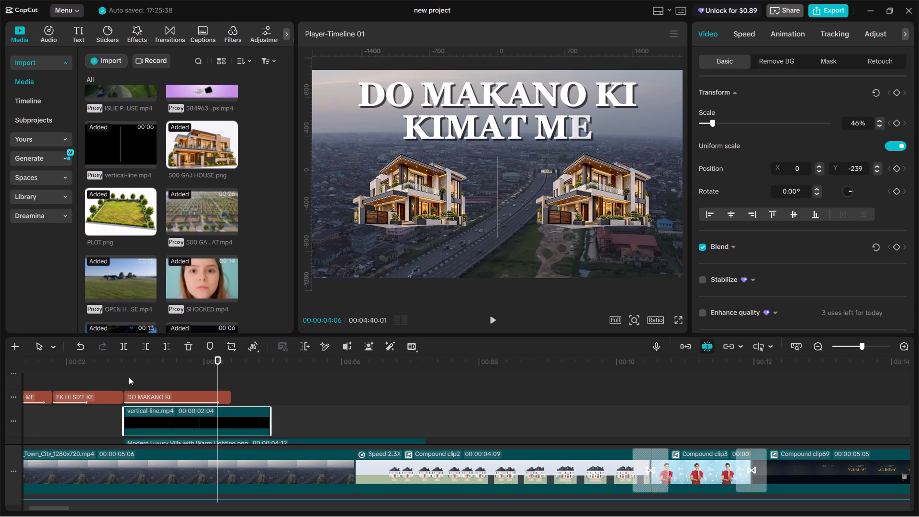
key(space)
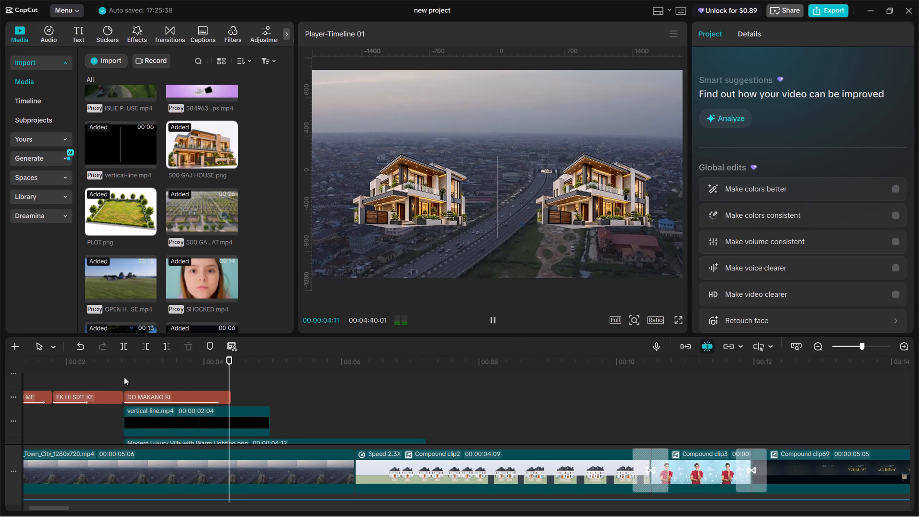
key(space)
click(153, 422)
drag(581, 245, 600, 248)
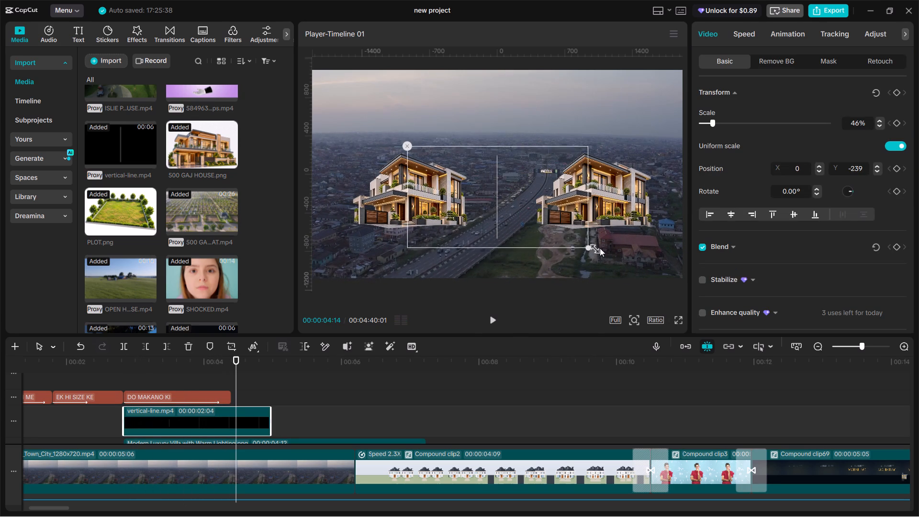
drag(600, 248, 594, 248)
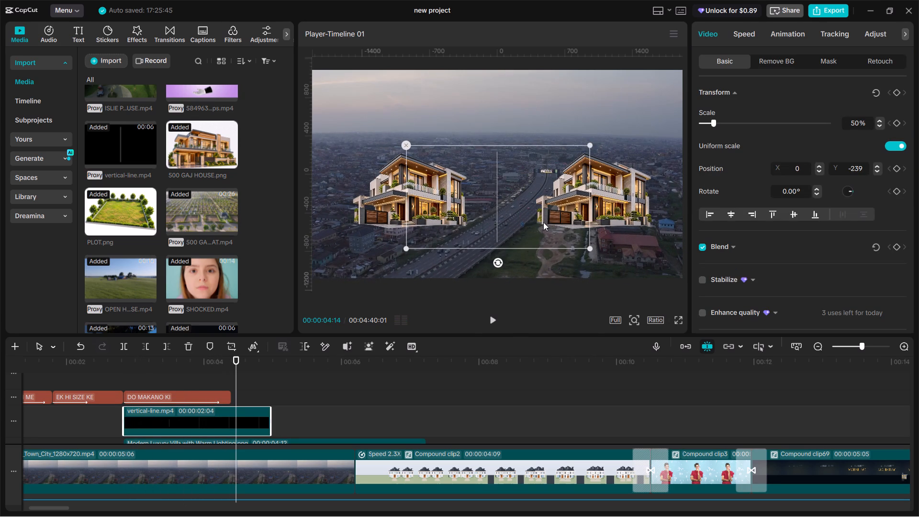
Turn off uniform scale for the vertical line, set its scale width to 500% and raise it to Y -180.
click(900, 150)
drag(714, 119, 735, 125)
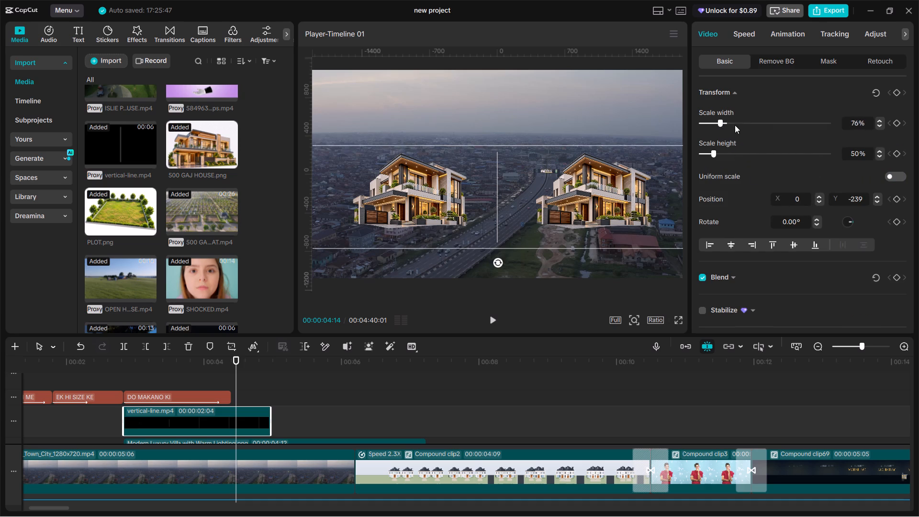
drag(735, 125, 918, 154)
drag(516, 221, 519, 216)
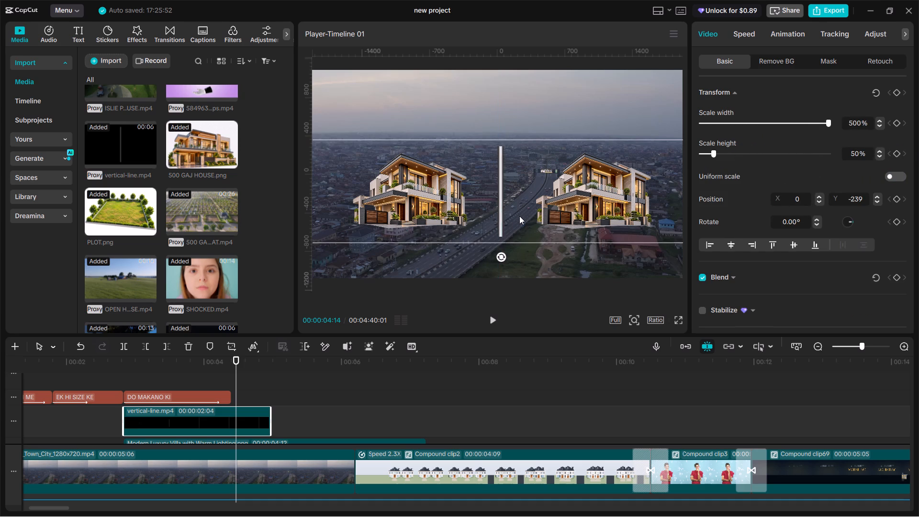
drag(519, 216, 516, 216)
Replay the villa section to check the line's thickness, and reduce its scale width to 351%.
click(128, 375)
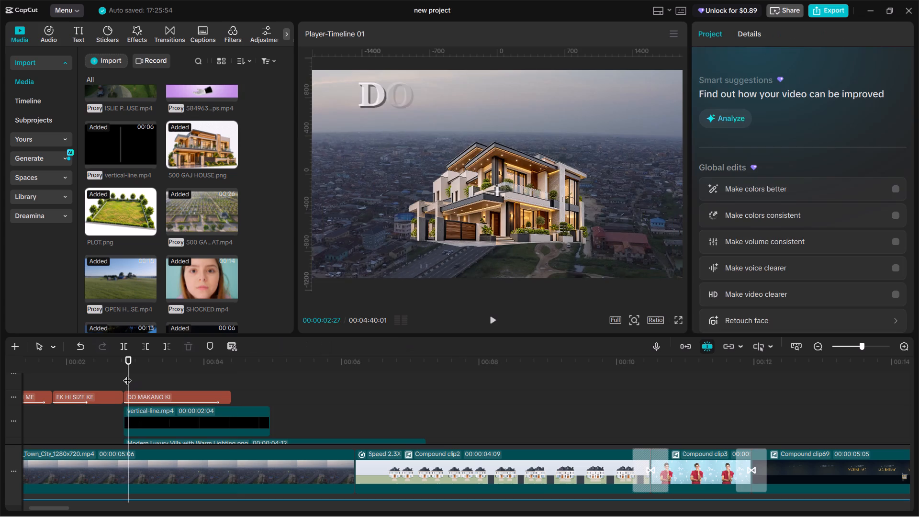
drag(127, 374, 123, 371)
key(space)
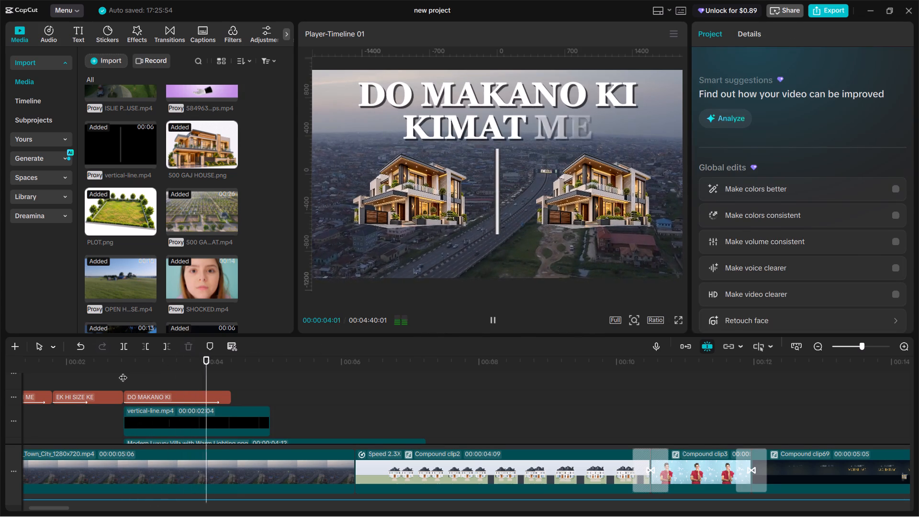
key(space)
click(168, 418)
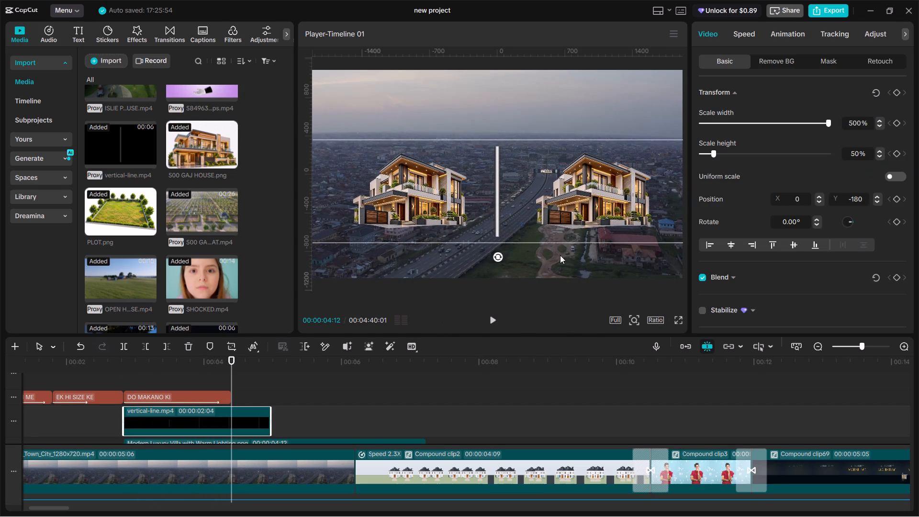
drag(825, 123, 791, 124)
Move the vertical-line.mp4 clip to start at 00:00:03:09 as the villas separate, and trim its end to the DO MAKANO KI title's end.
click(120, 376)
key(space)
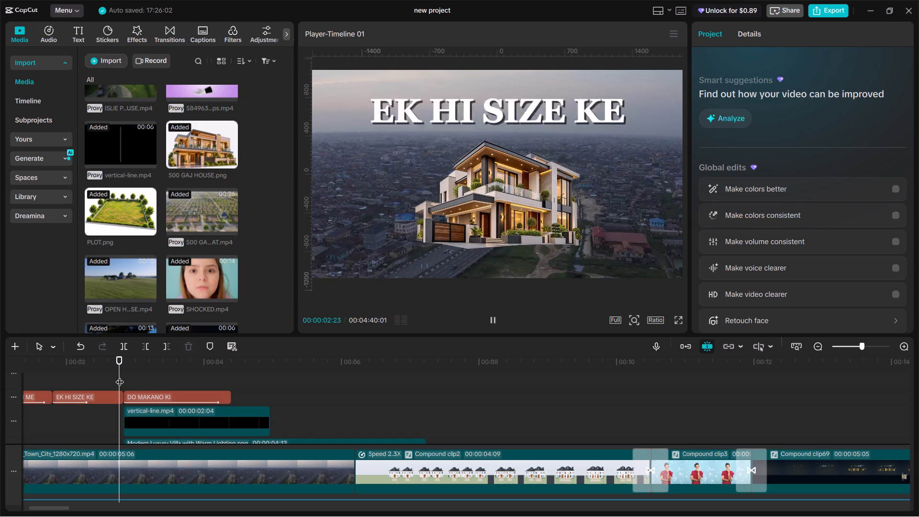
click(126, 375)
drag(126, 375, 129, 375)
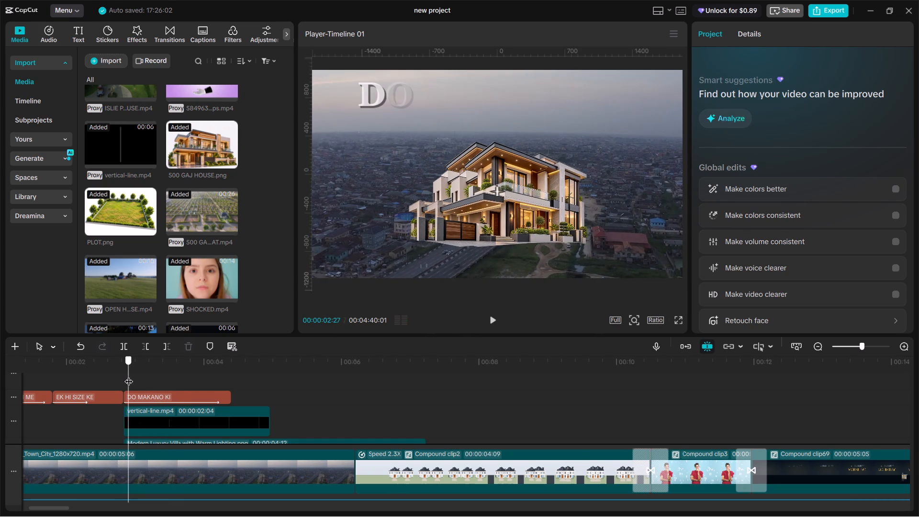
drag(129, 375, 156, 389)
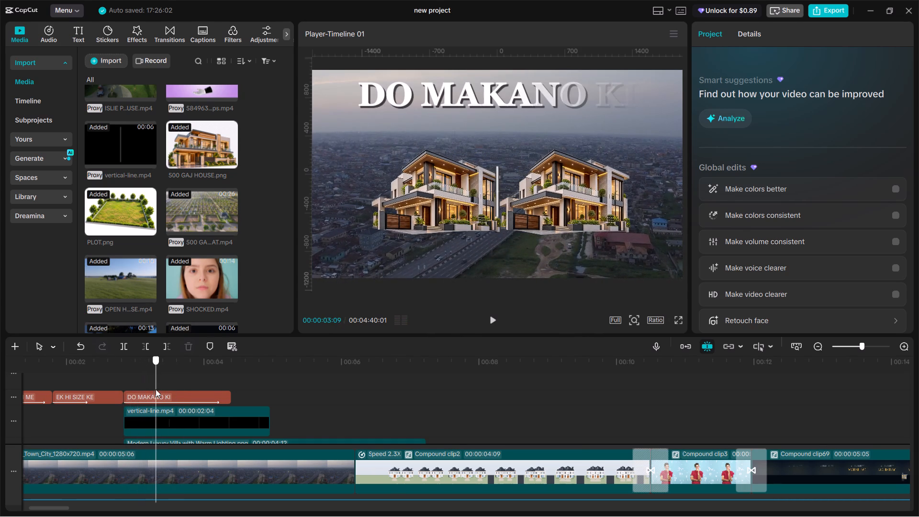
drag(156, 389, 156, 390)
drag(166, 421, 196, 421)
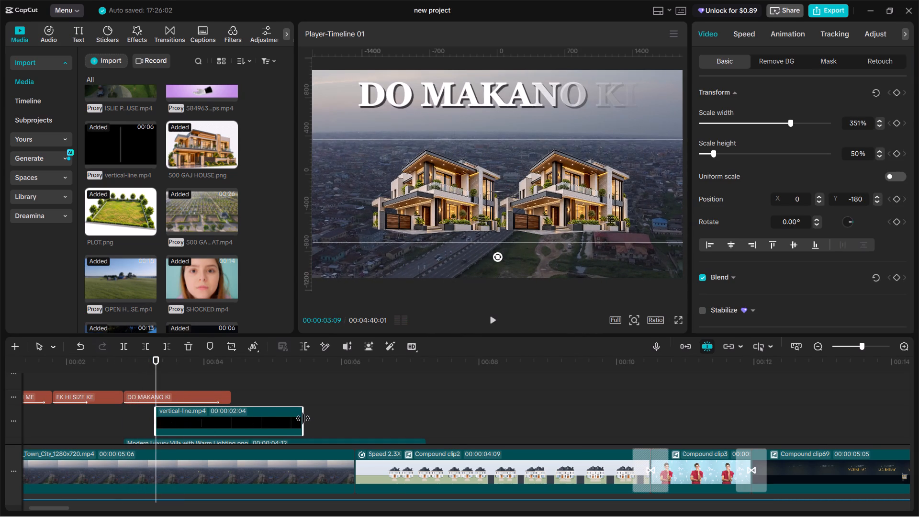
drag(303, 418, 230, 417)
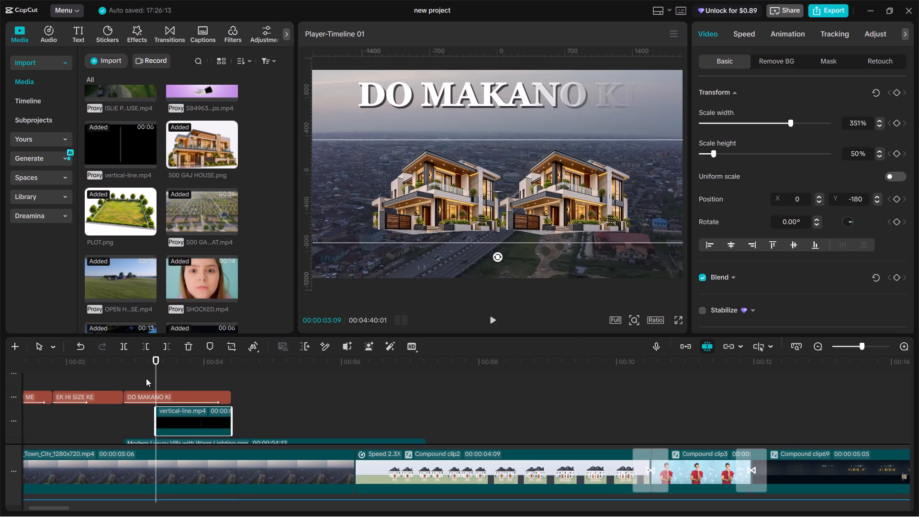
Replay the divider line's entrance and extend the end of vertical-line.mp4 to a duration of 00:00:03:16.
click(146, 378)
key(space)
key(space)
click(171, 423)
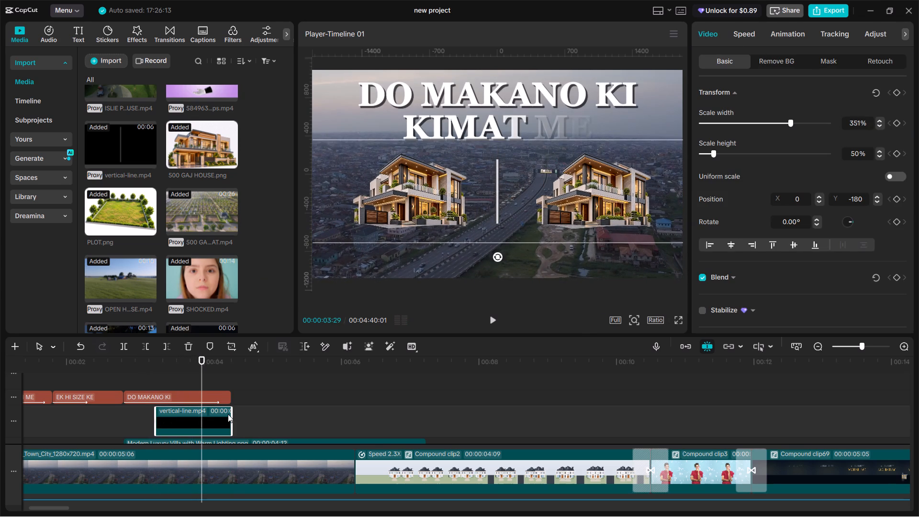
drag(231, 416, 443, 423)
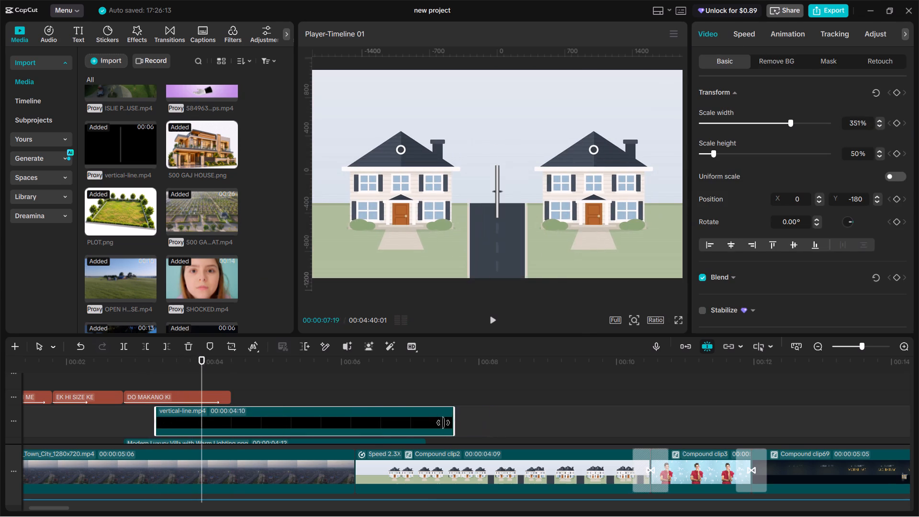
drag(443, 423, 372, 425)
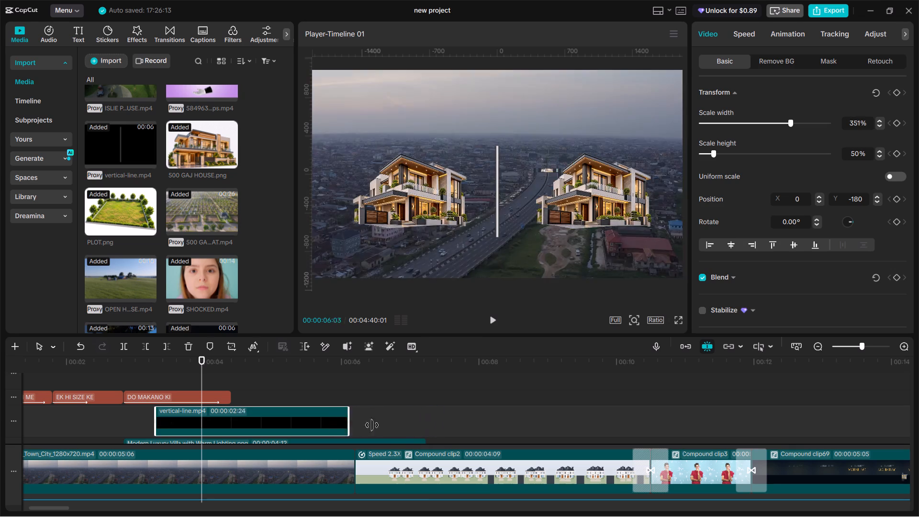
drag(372, 425, 398, 425)
Speed up vertical-line.mp4 to 3.21x so it ends with the DO MAKANO KI title, and replay the section.
click(753, 40)
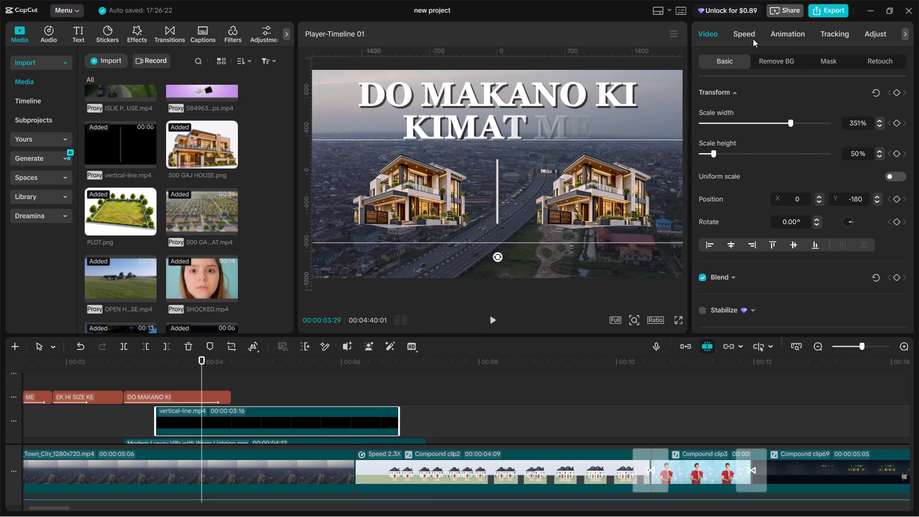
drag(395, 414, 288, 425)
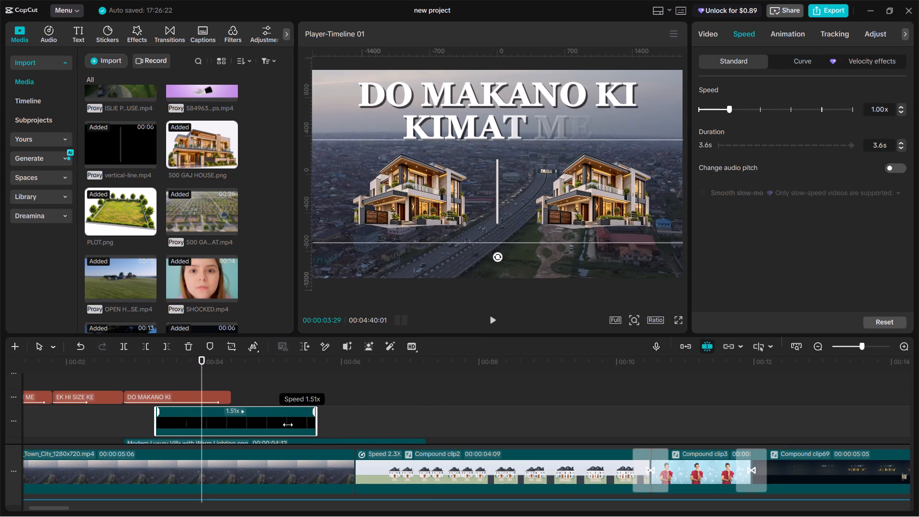
drag(288, 425, 228, 425)
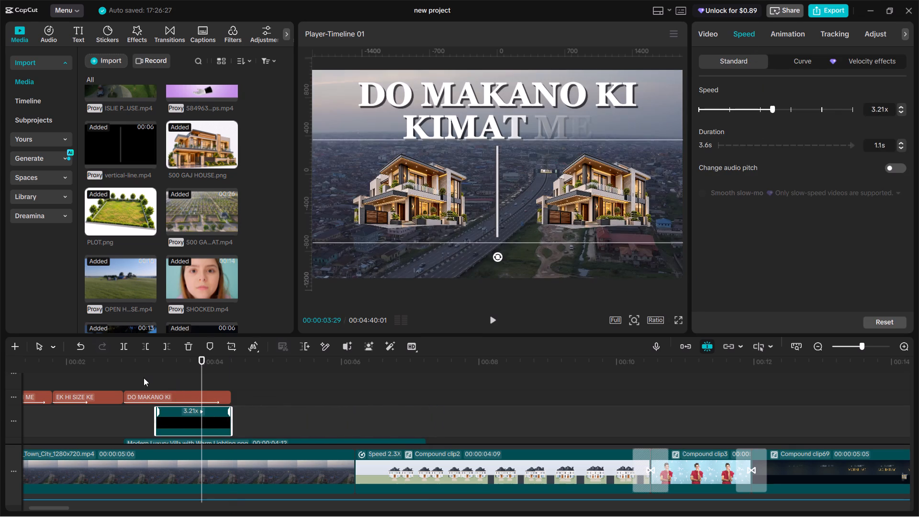
click(144, 378)
key(space)
key(space)
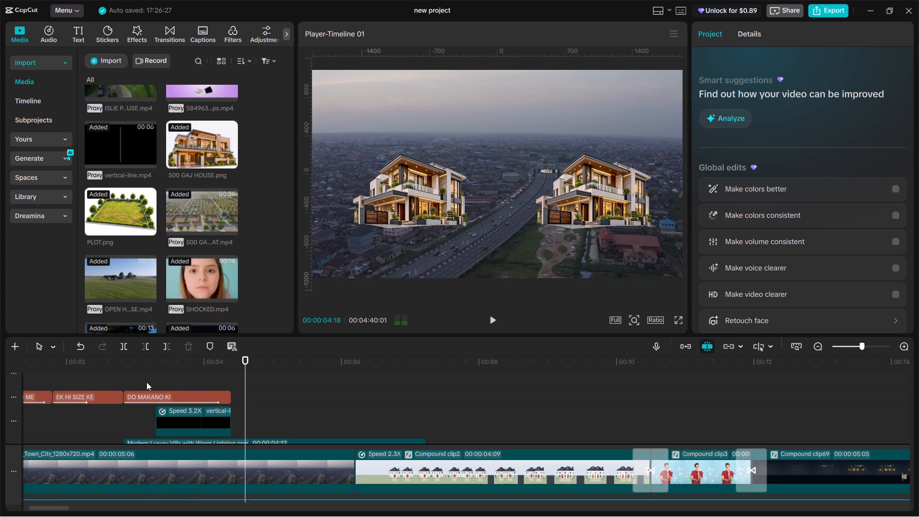
Apply the Fade In entrance animation to the vertical-line.mp4 clip and replay the line's appearance between the villas.
click(160, 380)
click(189, 433)
click(782, 37)
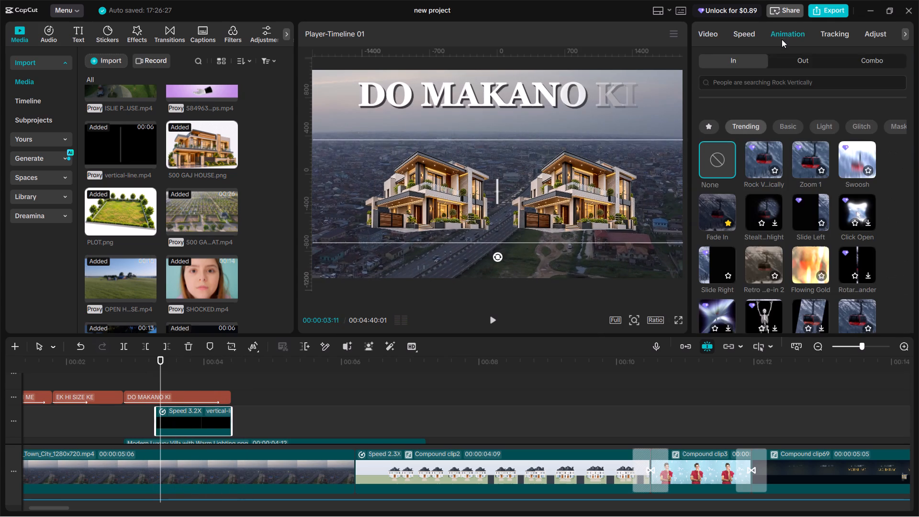
click(713, 218)
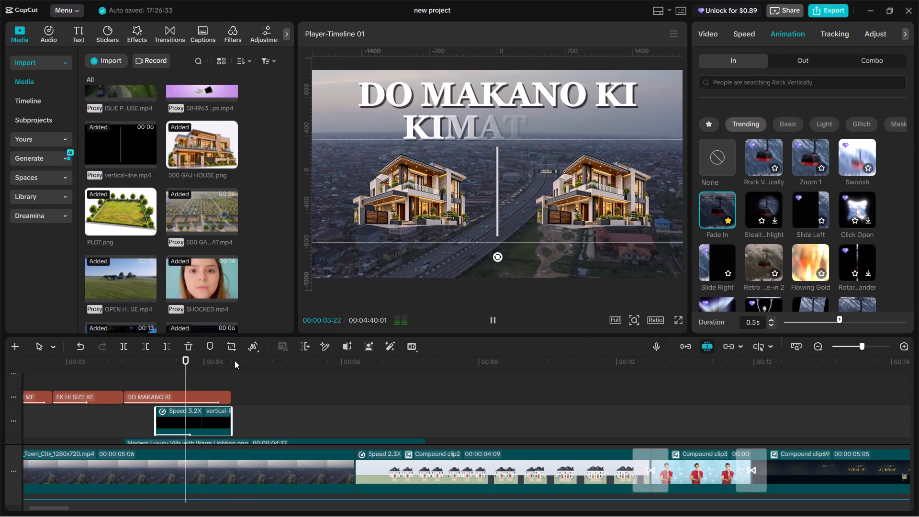
click(142, 375)
key(space)
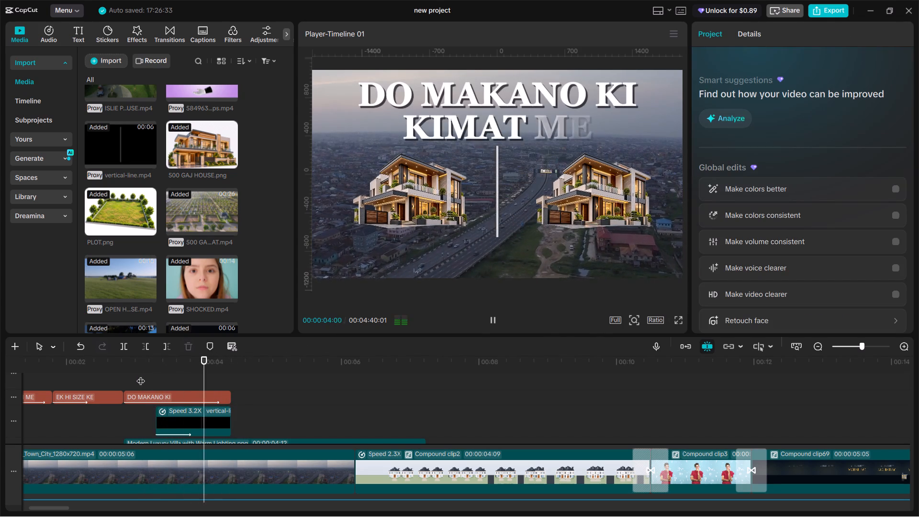
key(space)
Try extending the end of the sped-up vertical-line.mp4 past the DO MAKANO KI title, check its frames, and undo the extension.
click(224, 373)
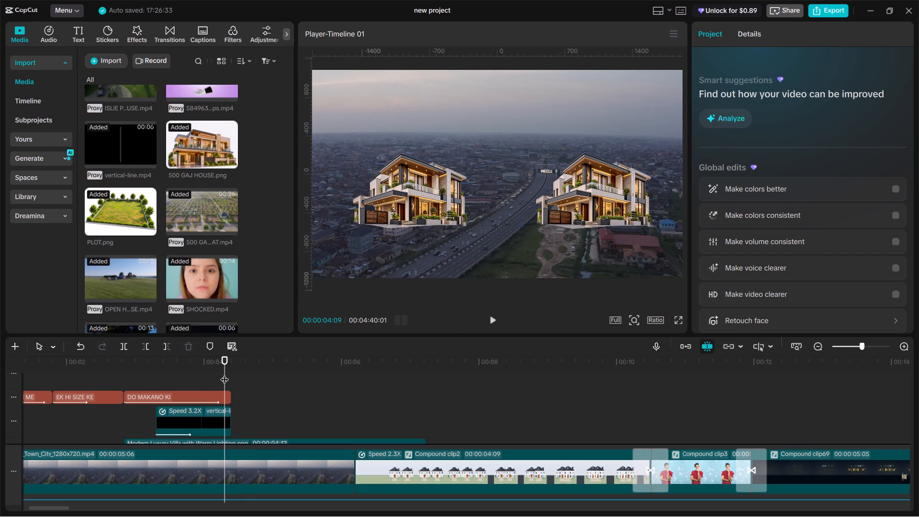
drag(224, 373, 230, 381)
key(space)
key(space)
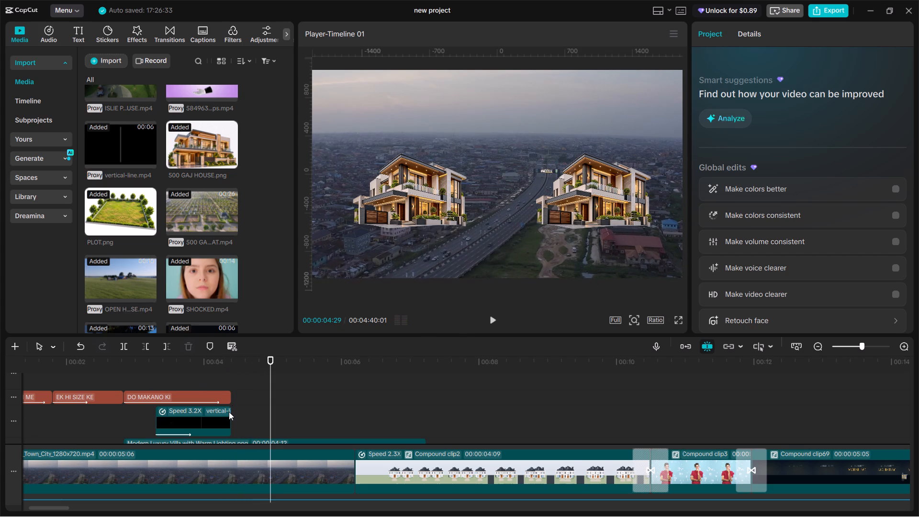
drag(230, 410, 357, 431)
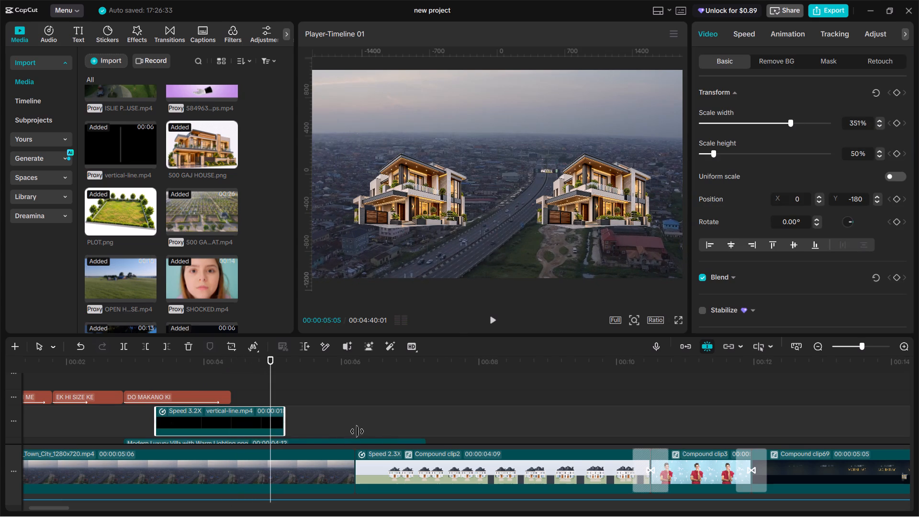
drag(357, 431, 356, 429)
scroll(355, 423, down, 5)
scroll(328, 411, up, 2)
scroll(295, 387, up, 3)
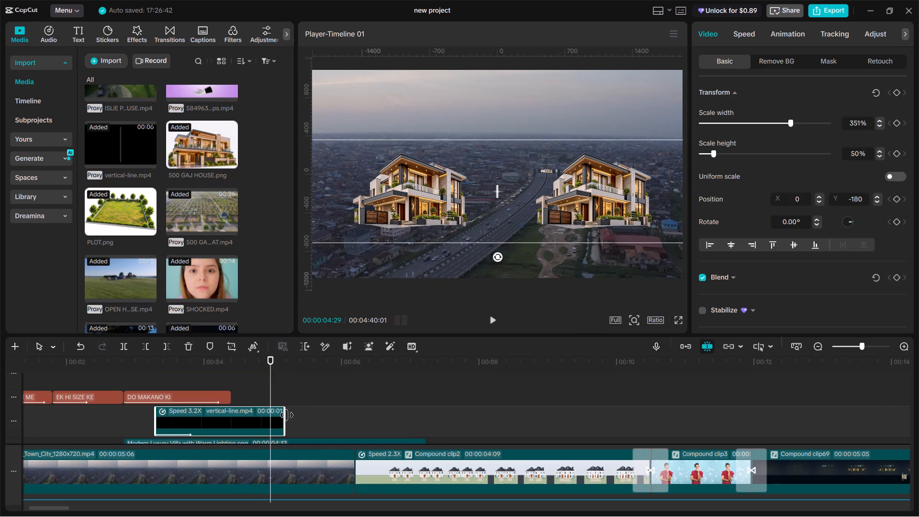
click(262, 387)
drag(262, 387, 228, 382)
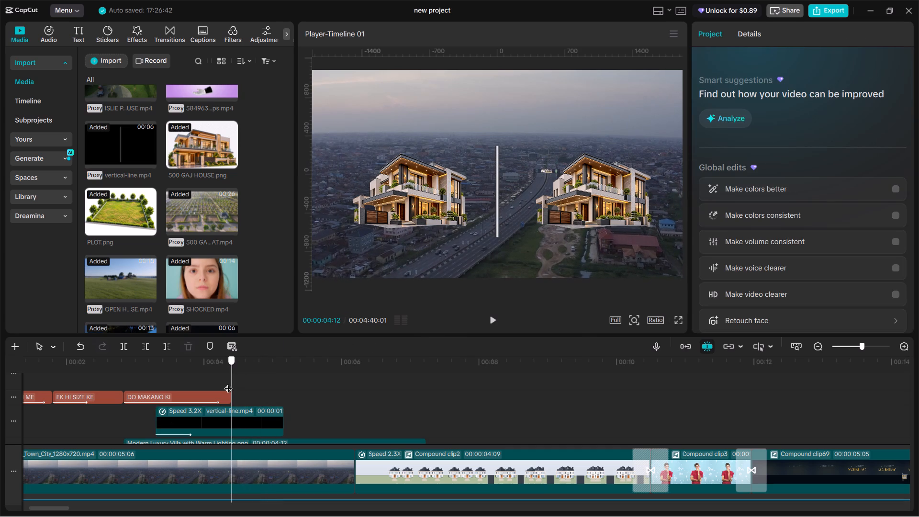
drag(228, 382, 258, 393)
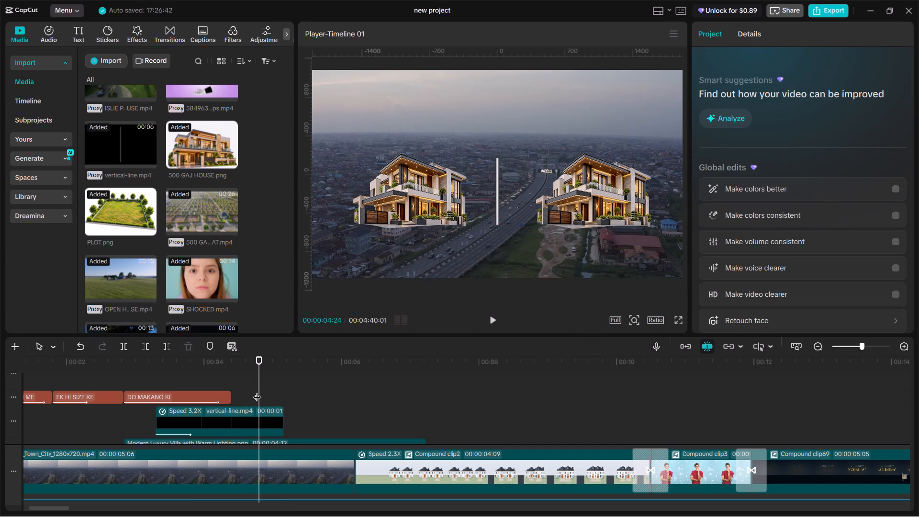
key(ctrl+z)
click(224, 416)
double_click(230, 379)
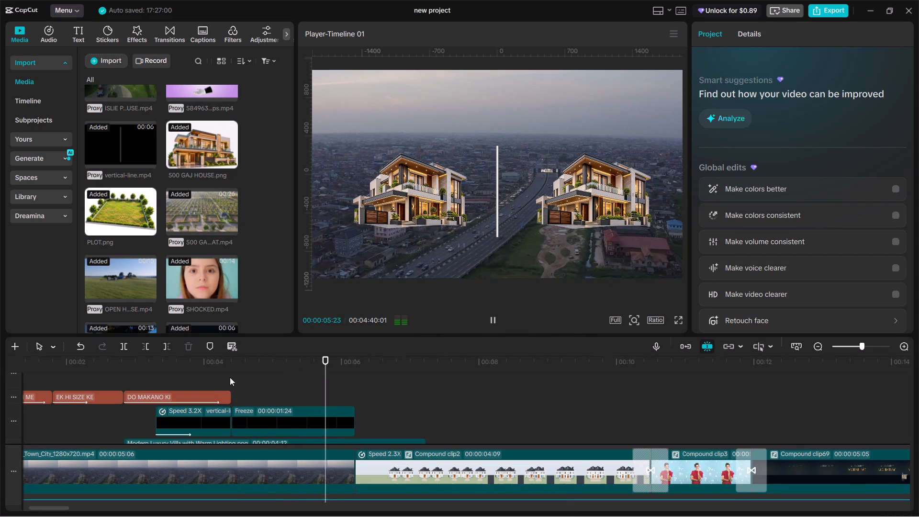
click(230, 377)
Place ten-crore-counter.mp4 on a new track above the other clips, starting at 00:00:04:12.
scroll(147, 222, down, 4)
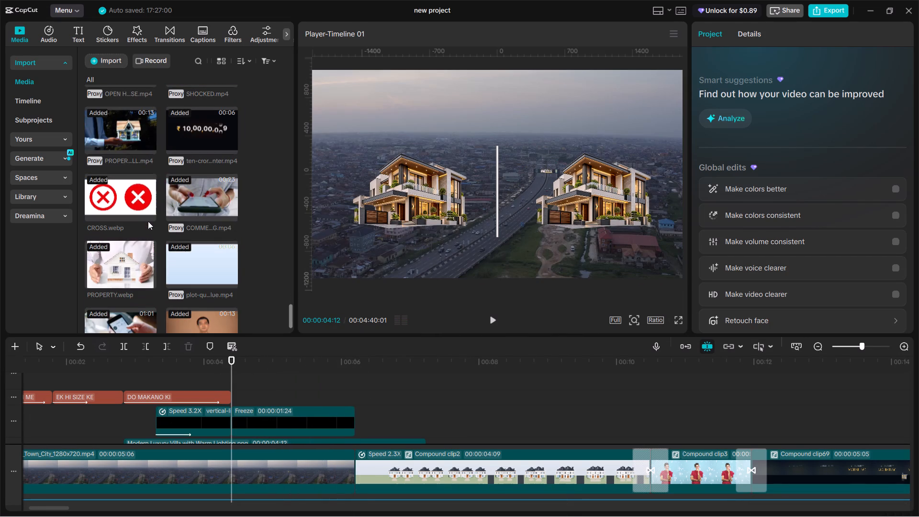
drag(206, 130, 240, 395)
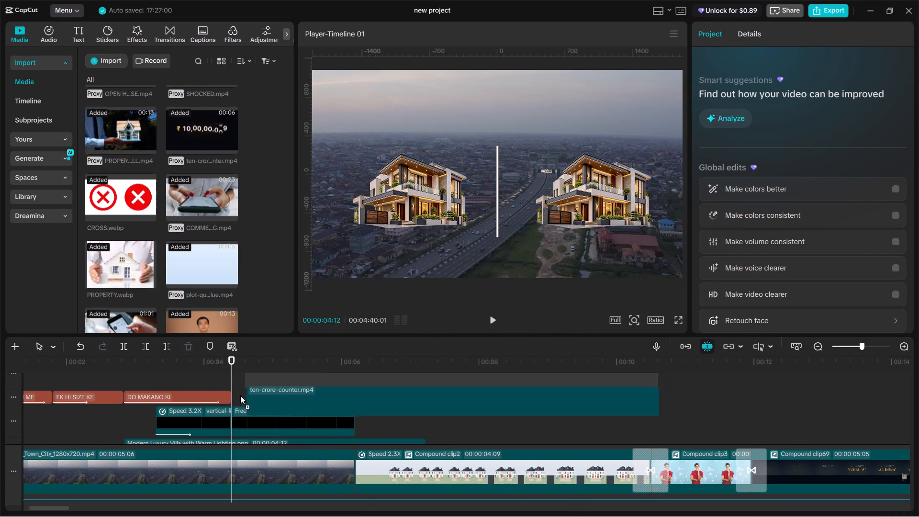
drag(240, 395, 228, 391)
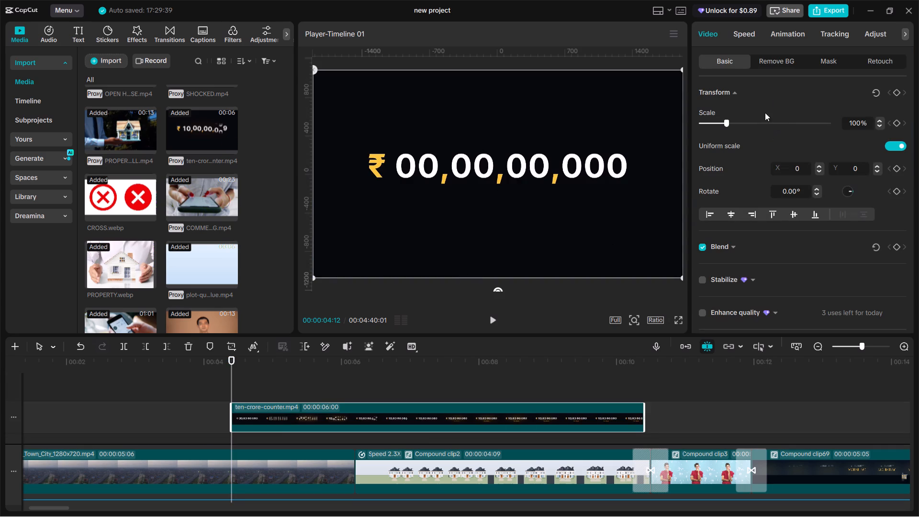
Remove the counter clip's black background with Chroma key, sampling the black area as the key colour.
click(777, 60)
click(702, 152)
click(586, 129)
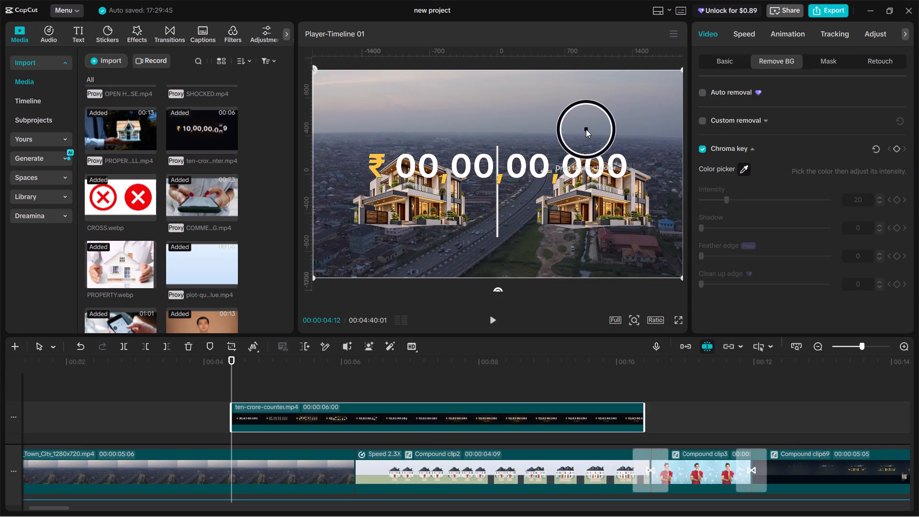
Scale the counter clip down to less than half the frame width, keeping it centred between the two houses.
drag(679, 276, 542, 188)
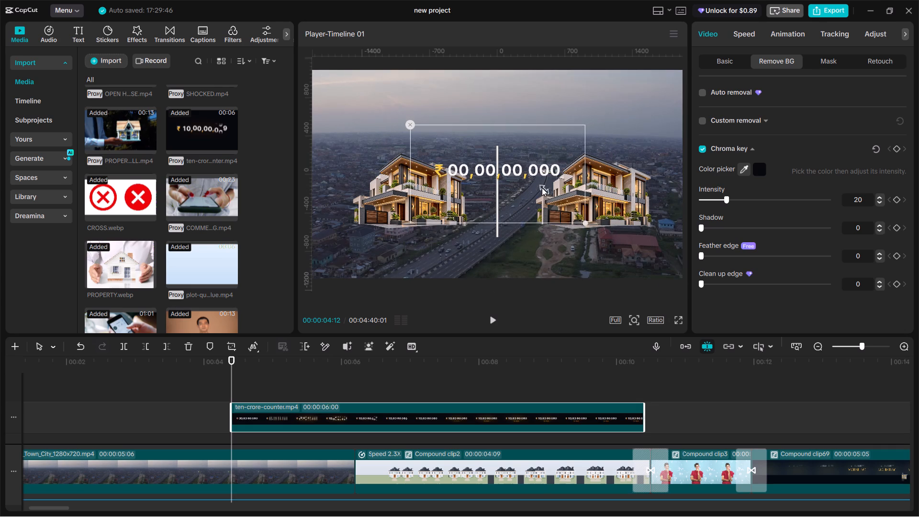
drag(542, 188, 534, 170)
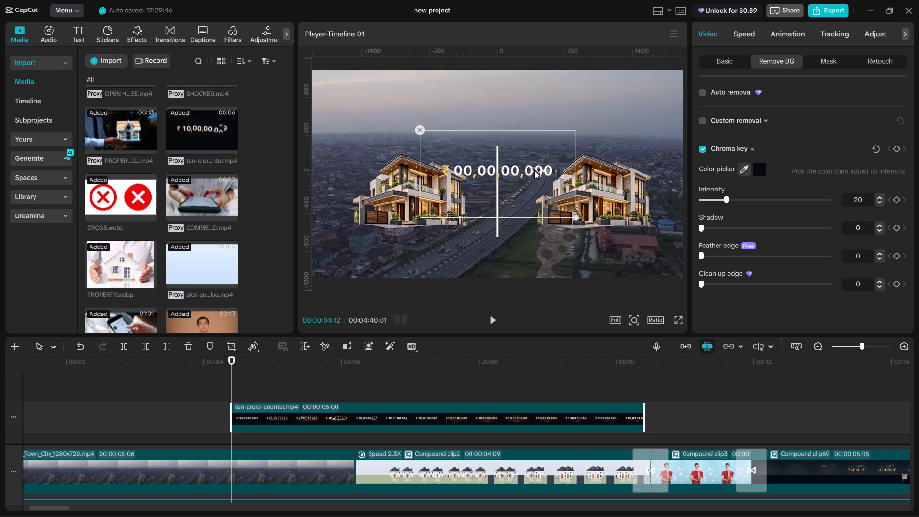
drag(534, 170, 534, 169)
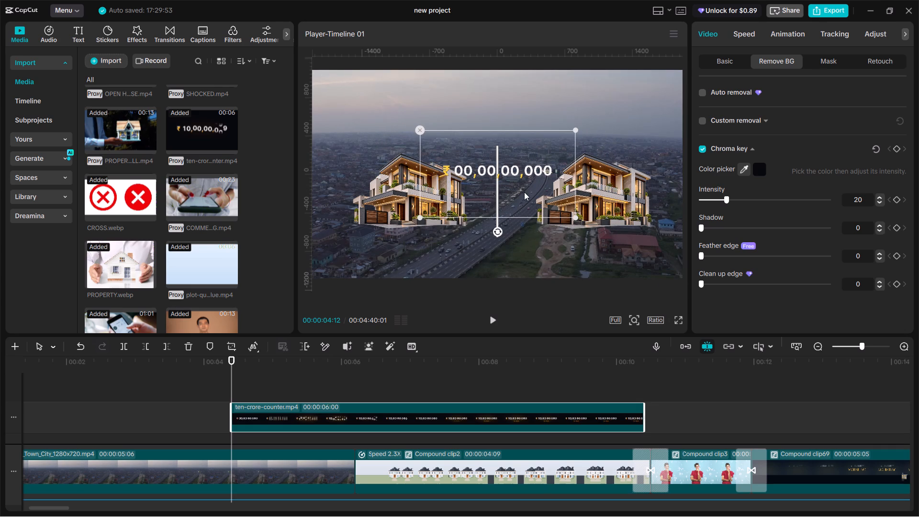
Move the counter clip above the left house, at about X -874, Y 301, and play it back briefly.
drag(526, 191, 444, 163)
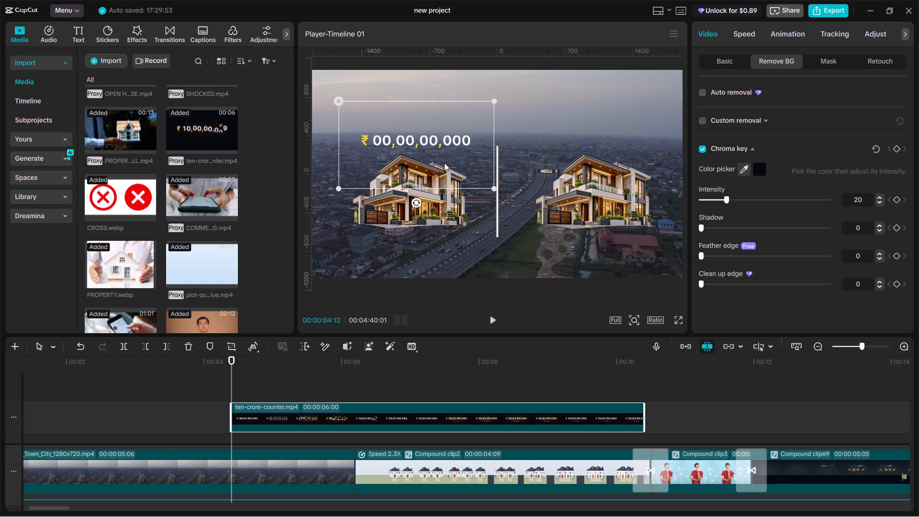
drag(444, 163, 441, 163)
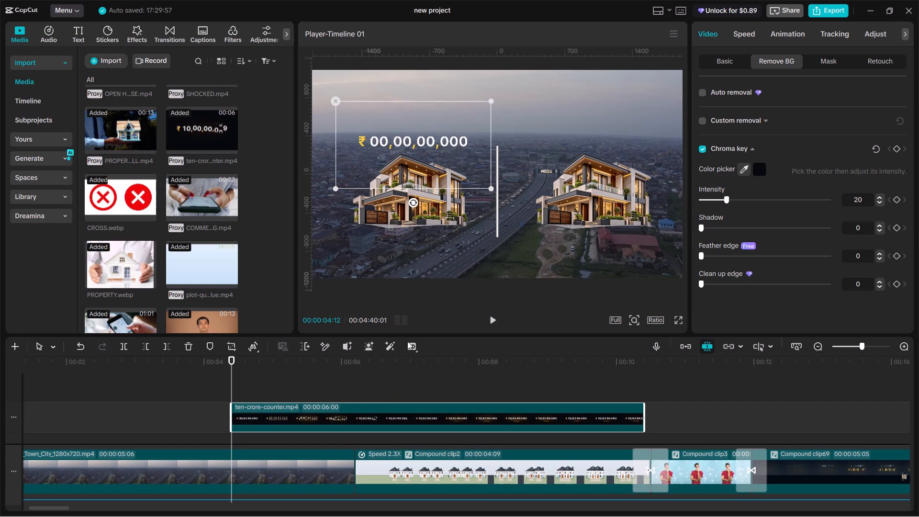
key(space)
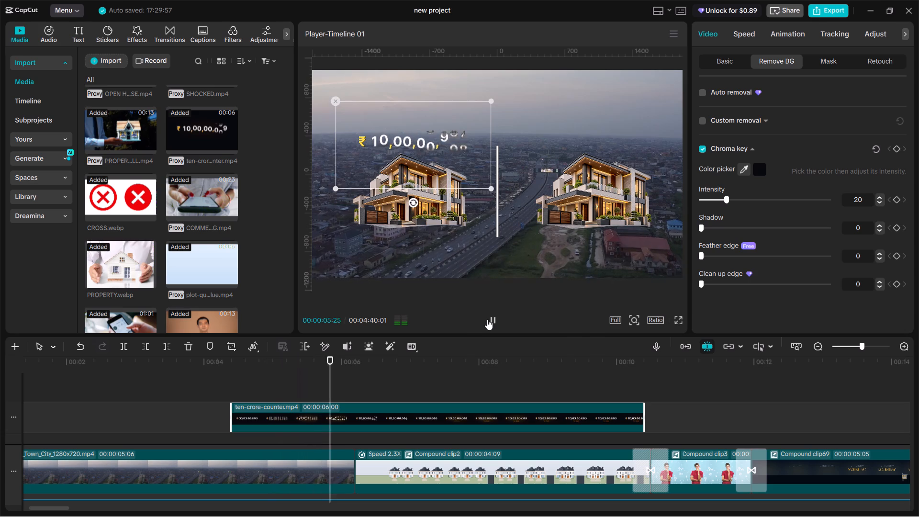
key(space)
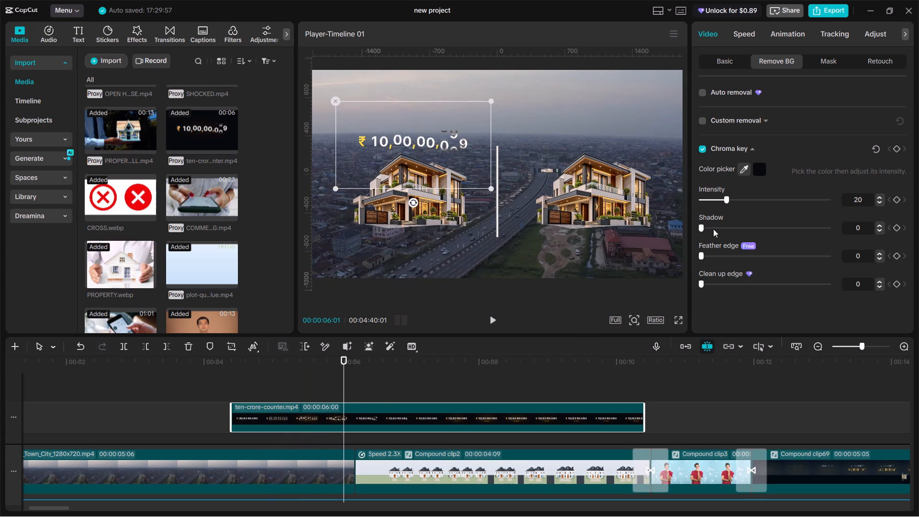
Set the counter clip's blend mode to Brighten and play back the overlay to check it.
click(721, 65)
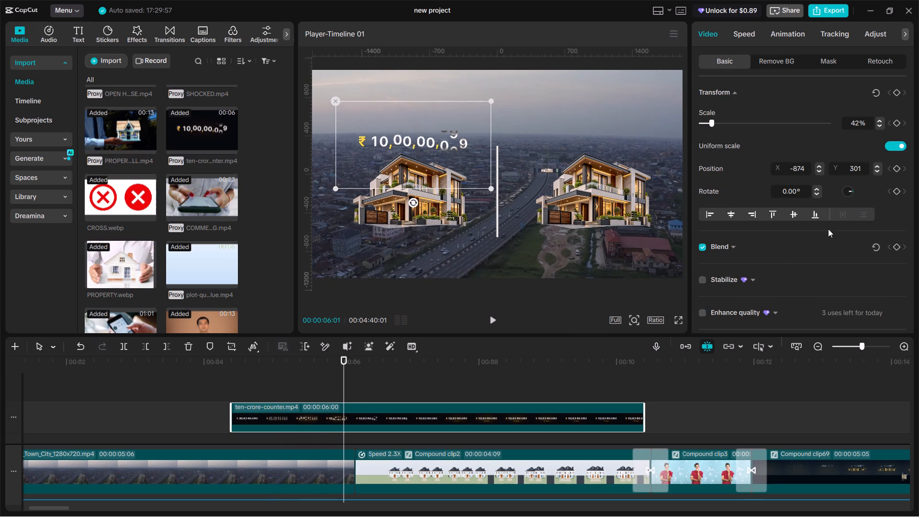
scroll(796, 171, up, 6)
click(728, 245)
click(827, 275)
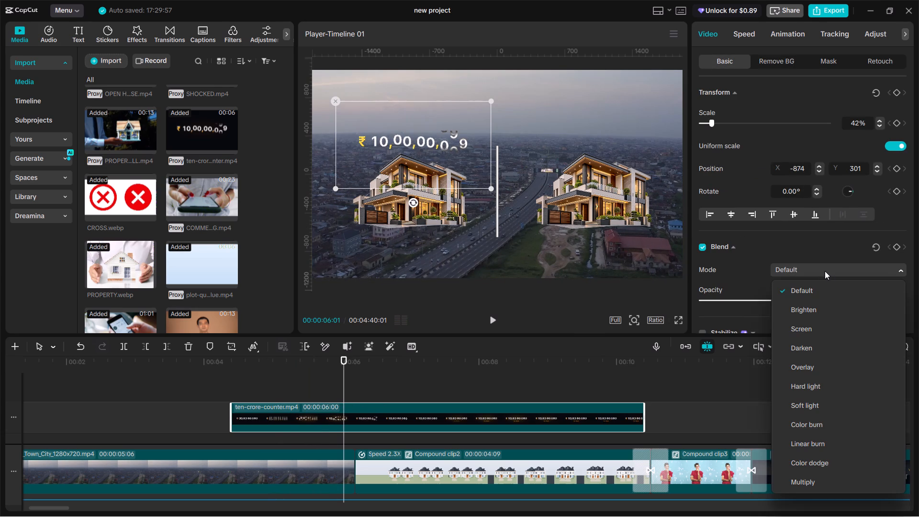
click(818, 311)
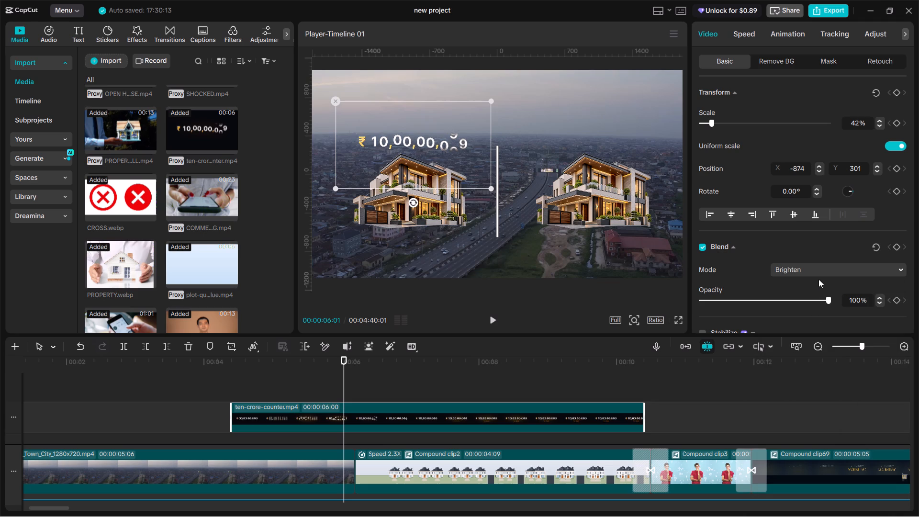
click(238, 390)
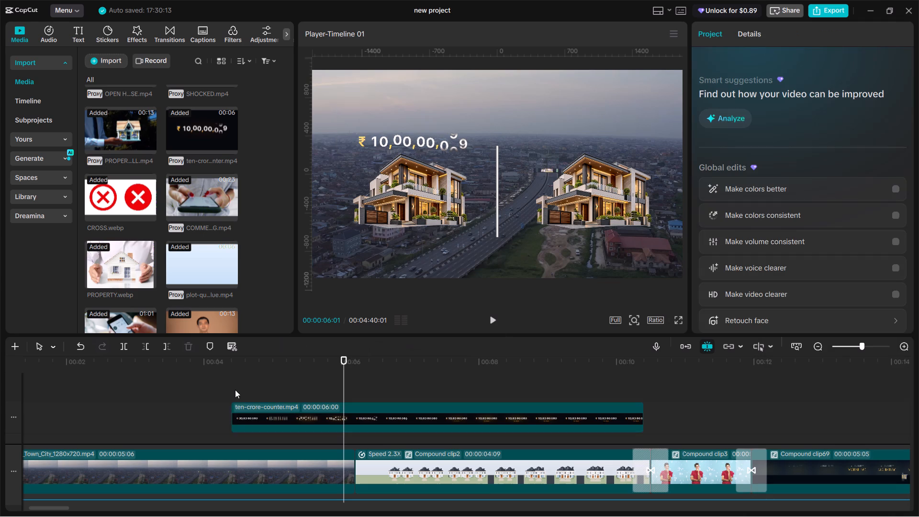
click(235, 389)
key(space)
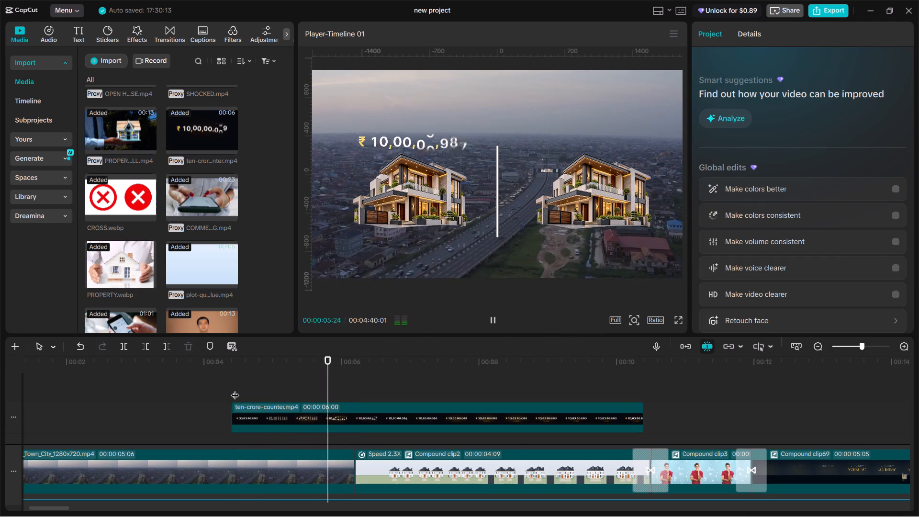
key(space)
Find the frame where the counter settles on 10,00,00,000 and trim the end of ten-crore-counter.mp4 back to 00:00:07:03.
click(351, 395)
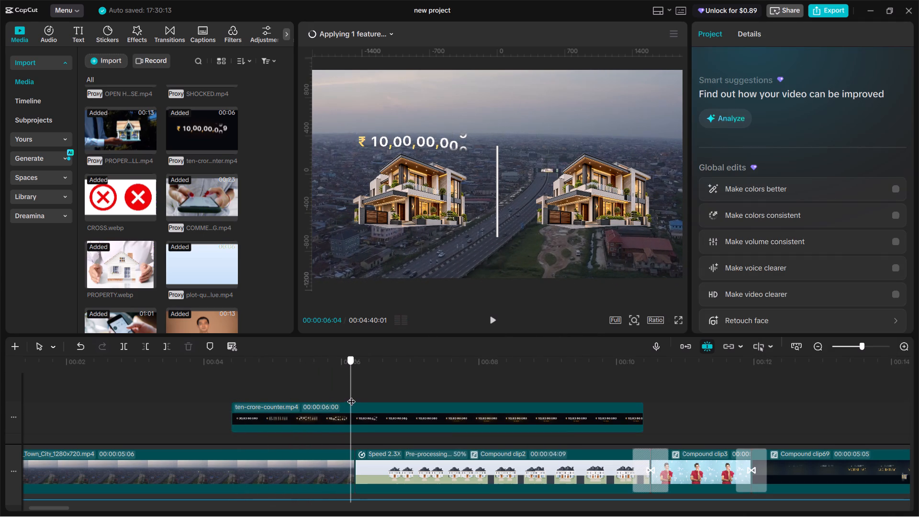
click(362, 413)
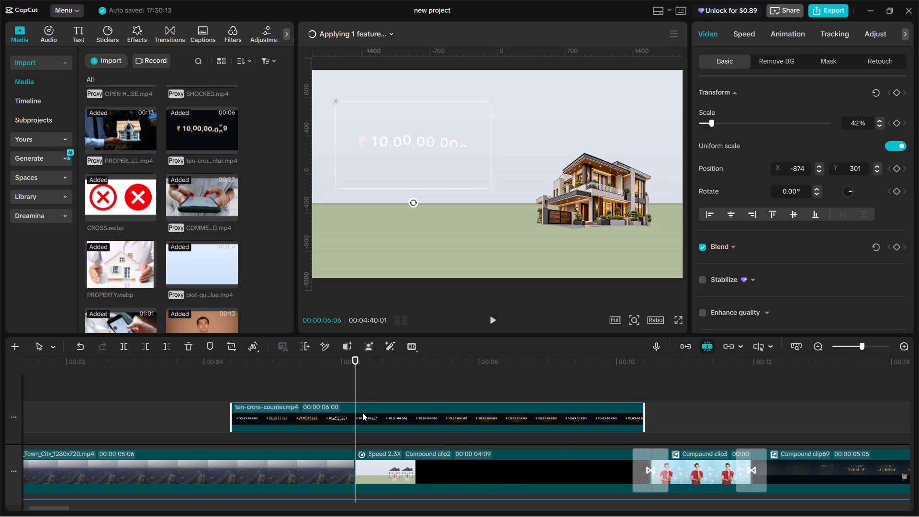
key(Left)
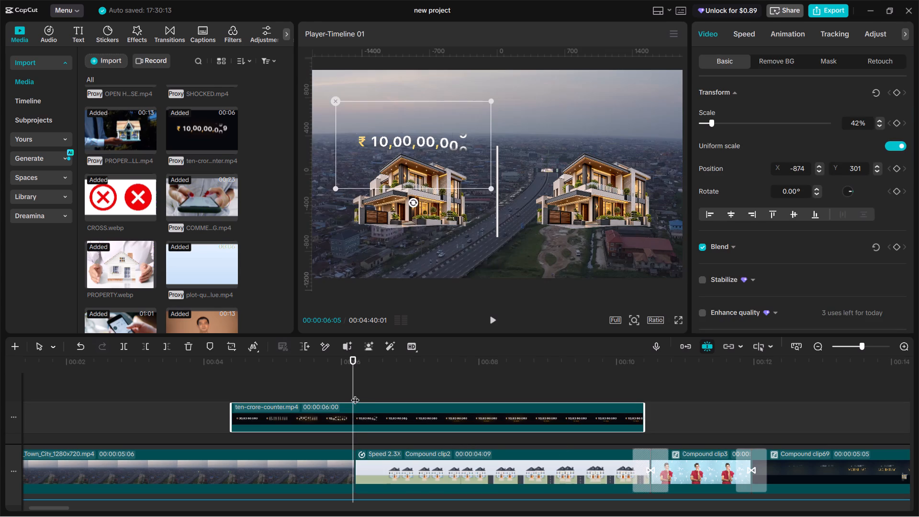
key(Right)
key(Right)
key(Right)
key(Right)
key(Right)
key(Right)
key(Right)
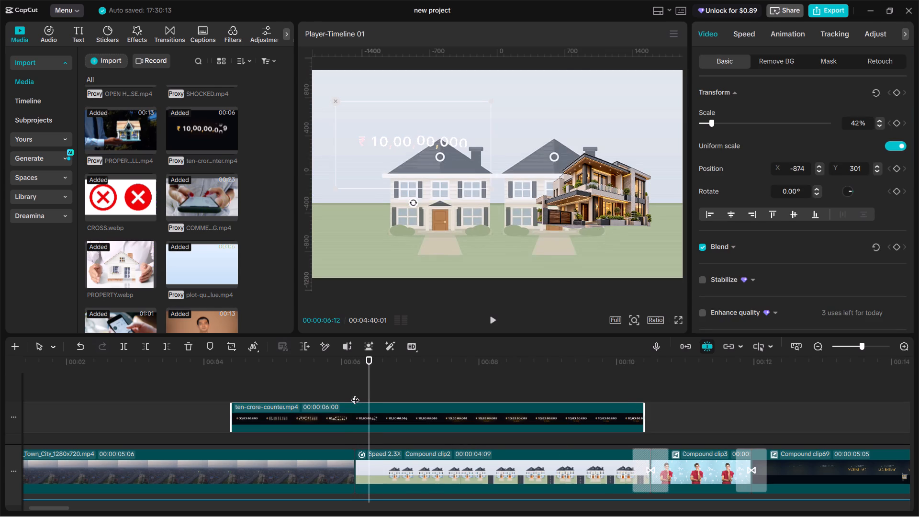
key(Right)
key(Right)
key(Right)
key(Right)
key(Right)
key(Right)
key(Right)
key(Right)
key(Right)
key(Right)
key(Right)
key(Right)
key(Right)
key(Right)
key(Right)
key(Right)
key(Right)
key(Right)
key(Right)
key(Right)
key(Right)
key(Right)
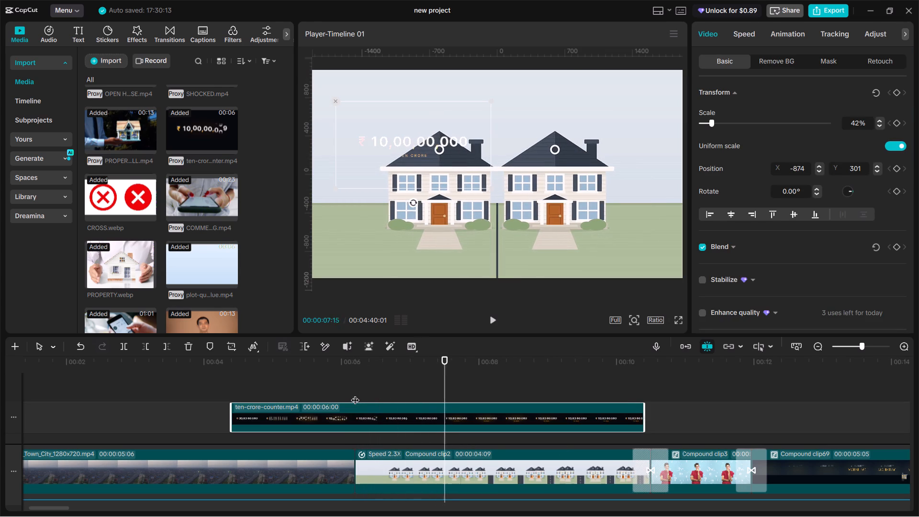
key(Left)
key(Left)
key(Left)
key(Left)
key(Left)
key(Left)
key(Left)
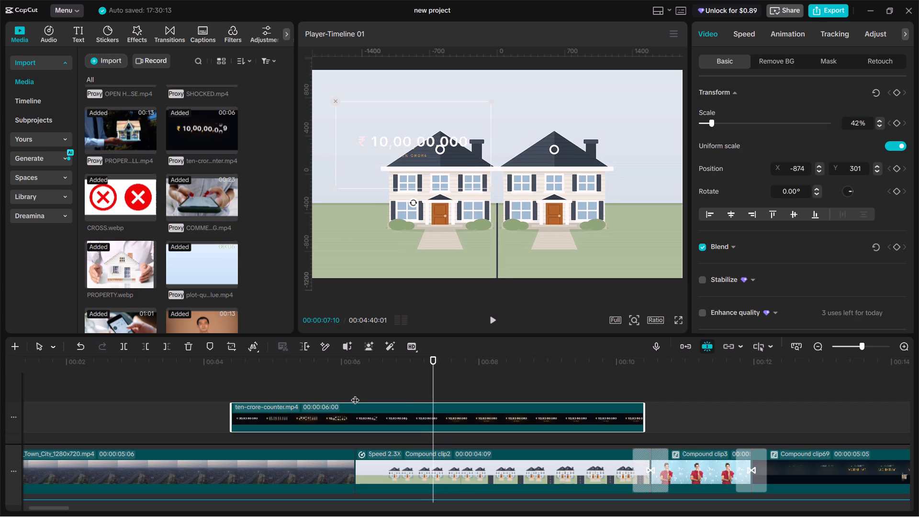
key(Left)
key(Left)
key(Left)
key(Left)
key(Left)
key(Left)
key(Left)
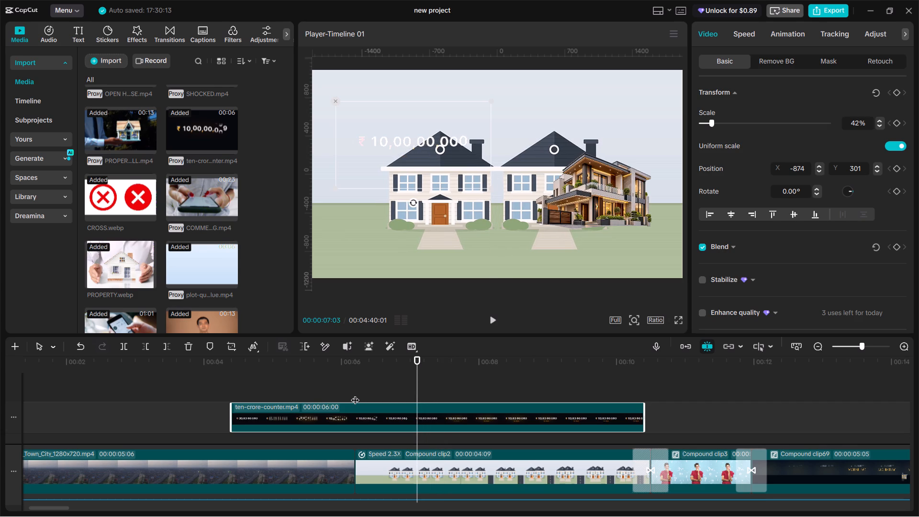
drag(644, 409, 627, 409)
drag(627, 409, 414, 411)
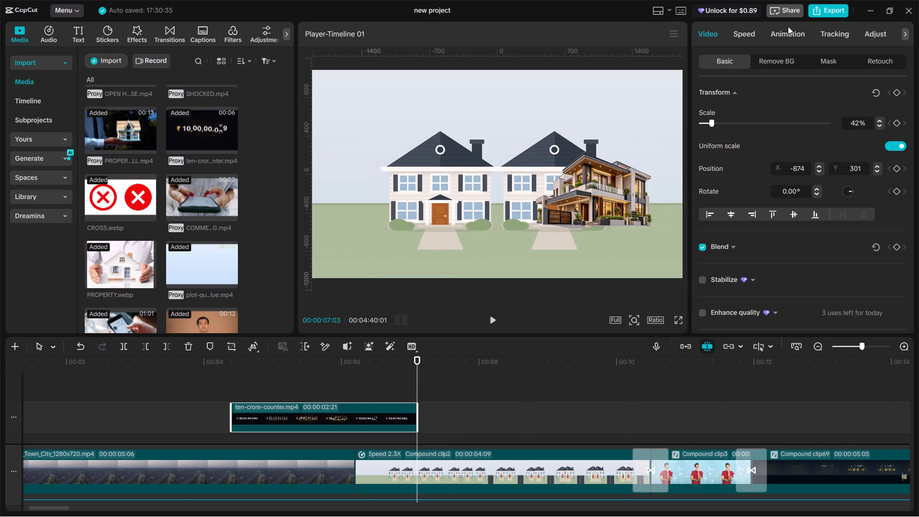
Speed up the counter clip to 1.5x so it ends with the Town_City clip, and preview it from 00:00:04:12.
click(782, 35)
click(739, 35)
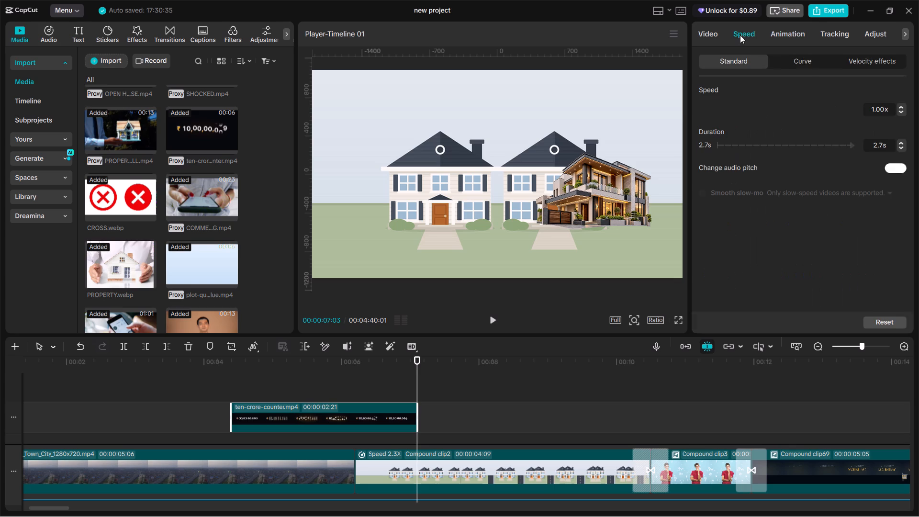
drag(415, 407, 377, 410)
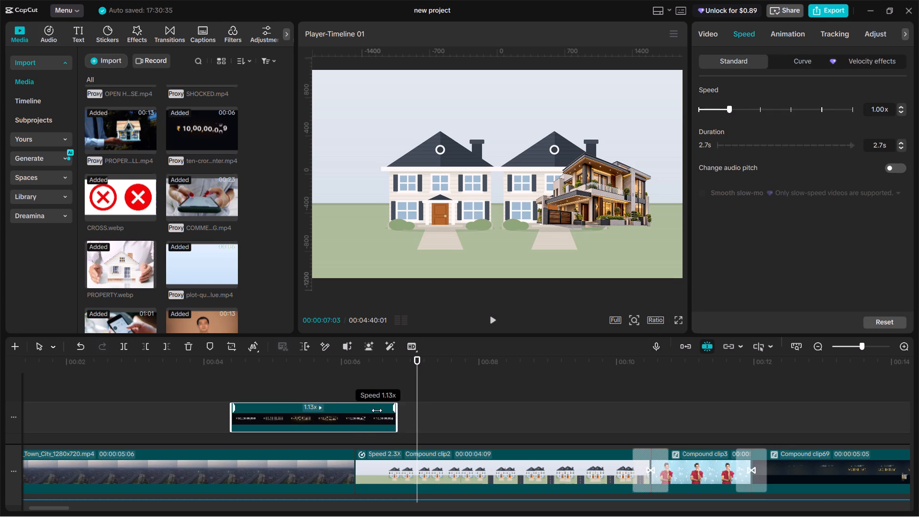
drag(377, 410, 352, 411)
click(228, 384)
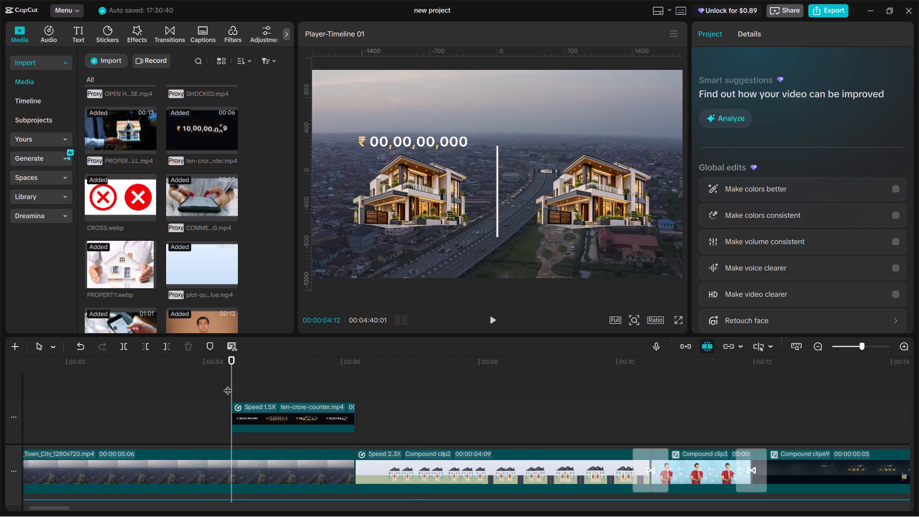
key(space)
key(space)
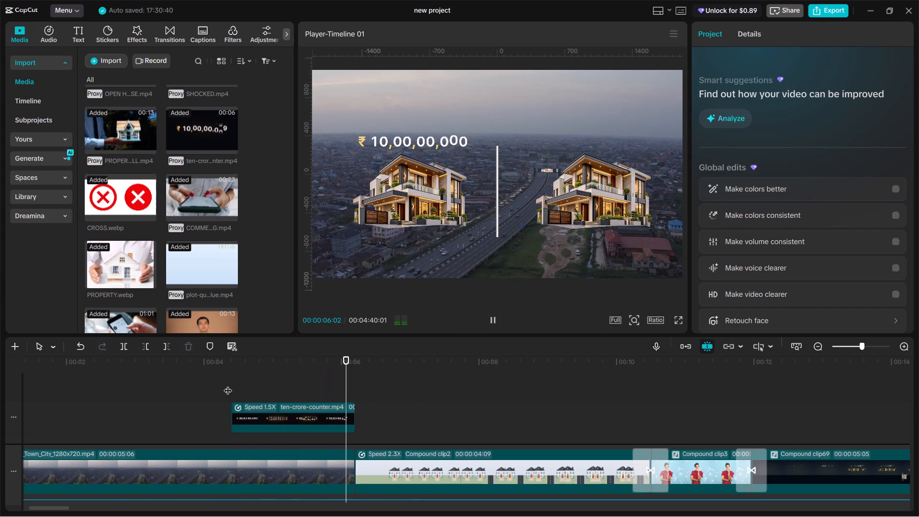
Raise the counter further above the left house, to about X -893, Y 391, and enlarge it to 45% scale.
click(256, 408)
drag(403, 159, 399, 146)
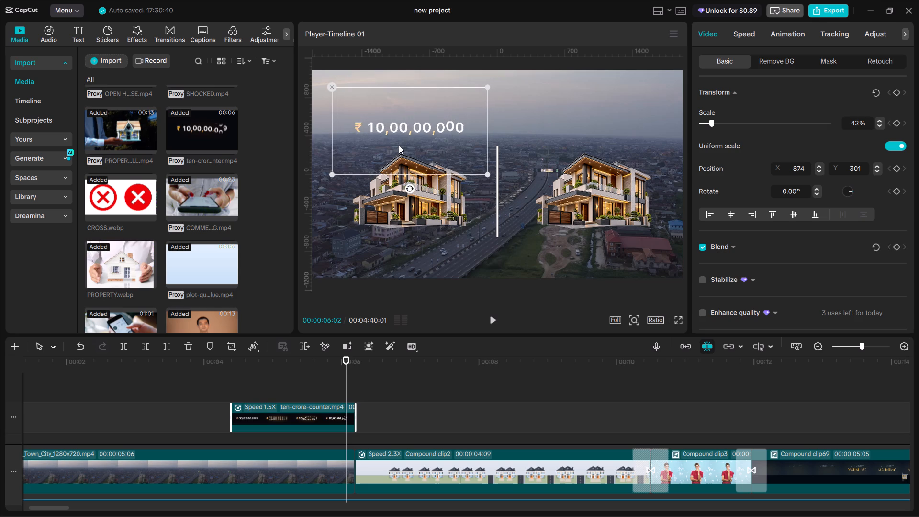
drag(399, 146, 401, 151)
drag(487, 180, 493, 187)
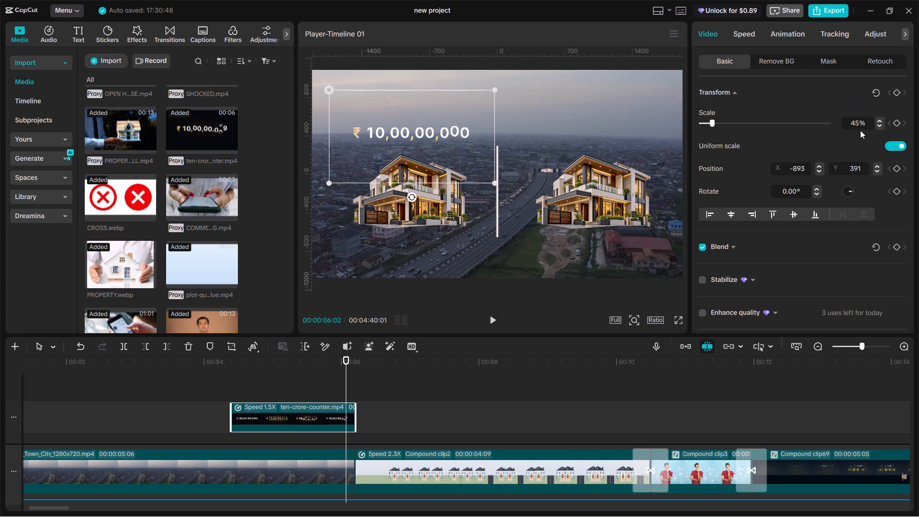
Turn off uniform scale for the counter, stretch its scale height to 99%, and preview it.
click(897, 143)
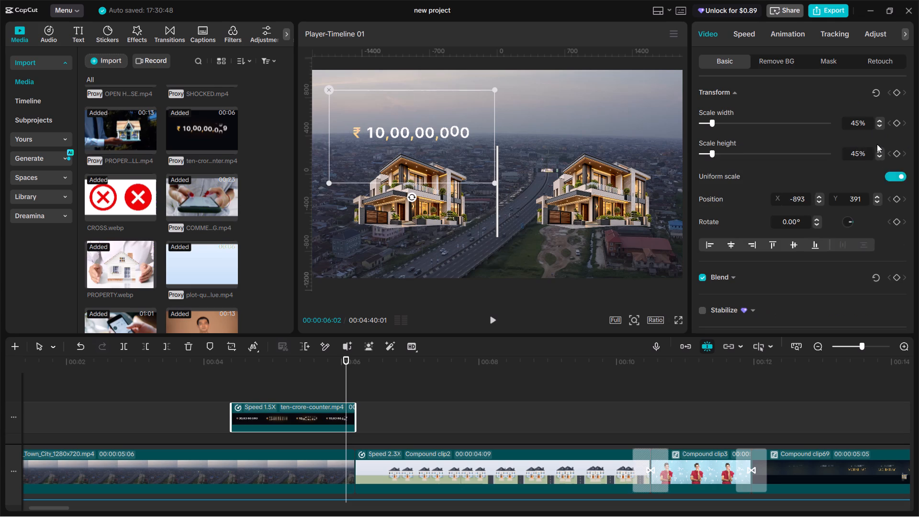
drag(713, 153, 717, 153)
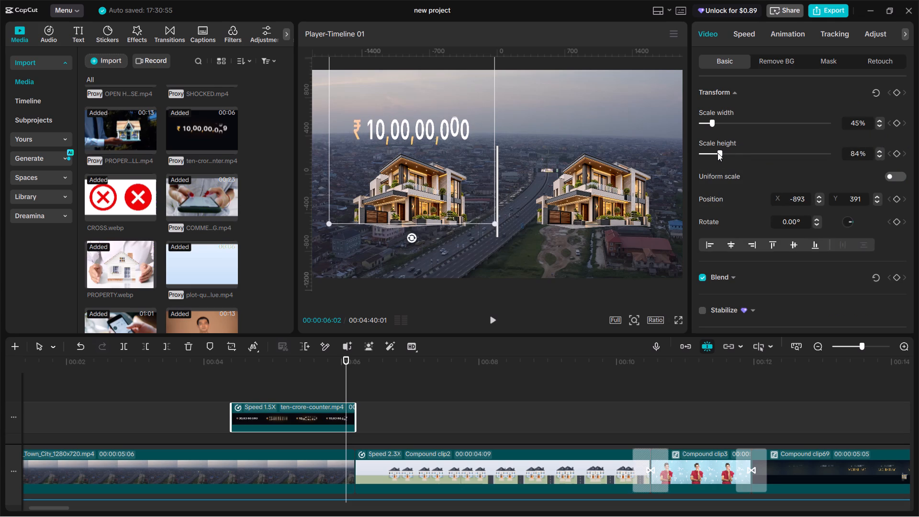
drag(717, 153, 727, 157)
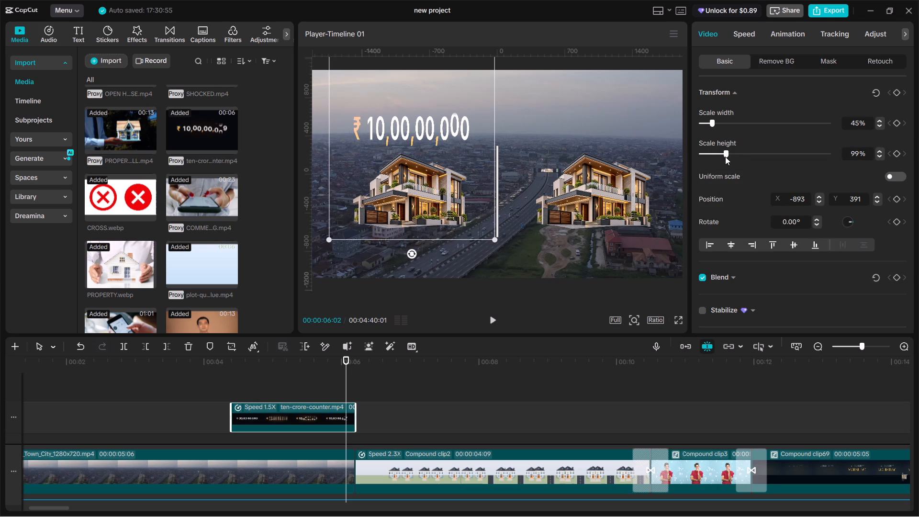
click(226, 390)
key(space)
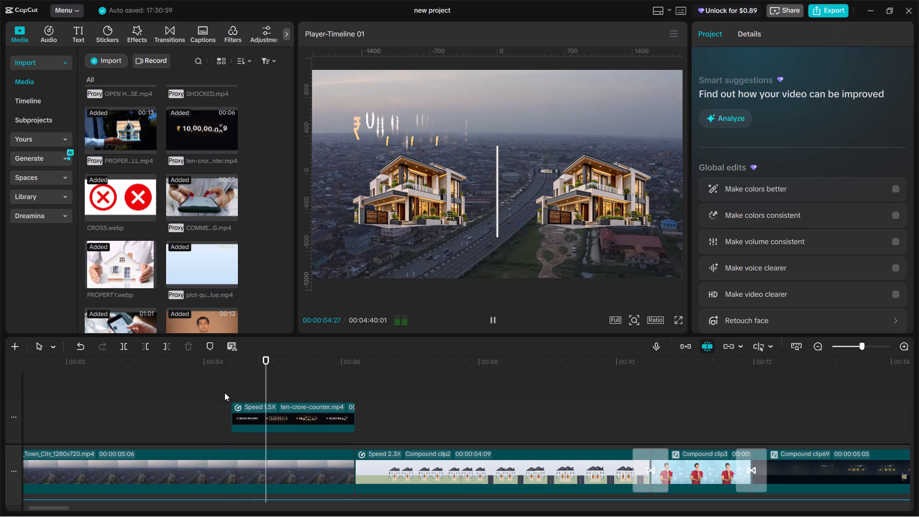
key(space)
Adjust the counter's proportions to 52% scale width and 90% scale height, and start playback to check it.
click(298, 413)
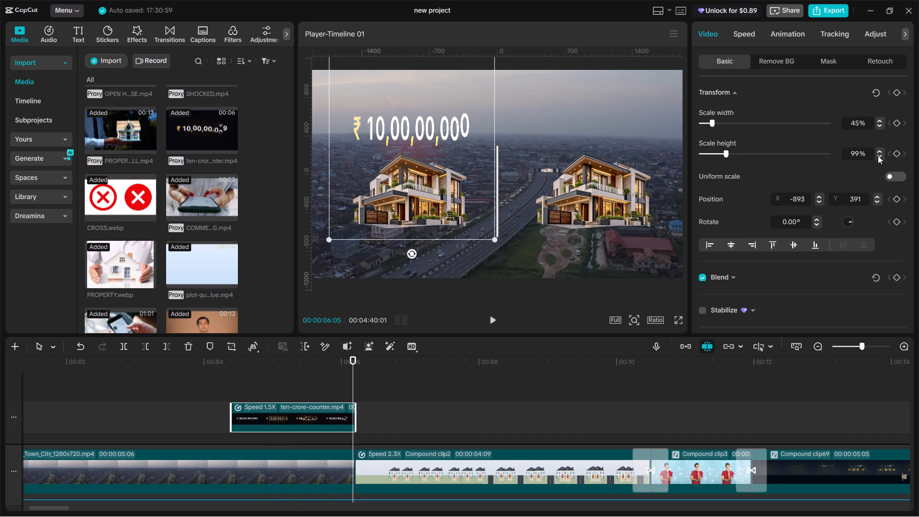
triple_click(880, 157)
triple_click(880, 157)
triple_click(880, 157)
triple_click(880, 157)
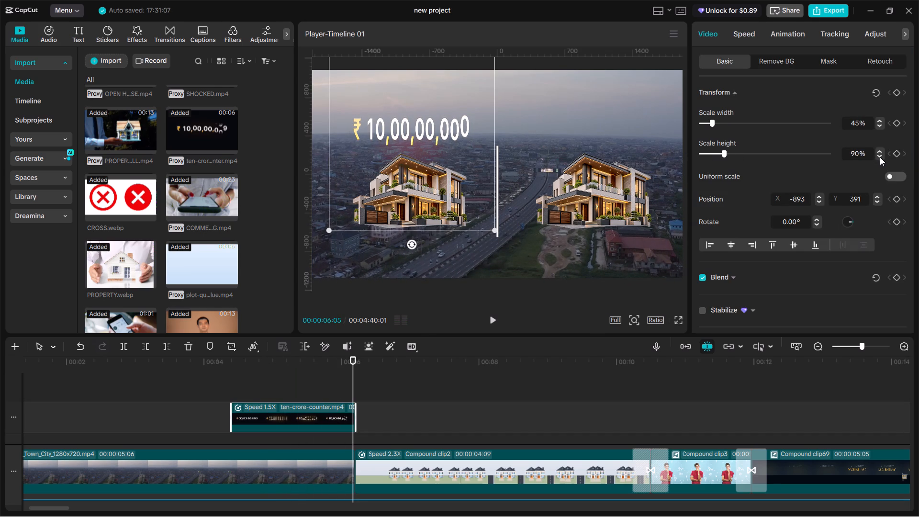
double_click(880, 157)
click(712, 121)
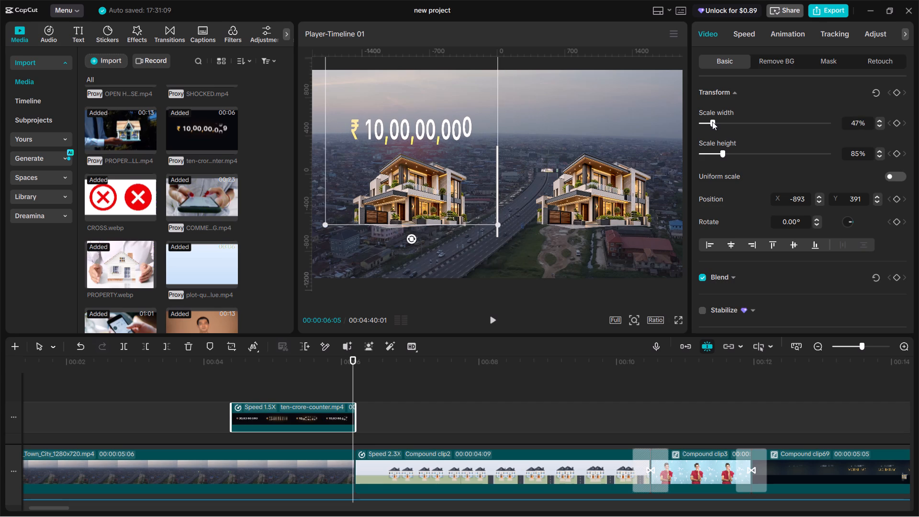
triple_click(878, 120)
double_click(878, 120)
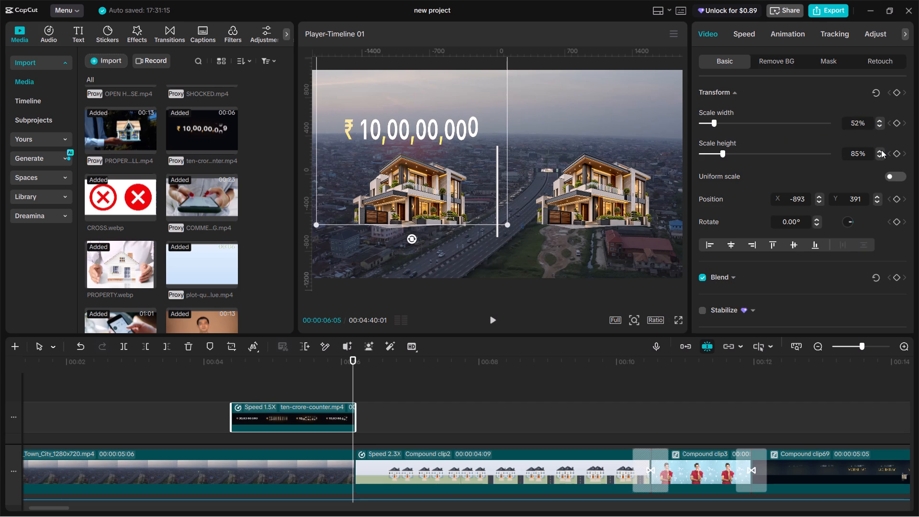
triple_click(881, 150)
click(881, 150)
click(881, 150)
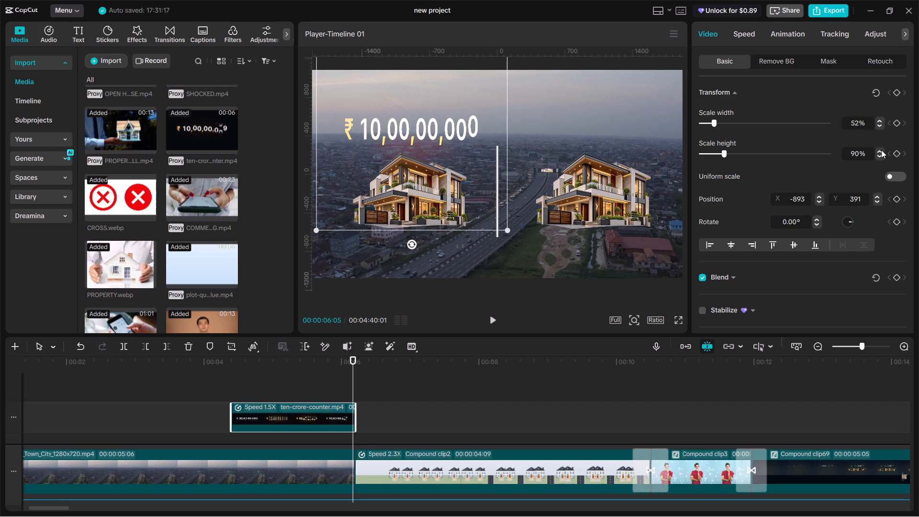
key(space)
Play the ten-crore counter section from about 00:00:04:12 and scrub back through it to check the overlay.
click(228, 382)
key(space)
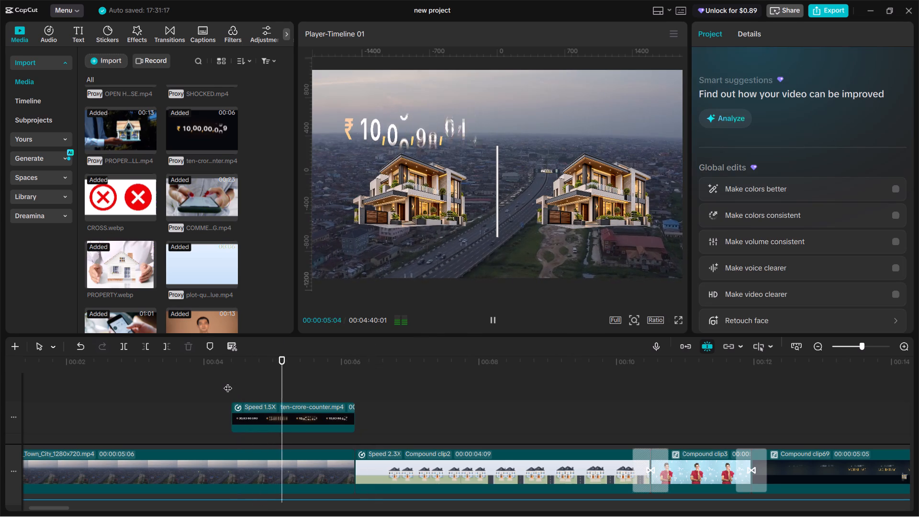
key(space)
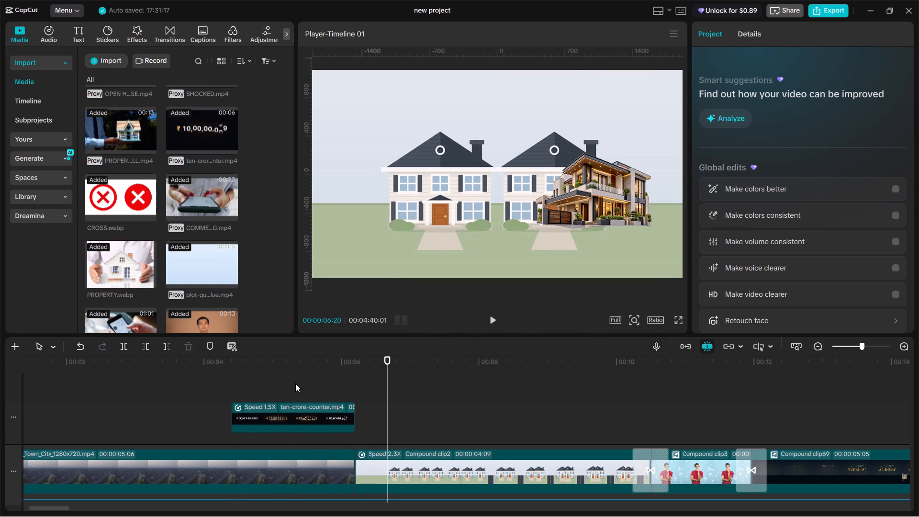
click(355, 385)
drag(355, 385, 285, 388)
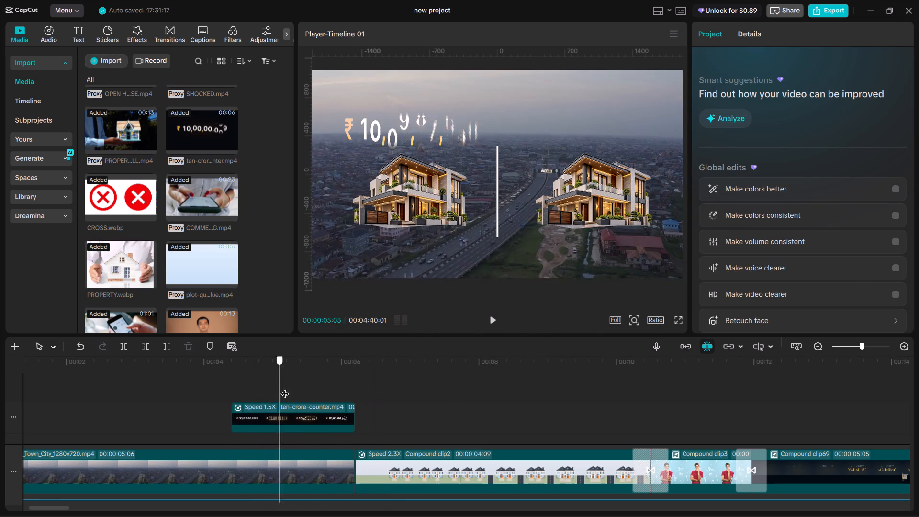
Split the overrunning Modern Luxury Villa image at 00:00:06:06, where the Town_City clip ends, and delete the excess part.
drag(285, 388, 356, 392)
scroll(361, 388, up, 13)
scroll(365, 409, down, 20)
scroll(365, 409, down, 4)
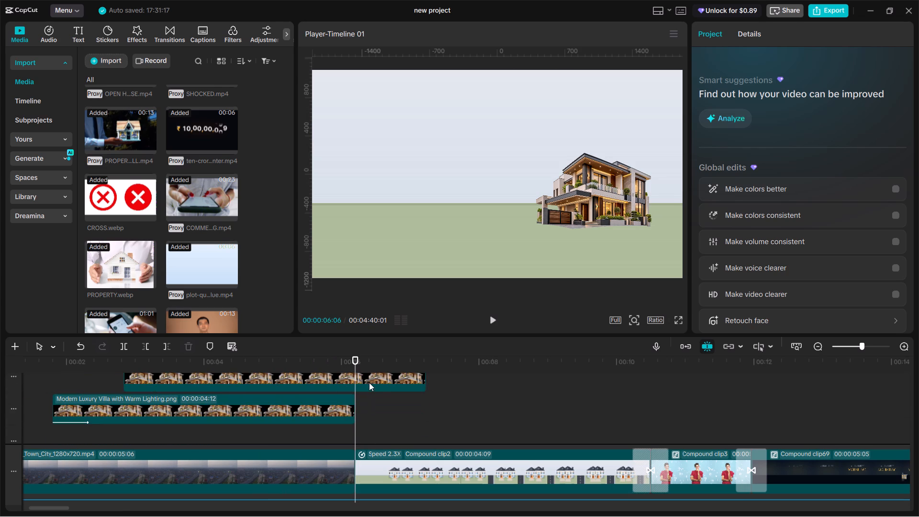
scroll(380, 400, up, 3)
click(373, 413)
key(ctrl+b)
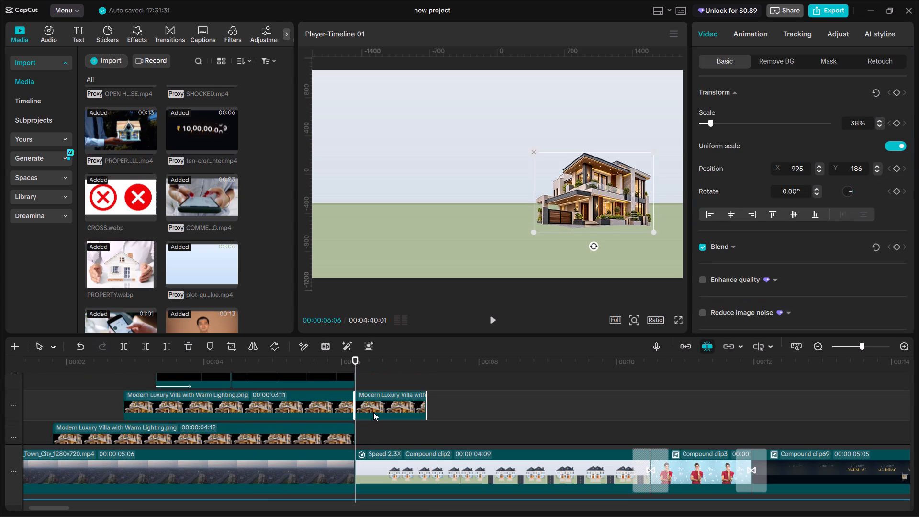
key(BackSpace)
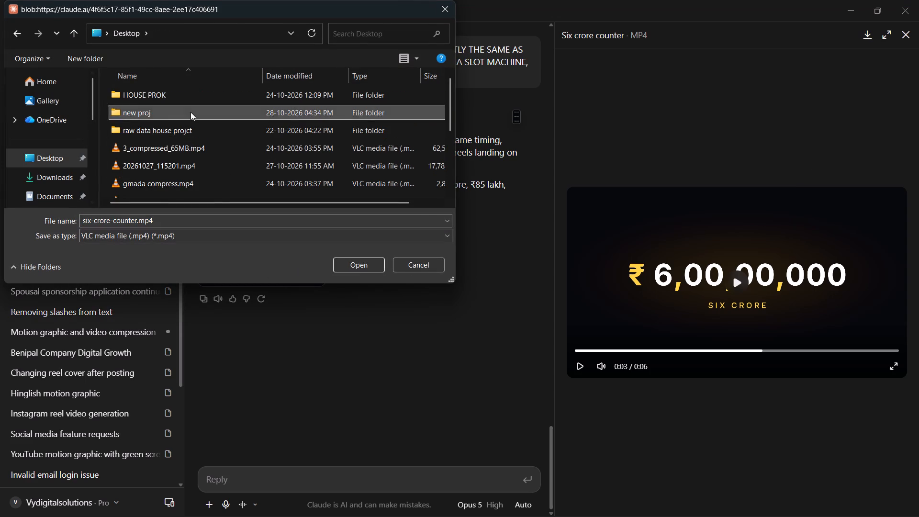
click(207, 218)
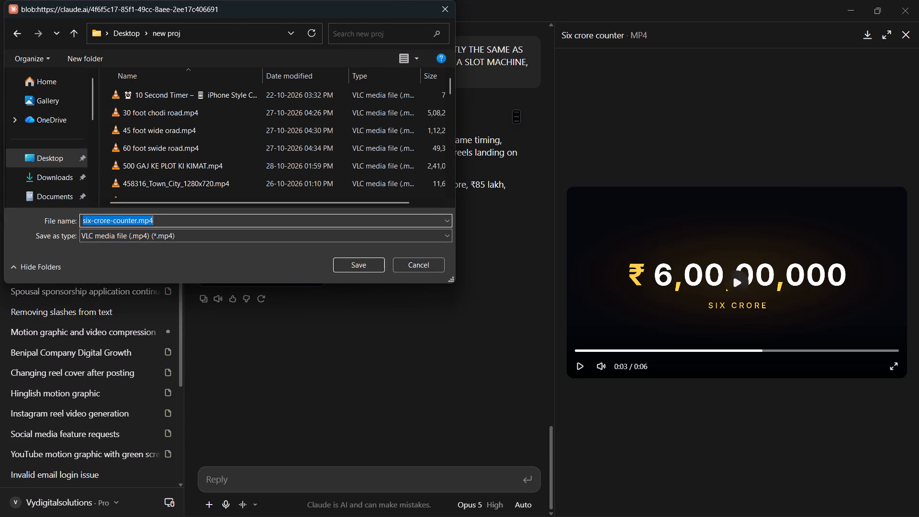
text(6)
key(space)
text(CO)
key(BackSpace)
text(RORE)
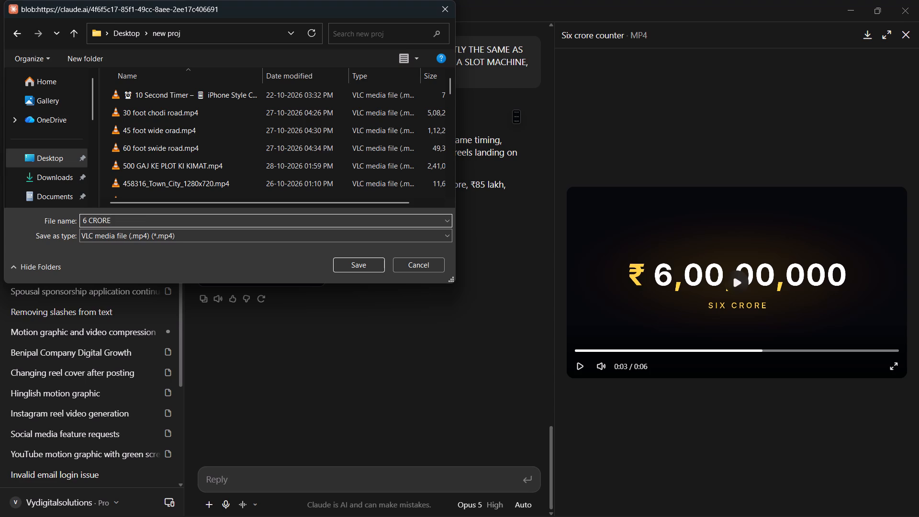
key(Return)
click(840, 0)
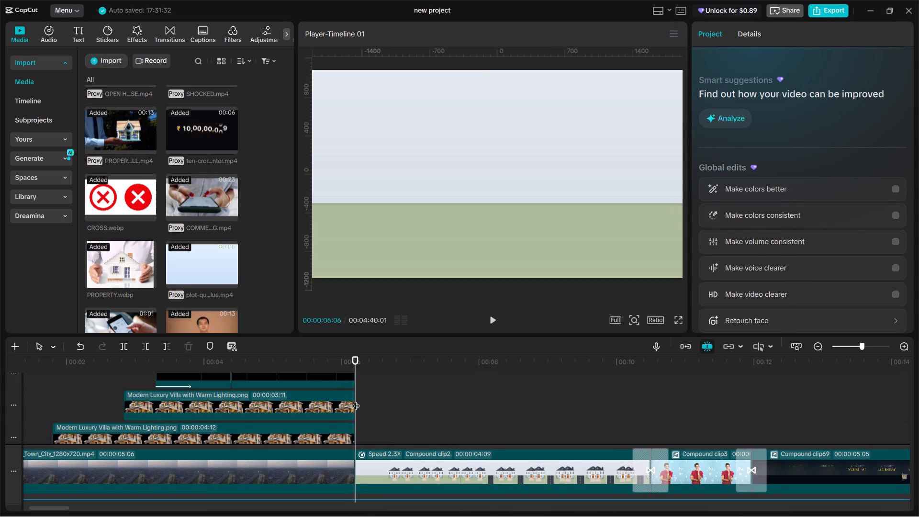
Find 6 CRORE in the new proj folder using File Explorer and add it to the CapCut timeline at 00:00:04:12.
scroll(358, 402, up, 3)
click(227, 379)
drag(227, 374, 231, 375)
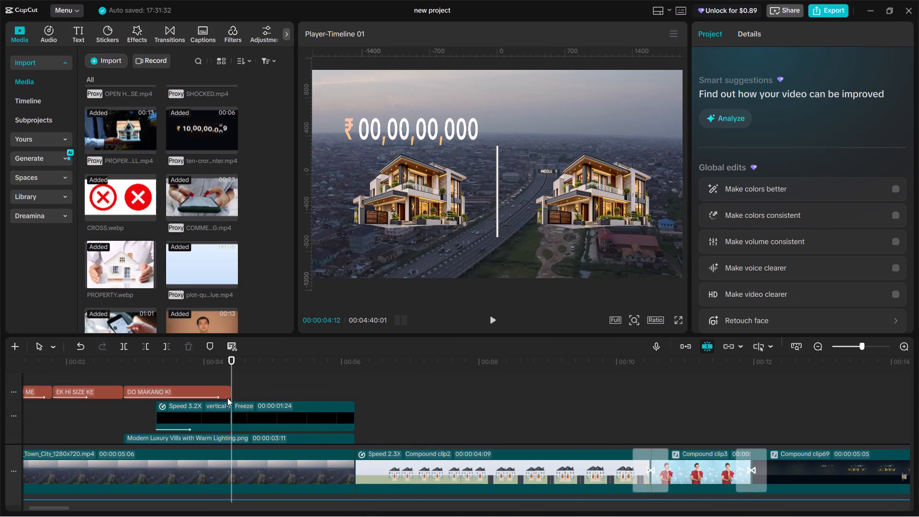
click(425, 498)
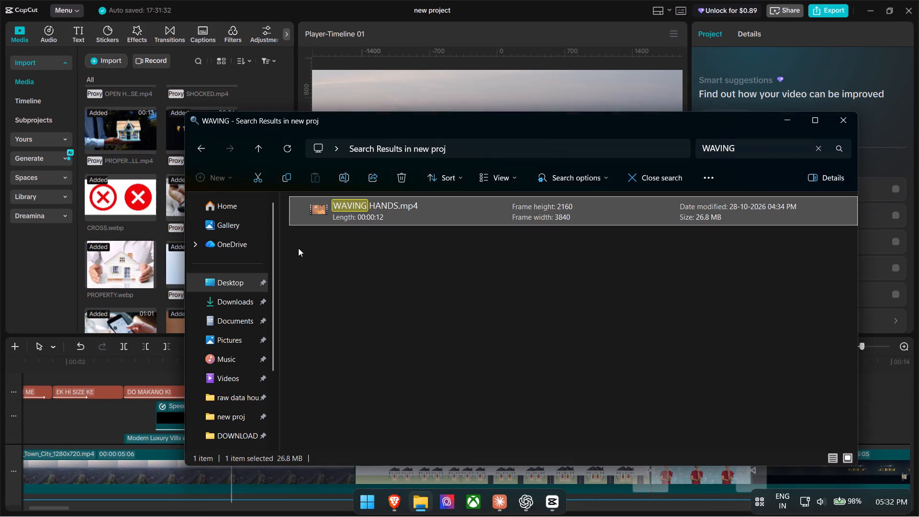
click(817, 148)
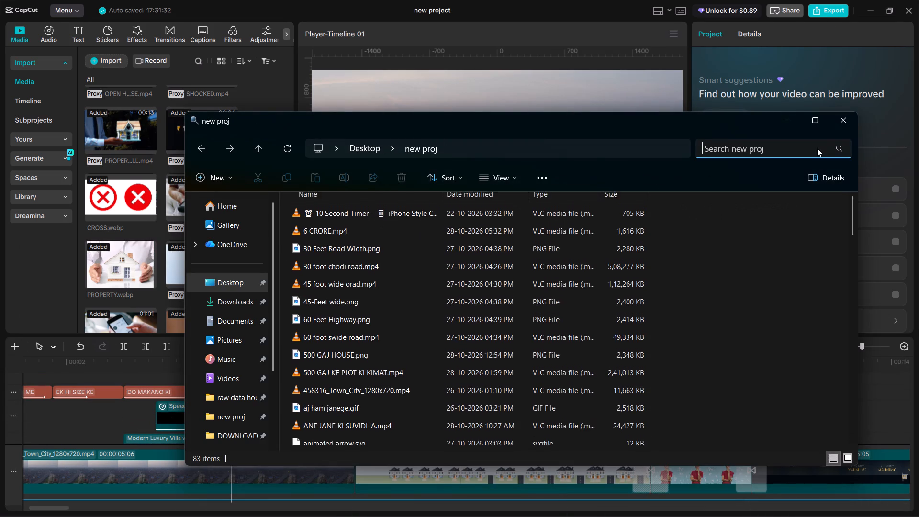
text(6 CRORE)
drag(465, 206, 477, 209)
drag(471, 209, 341, 463)
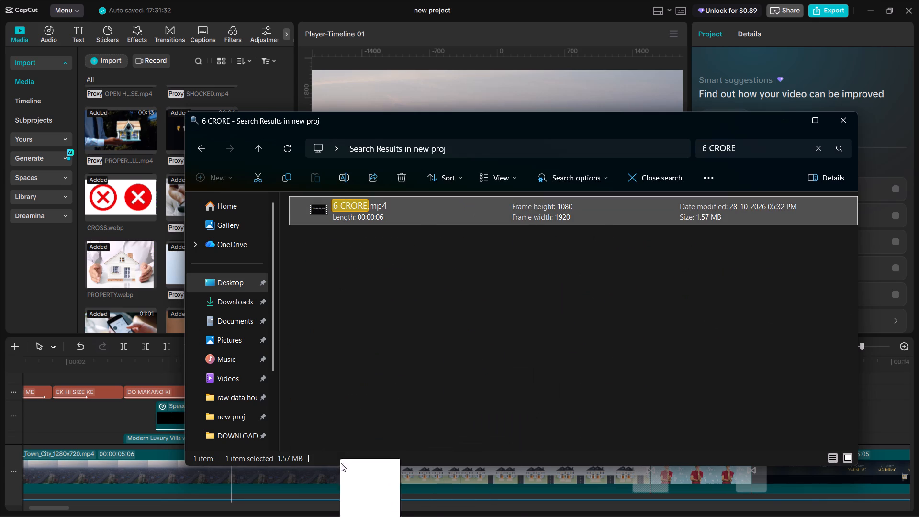
drag(341, 463, 231, 376)
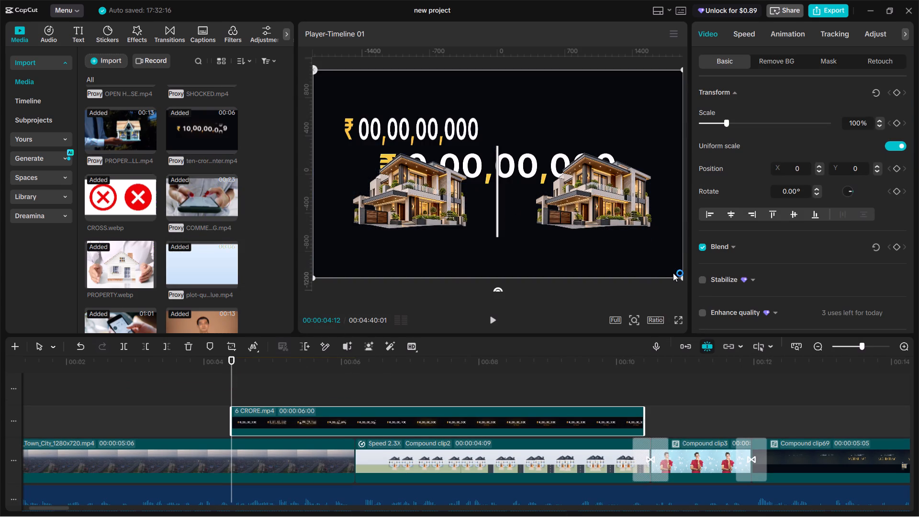
Scale the 6 CRORE overlay down to 76% and move it to about X 81, Y 183.
drag(683, 276, 665, 252)
drag(679, 278, 660, 252)
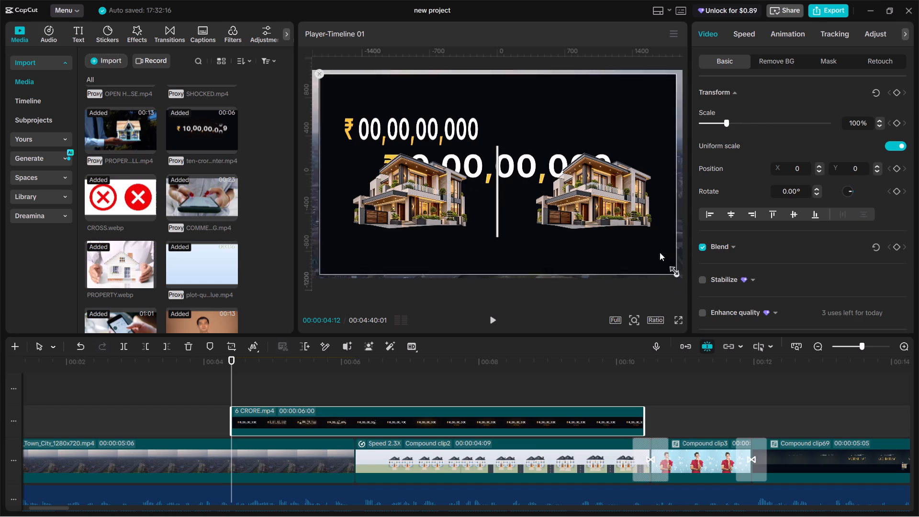
drag(660, 252, 631, 214)
drag(549, 230, 557, 213)
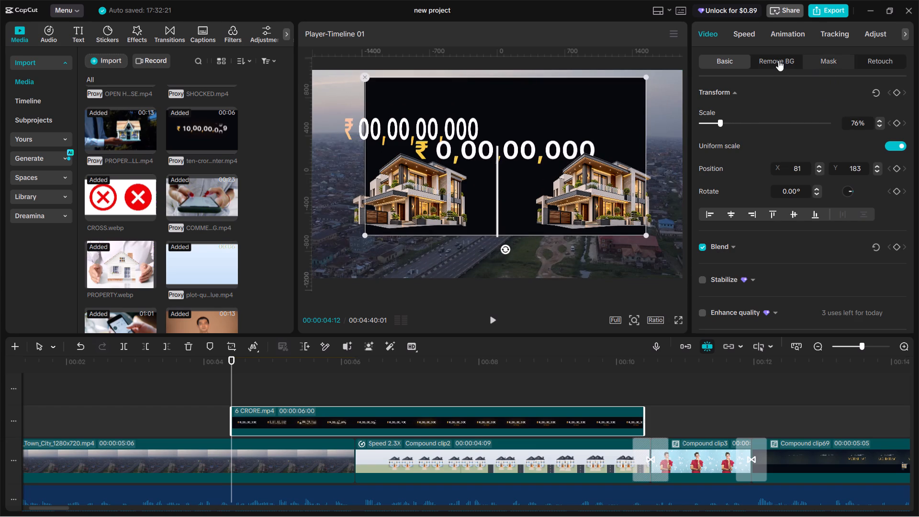
Key out the 6 CRORE clip's black background with Chroma key, sampling its black, and shrink the overlay further.
click(786, 60)
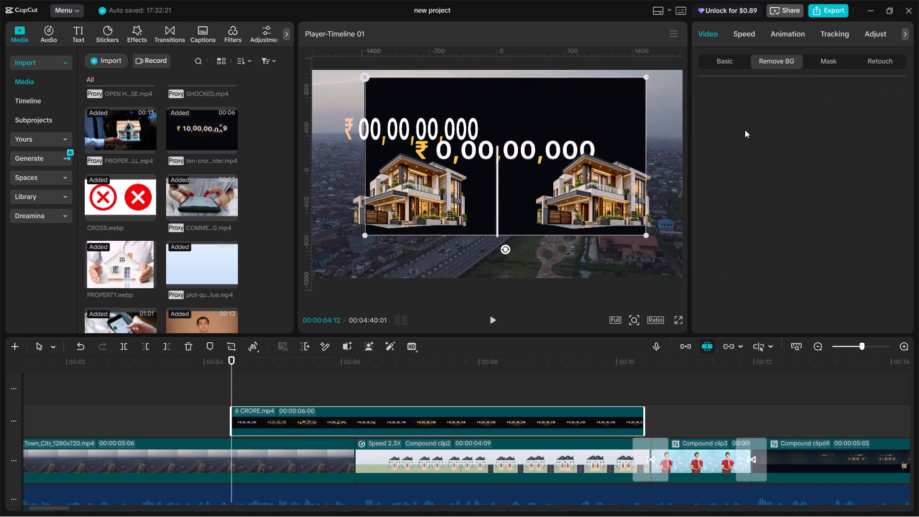
click(703, 148)
click(573, 123)
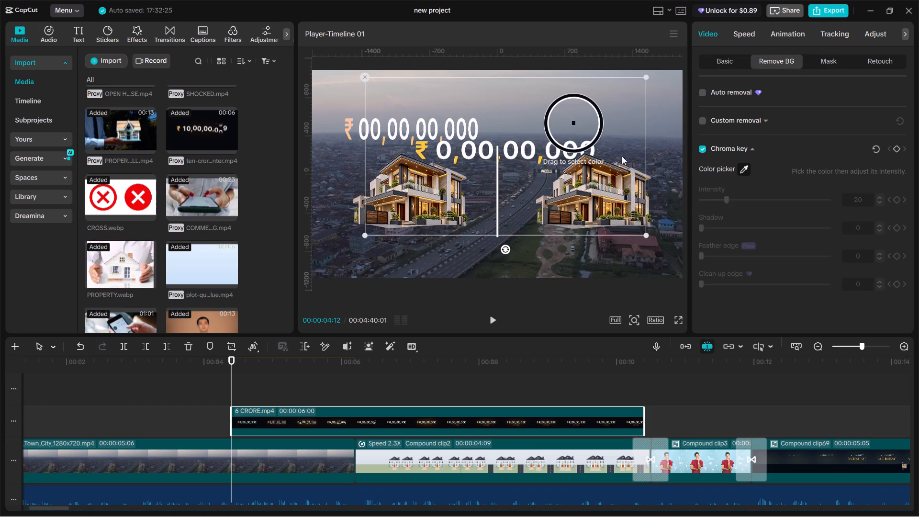
drag(643, 234, 607, 184)
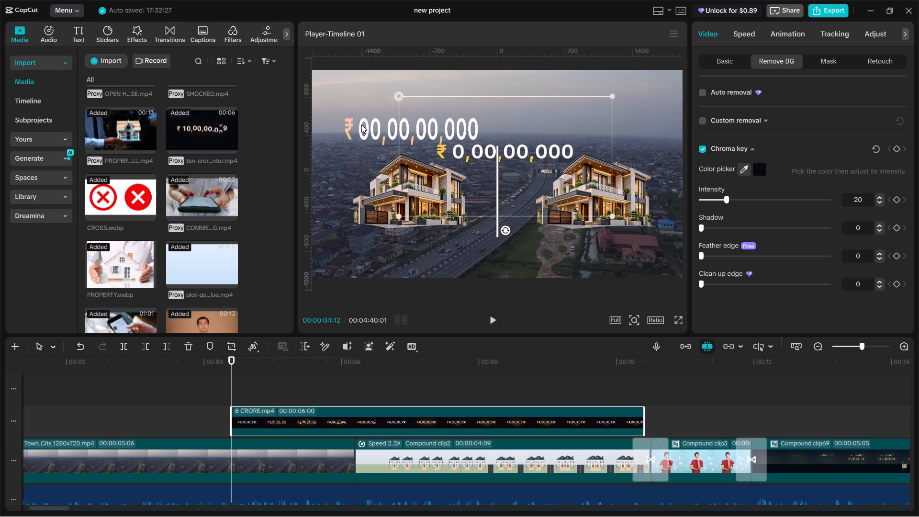
Split the 6 CRORE clip at 00:00:06:06, where the Town_City clip ends, and delete the part after it.
click(364, 130)
scroll(758, 169, up, 12)
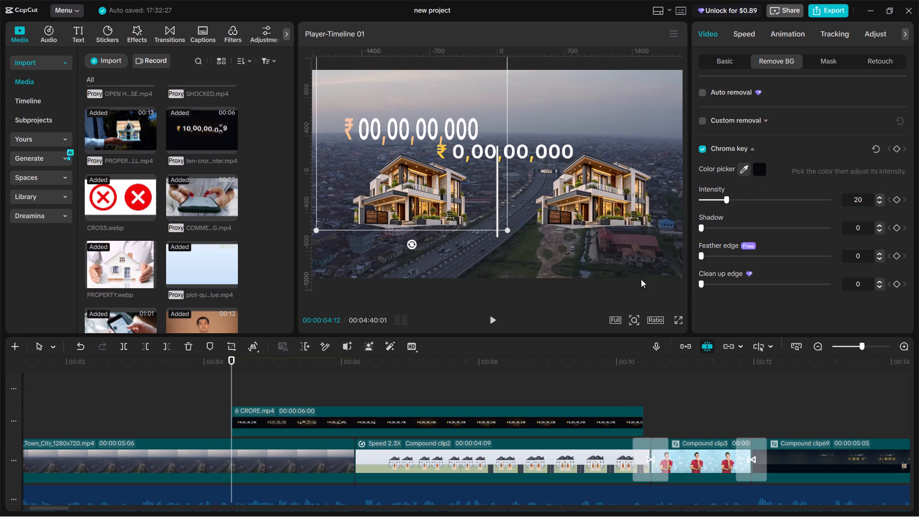
scroll(387, 416, down, 5)
scroll(387, 414, up, 11)
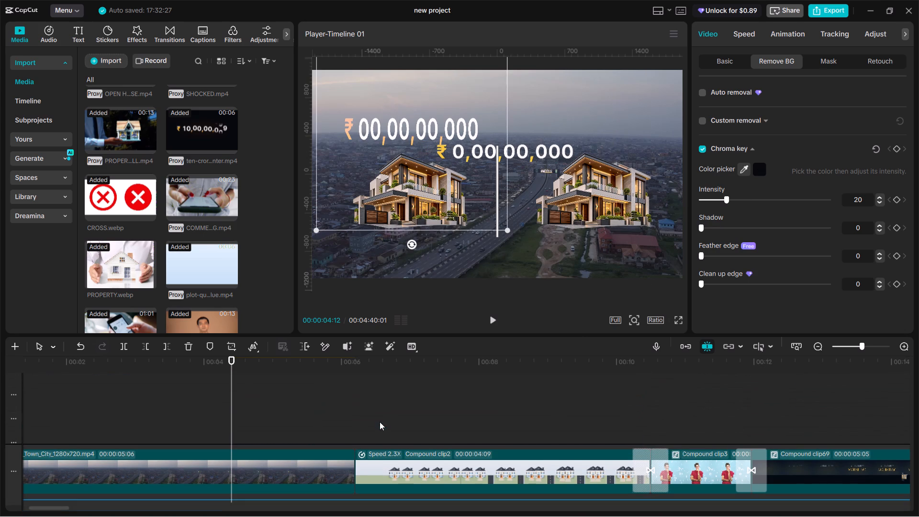
scroll(380, 422, up, 9)
scroll(401, 417, down, 17)
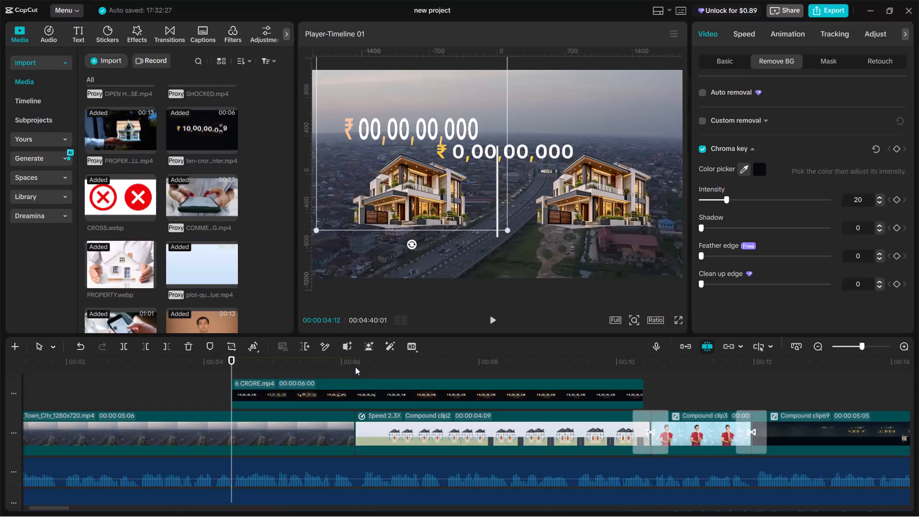
double_click(355, 367)
click(365, 395)
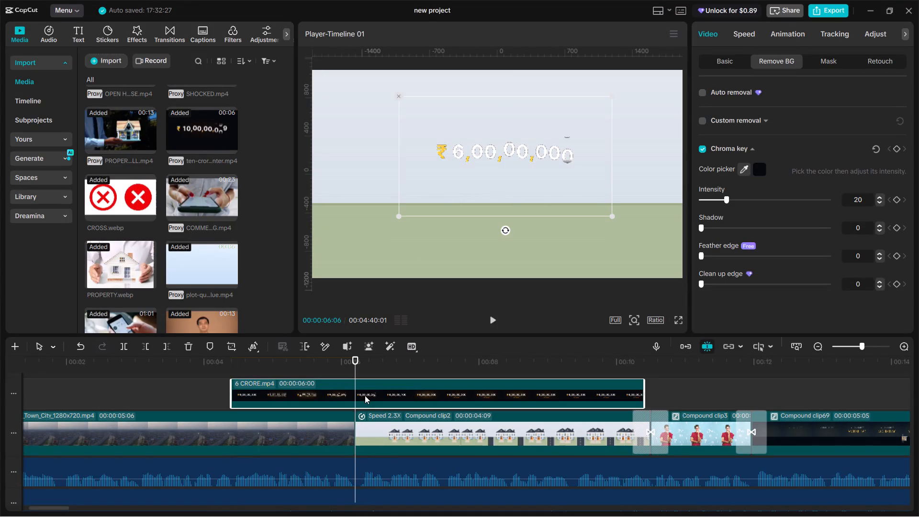
key(ctrl+b)
key(BackSpace)
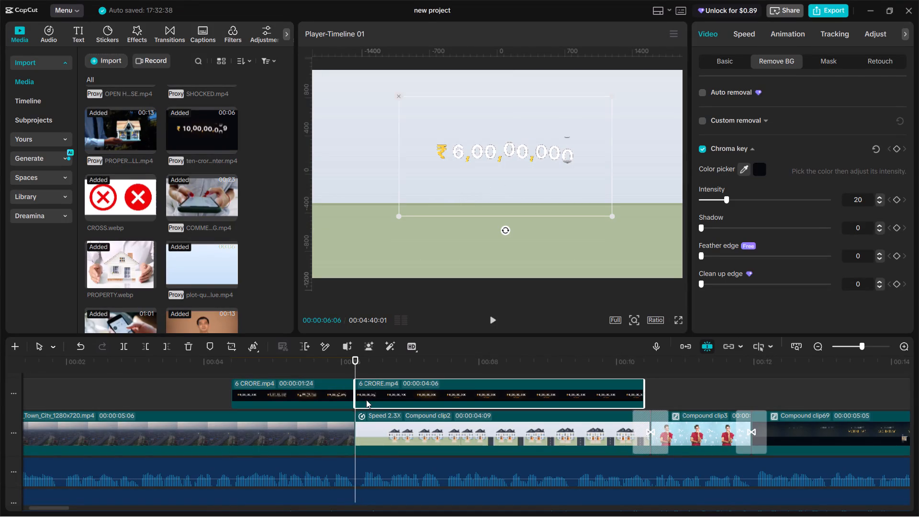
Select the remaining 6 CRORE clip and enlarge the timeline area to make room for more tracks.
click(316, 382)
scroll(527, 391, up, 13)
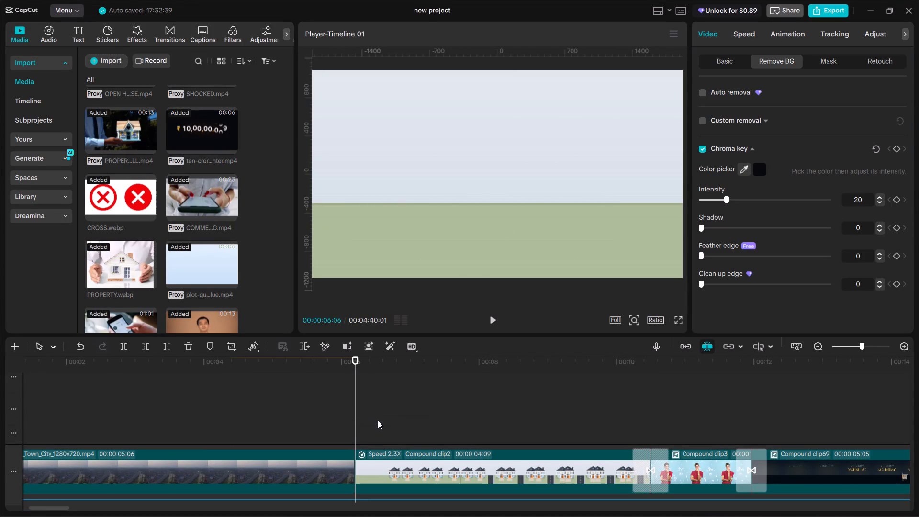
scroll(378, 420, up, 3)
scroll(382, 412, down, 13)
drag(451, 339, 492, 184)
drag(435, 335, 461, 179)
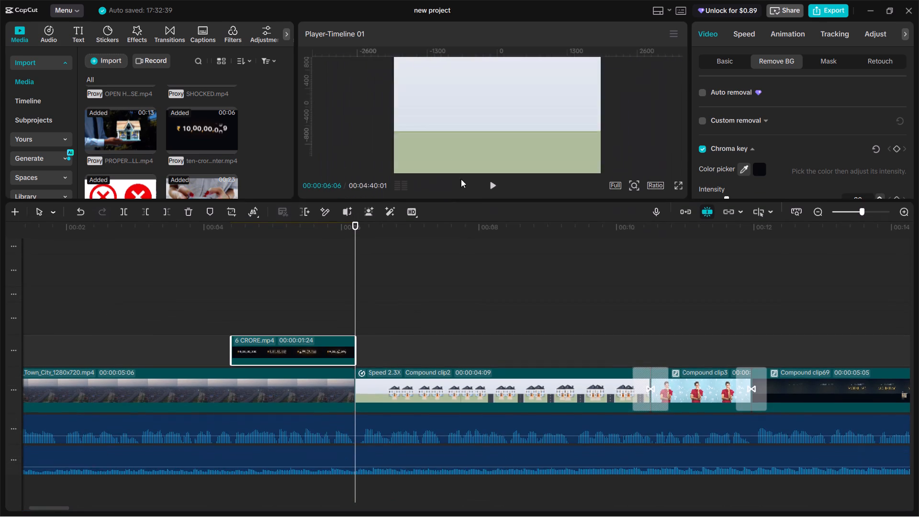
drag(461, 179, 464, 168)
Look through the stacked timeline tracks to locate the ten-crore-counter clip.
scroll(340, 312, up, 12)
scroll(343, 315, down, 16)
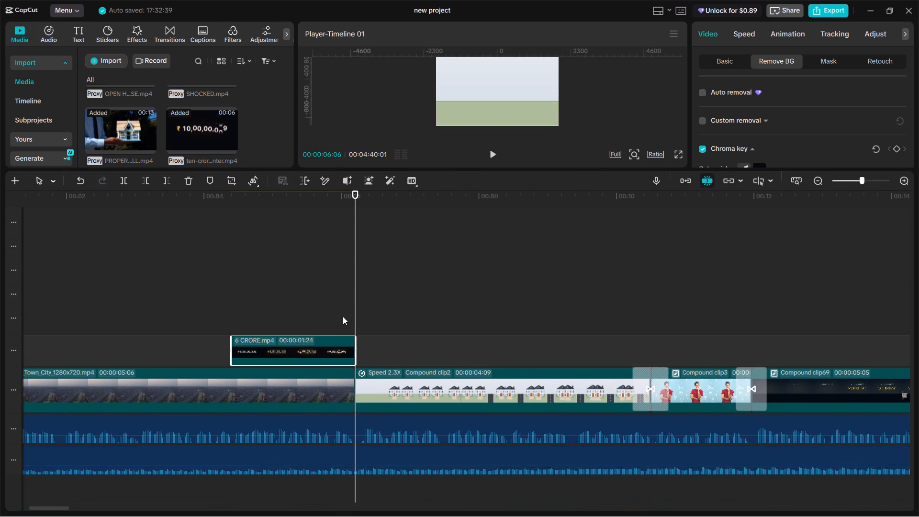
scroll(343, 316, up, 20)
scroll(343, 316, up, 9)
scroll(332, 329, down, 3)
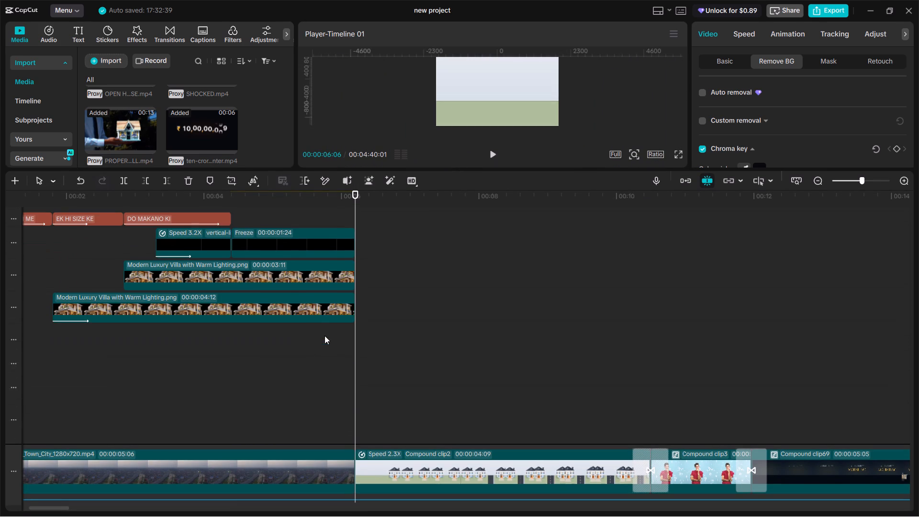
scroll(325, 336, down, 3)
scroll(319, 352, up, 4)
scroll(319, 350, down, 18)
scroll(329, 354, up, 6)
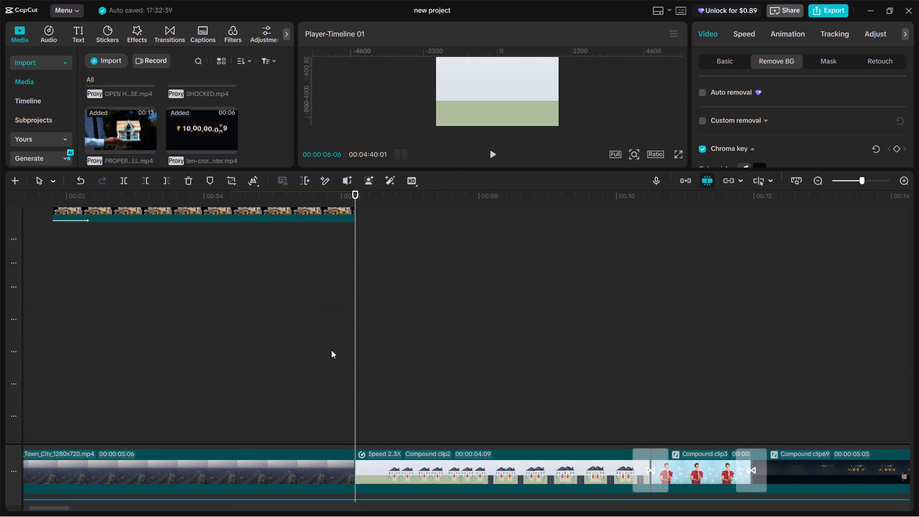
scroll(331, 350, up, 14)
scroll(326, 351, up, 20)
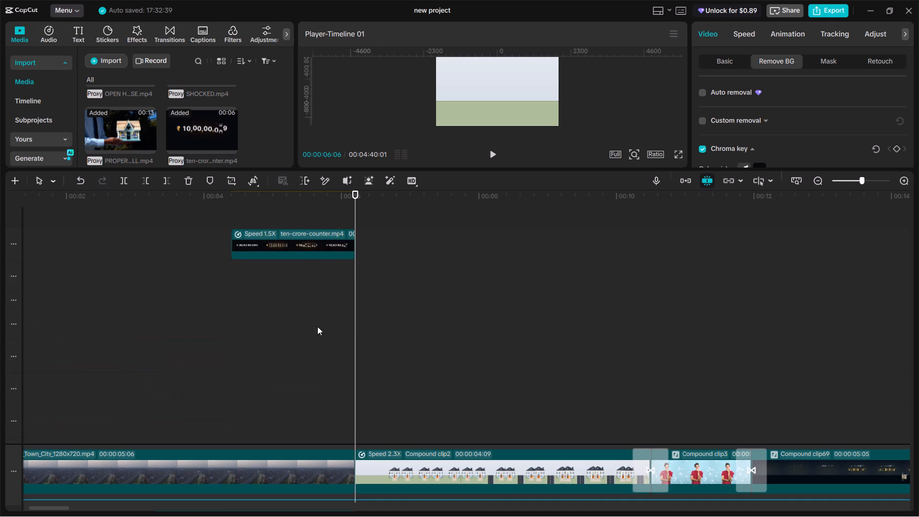
Select the 6 CRORE clip and move its counter overlay above the right-hand house, to about X 850, Y 457.
click(306, 252)
click(293, 299)
drag(294, 299, 336, 309)
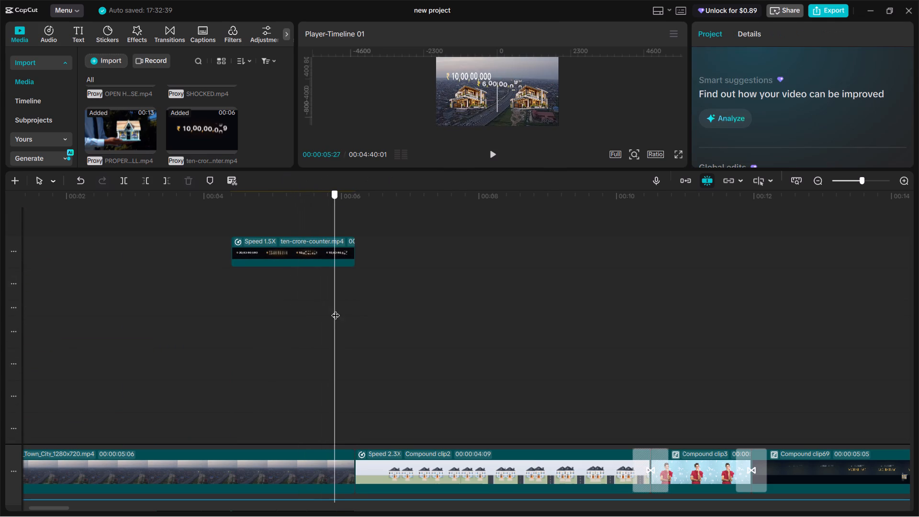
drag(336, 309, 337, 310)
scroll(342, 314, down, 20)
scroll(342, 314, down, 10)
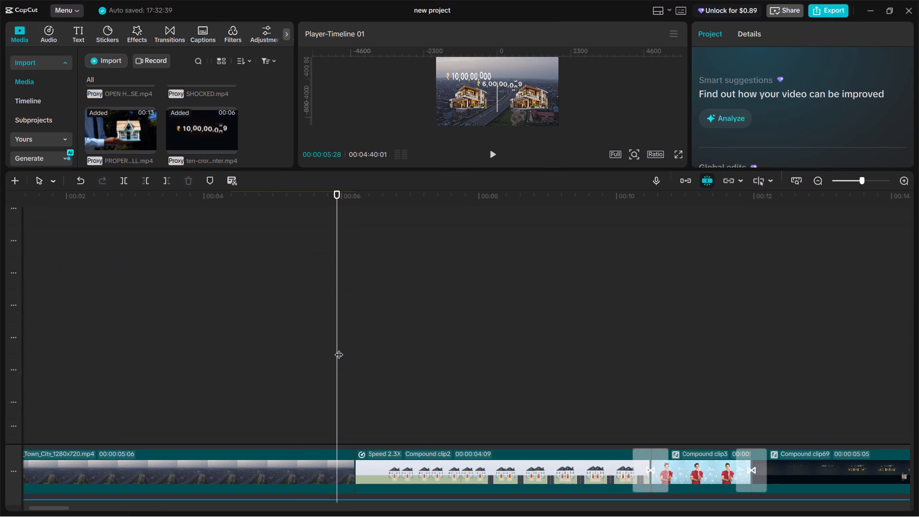
scroll(339, 348, down, 13)
click(318, 352)
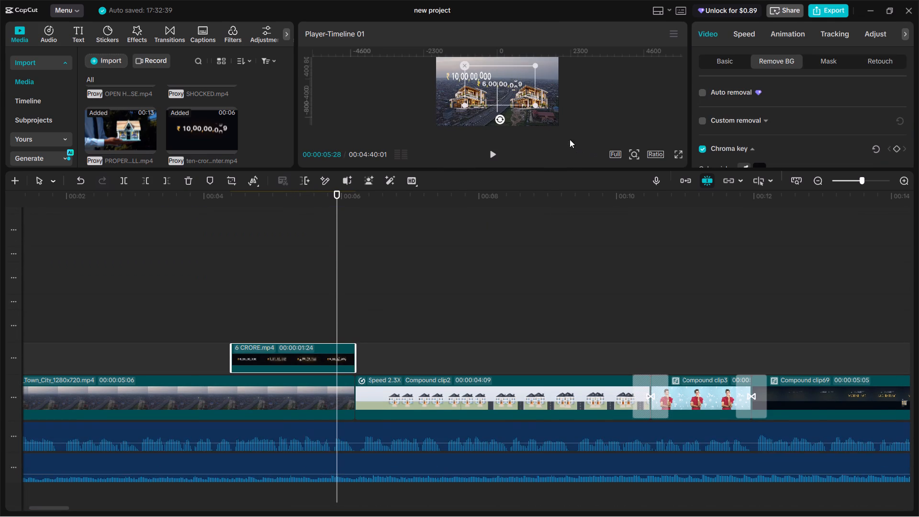
drag(544, 169, 551, 352)
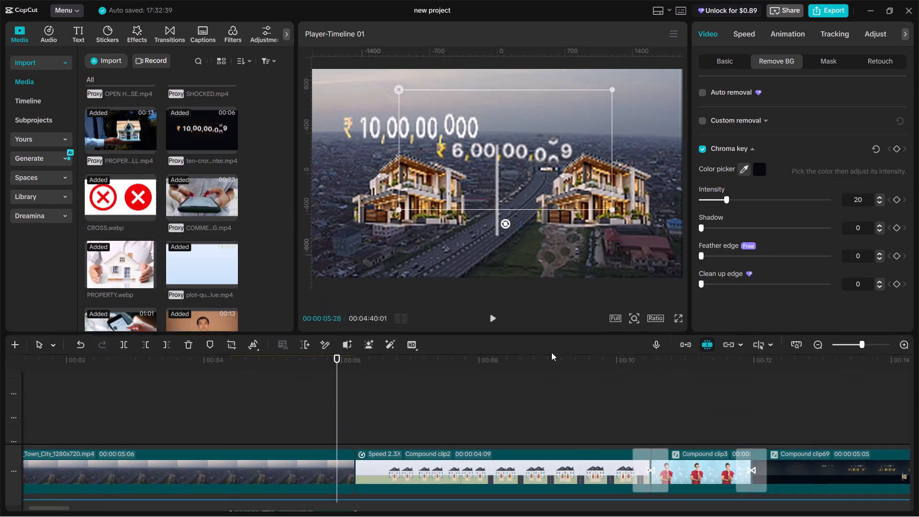
drag(551, 352, 551, 351)
drag(552, 206, 613, 178)
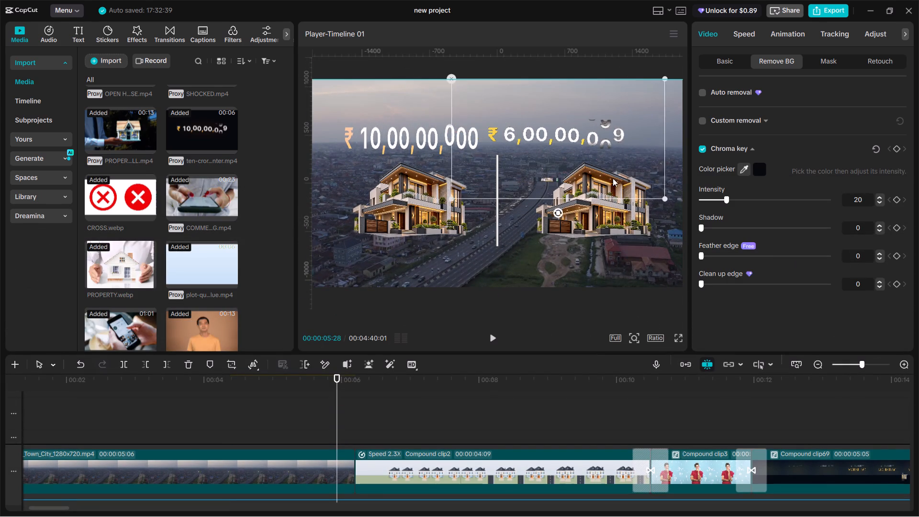
drag(613, 178, 626, 178)
Set the 6 CRORE clip's blend mode to Brighten.
click(728, 62)
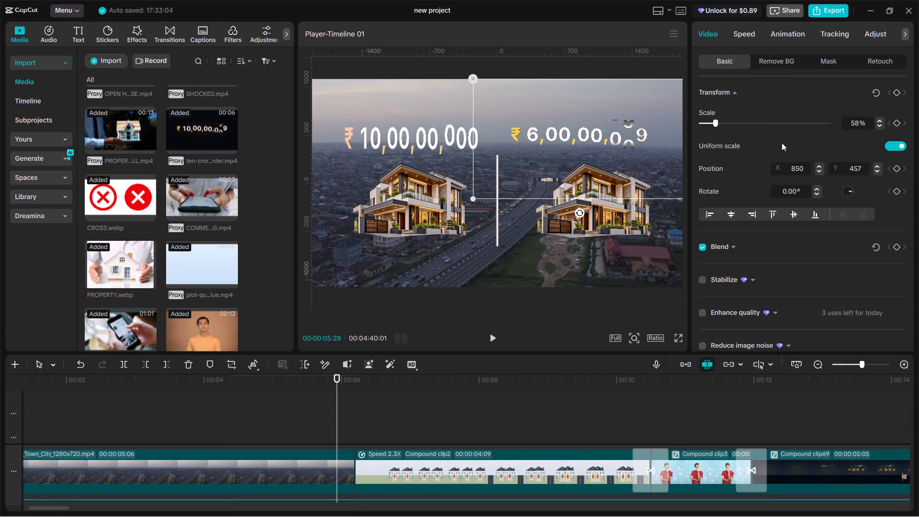
click(728, 248)
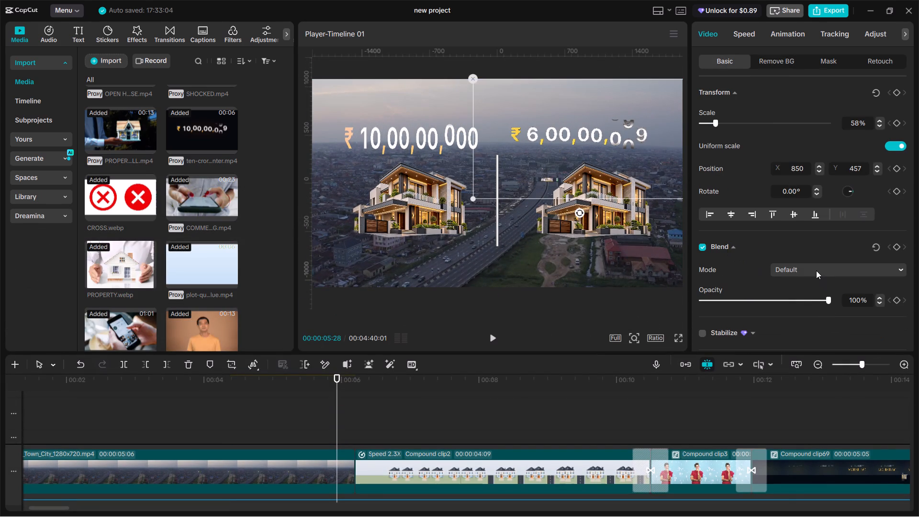
click(816, 270)
click(812, 314)
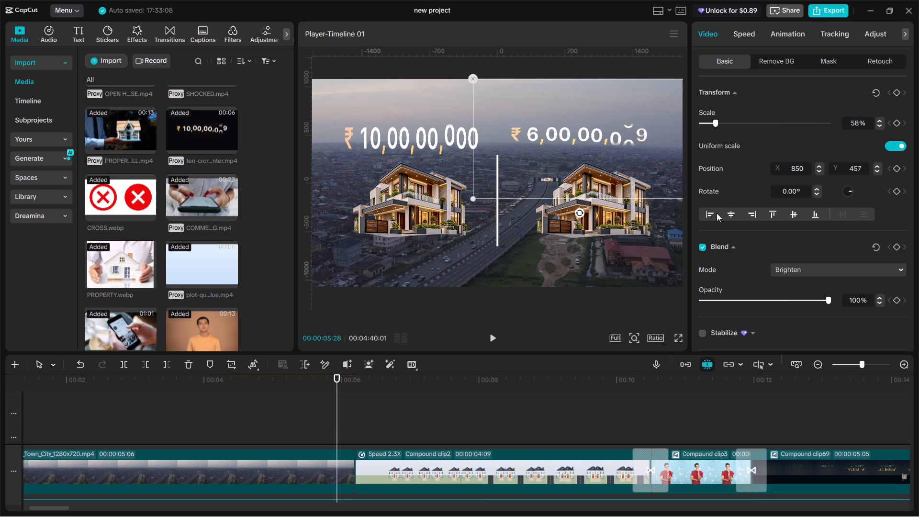
Turn off uniform scale for the 6 CRORE overlay and match the ten-crore counter's proportions with 52% width and 90% height.
click(434, 140)
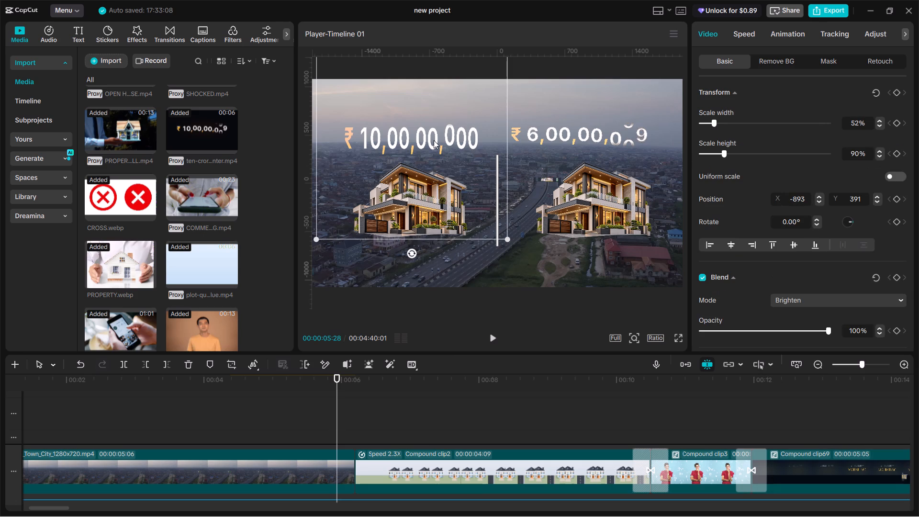
click(564, 144)
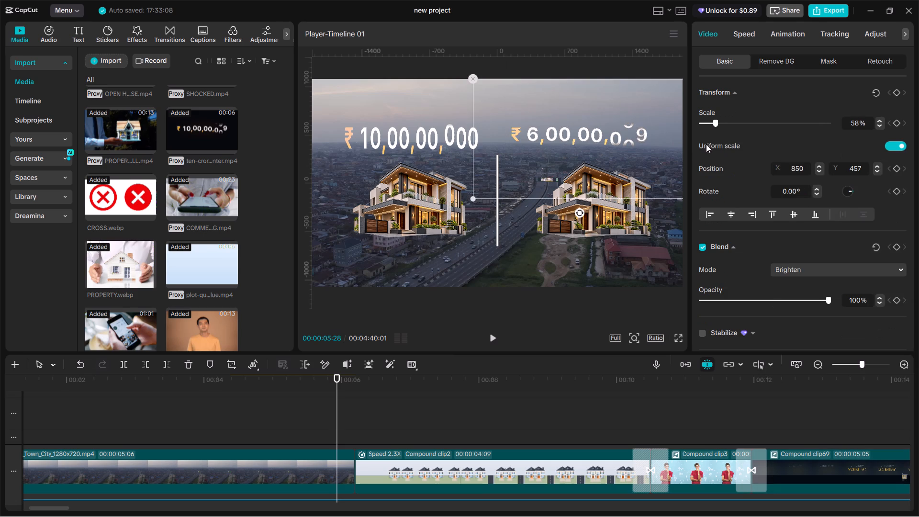
click(621, 123)
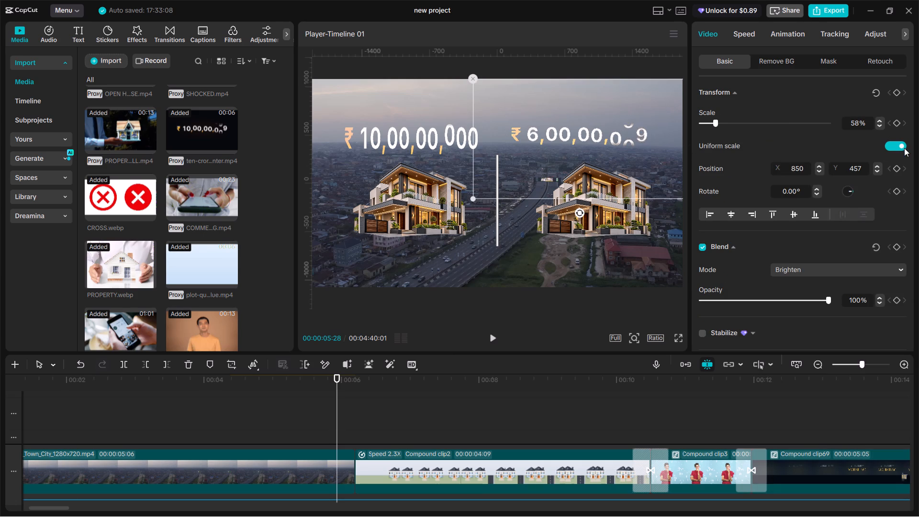
click(904, 148)
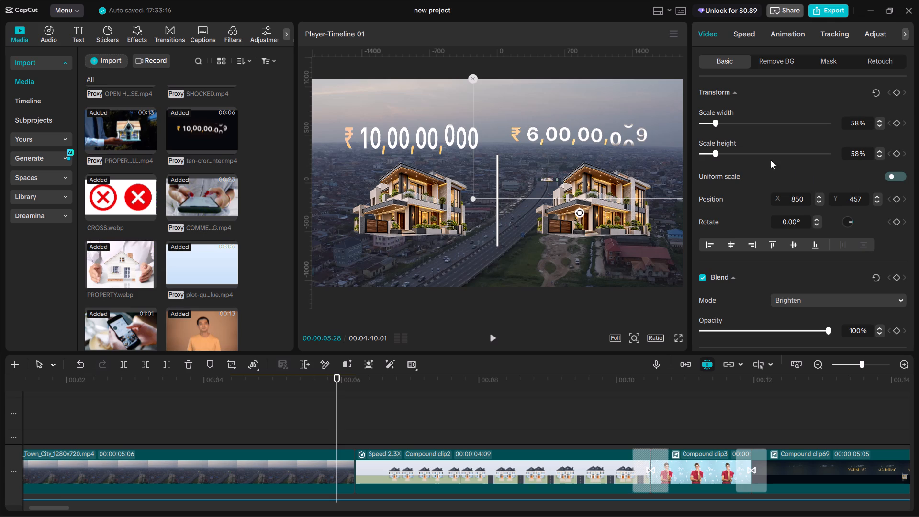
click(432, 146)
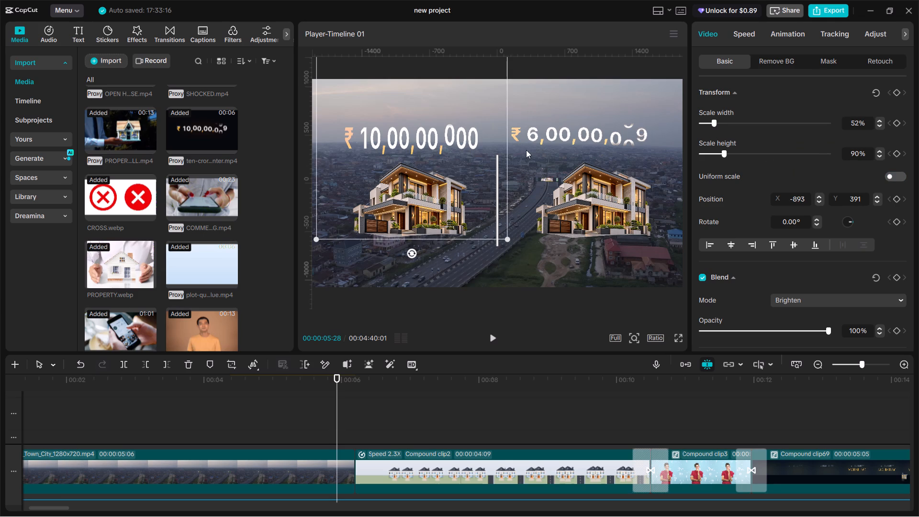
click(553, 143)
double_click(855, 123)
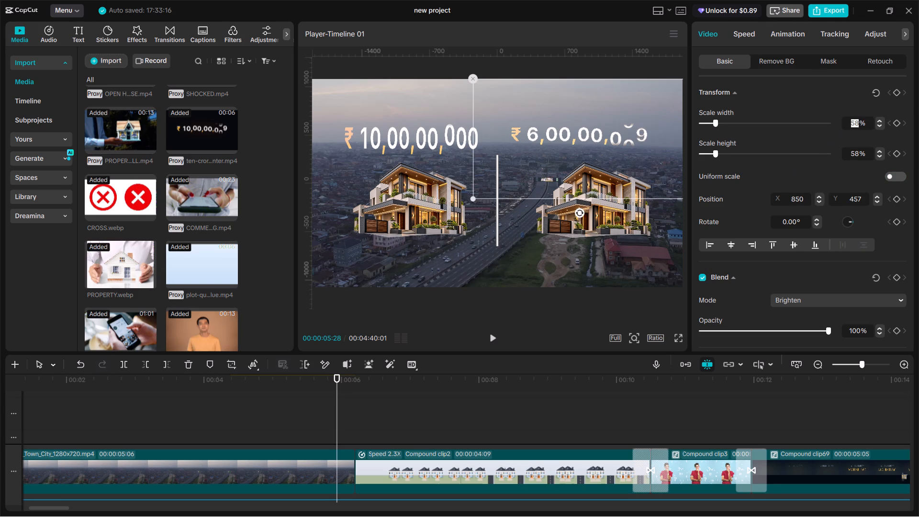
text(52)
key(Return)
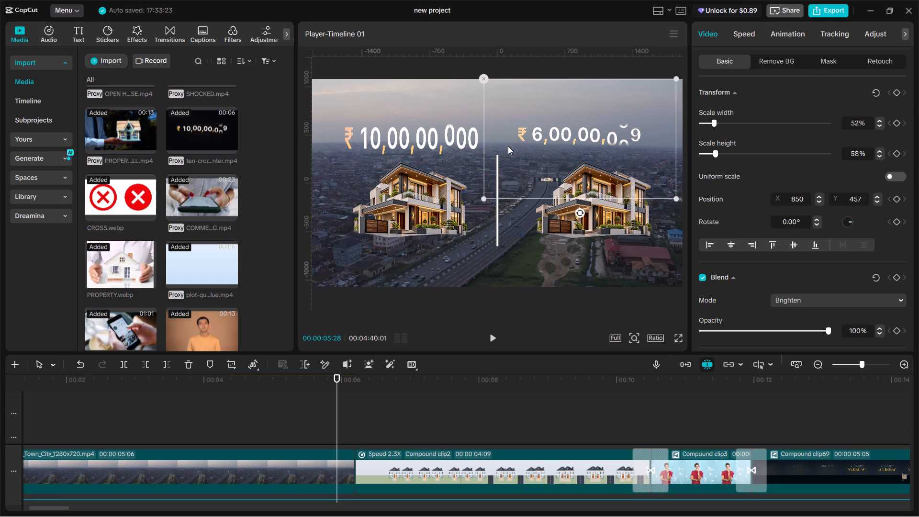
click(421, 138)
click(553, 141)
double_click(851, 155)
text(90)
key(Return)
Align the 6 CRORE overlay vertically with the ten-crore counter by setting its Y position to 391.
click(441, 147)
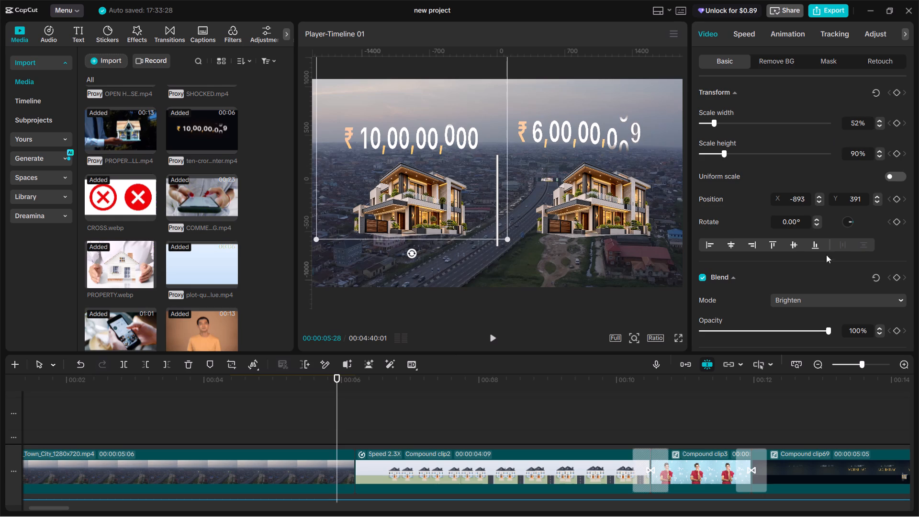
click(598, 140)
double_click(855, 198)
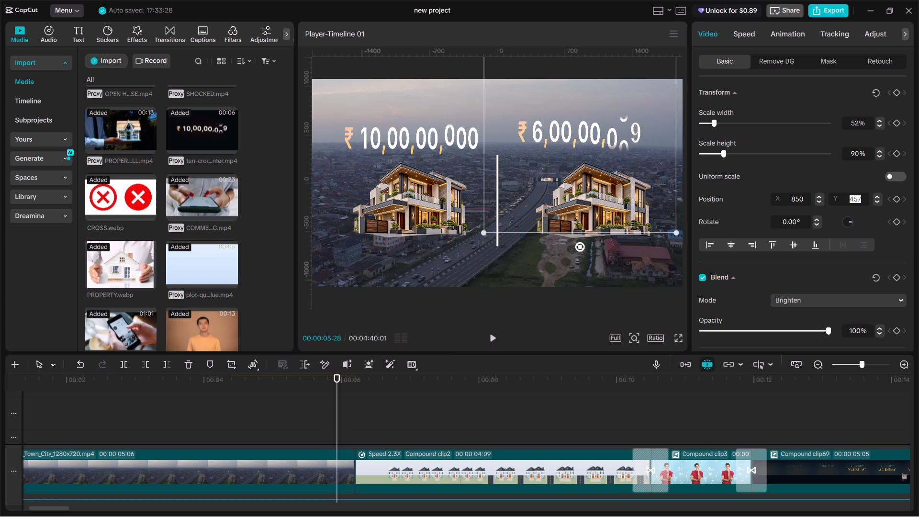
text(391)
key(Return)
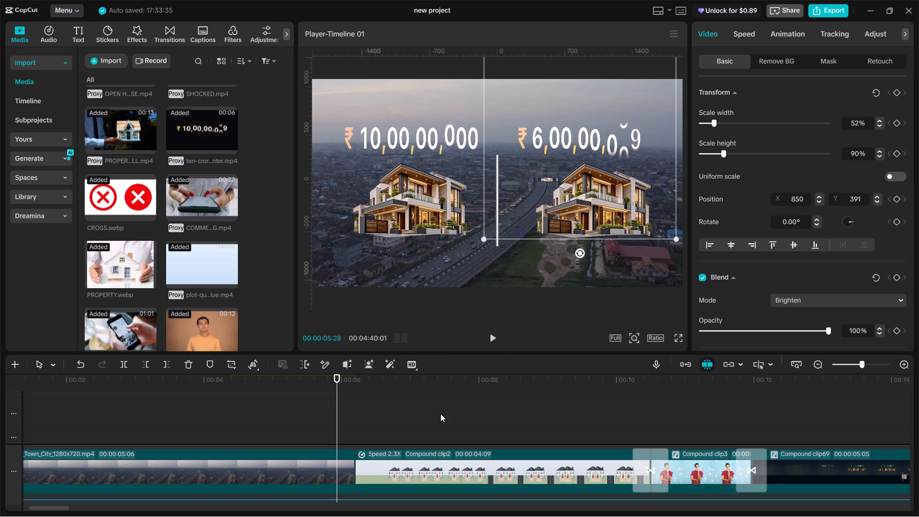
Extend the 6 CRORE clip past the Town_City clip, then trim its end to 00:00:06:29, where the full 6,00,00,000 shows.
click(346, 416)
drag(346, 416, 356, 421)
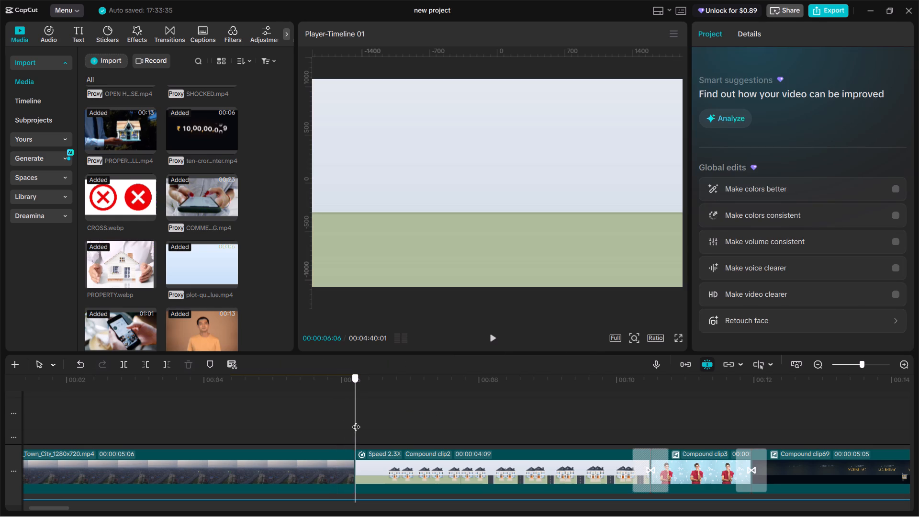
drag(356, 421, 357, 420)
ctrl+scroll(363, 403, down, 8)
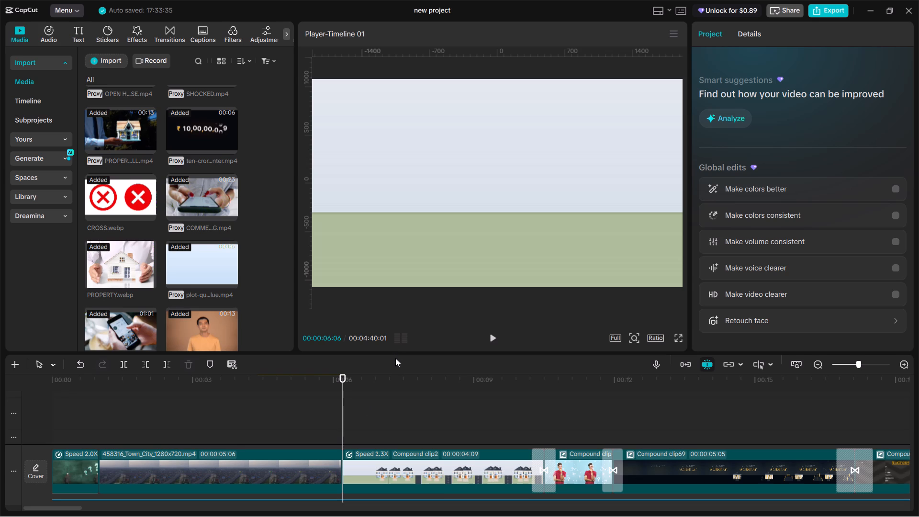
drag(394, 355, 464, 229)
click(299, 403)
click(301, 415)
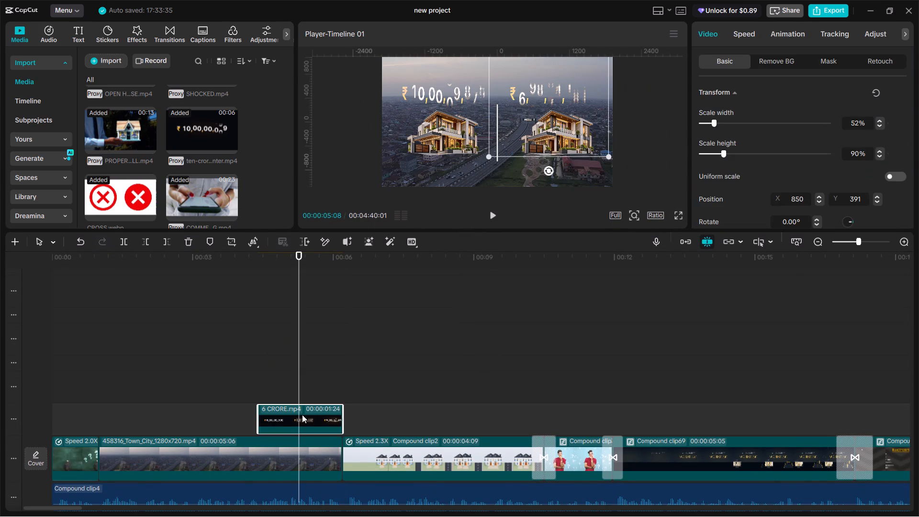
drag(343, 411, 421, 402)
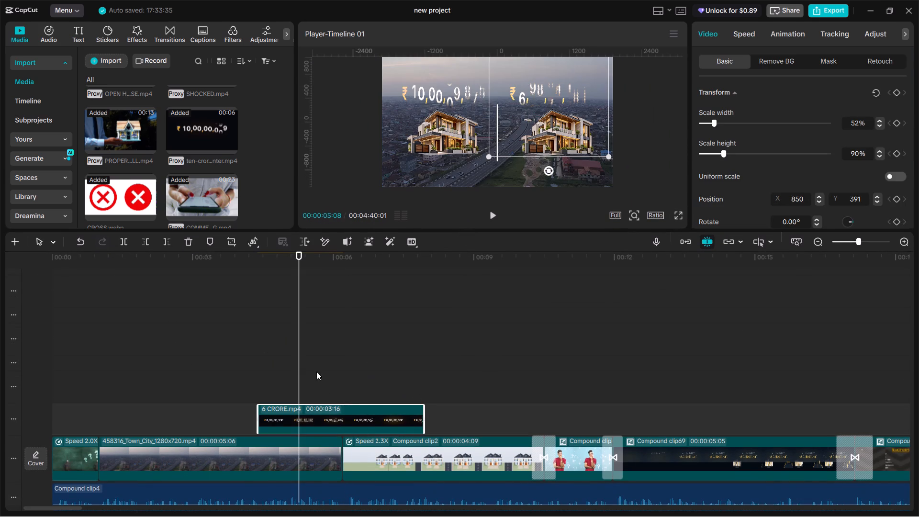
drag(300, 371, 380, 382)
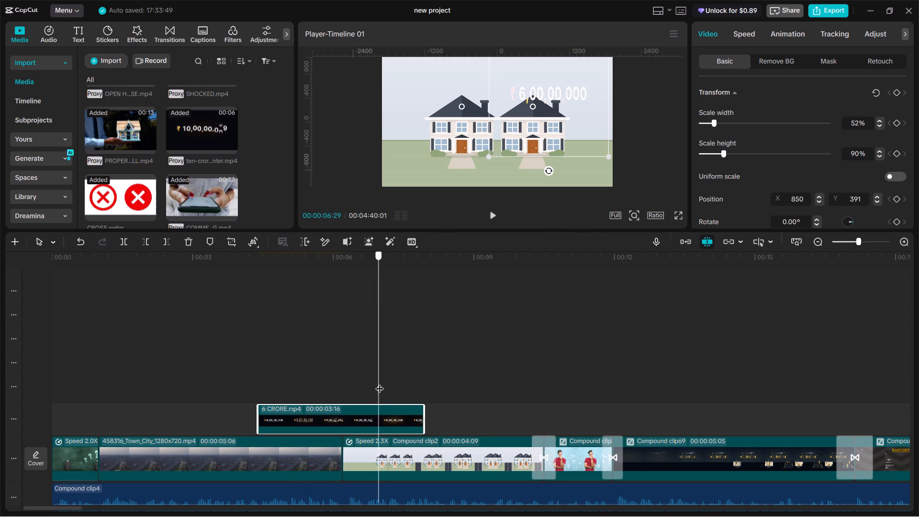
drag(380, 382, 381, 382)
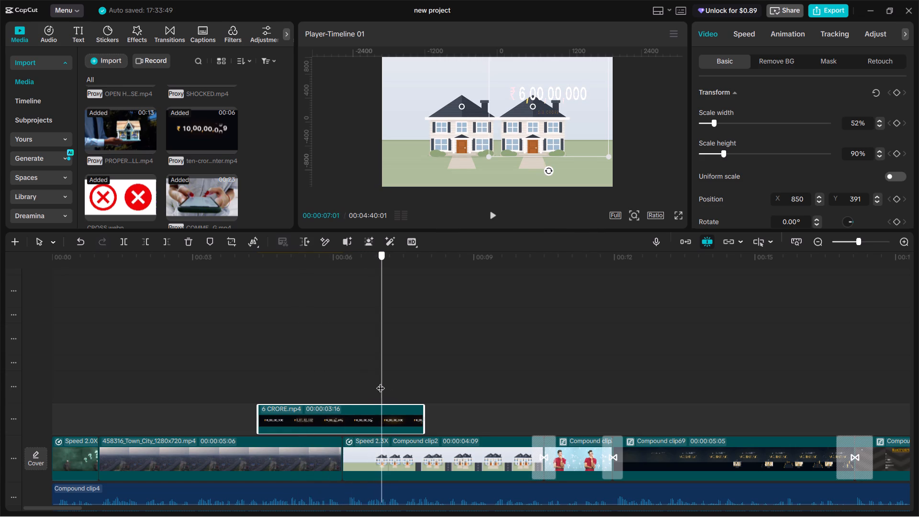
drag(381, 382, 379, 380)
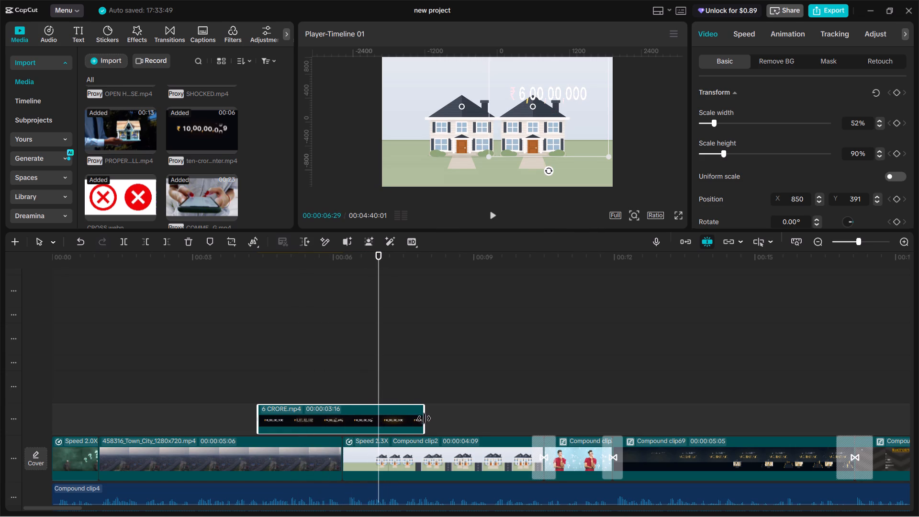
drag(425, 419, 378, 405)
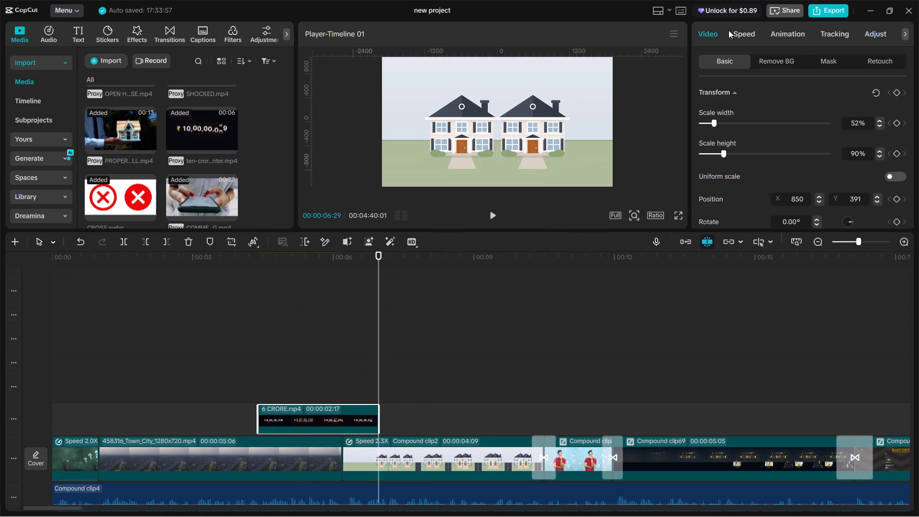
Speed up the 6 CRORE clip to 1.43x so it ends together with the Town_City clip.
click(728, 30)
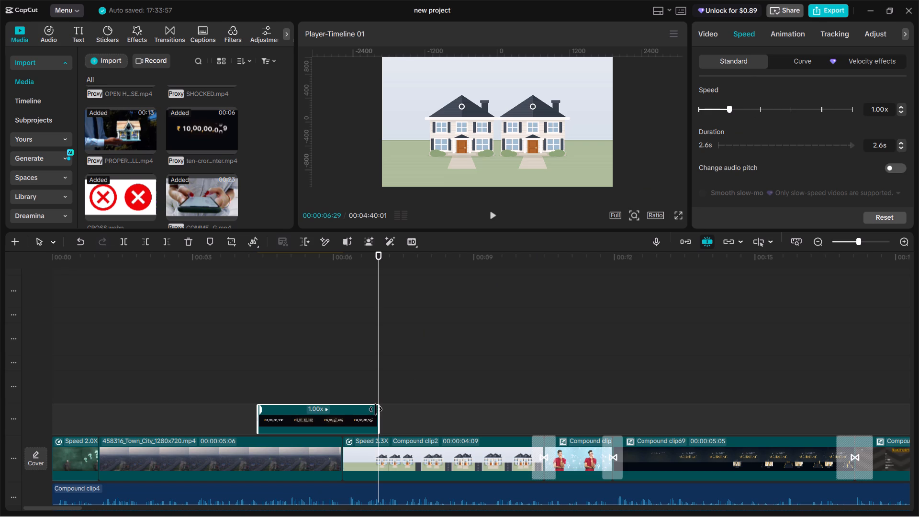
drag(376, 409, 342, 411)
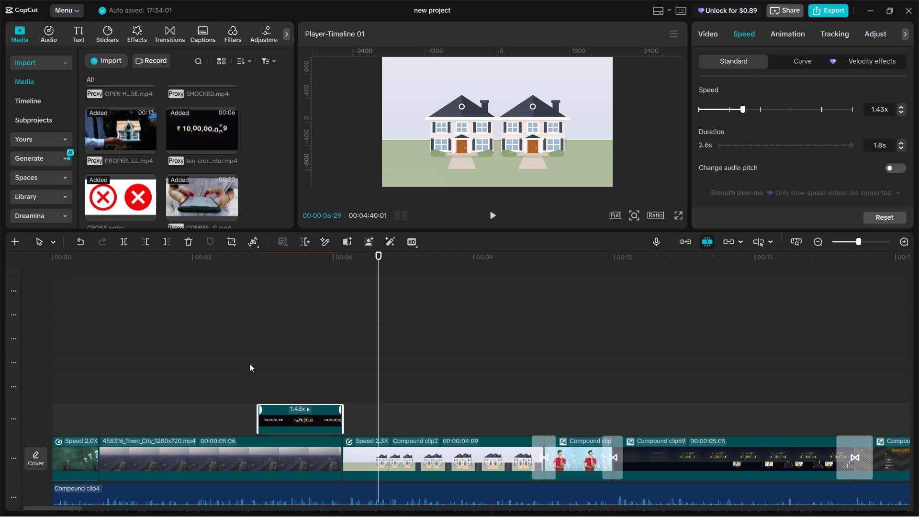
Play back the two house counters and examine their final frames just before the cut to Compound clip2.
click(261, 374)
key(space)
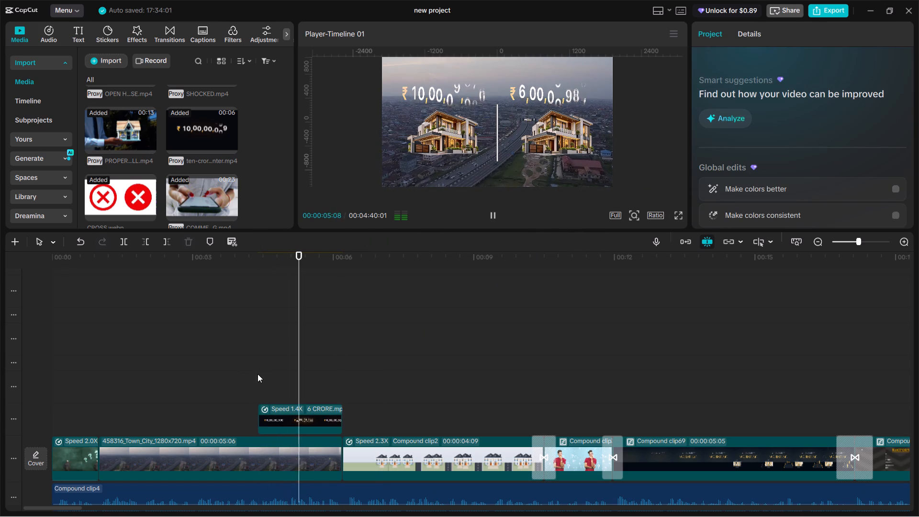
key(space)
key(space)
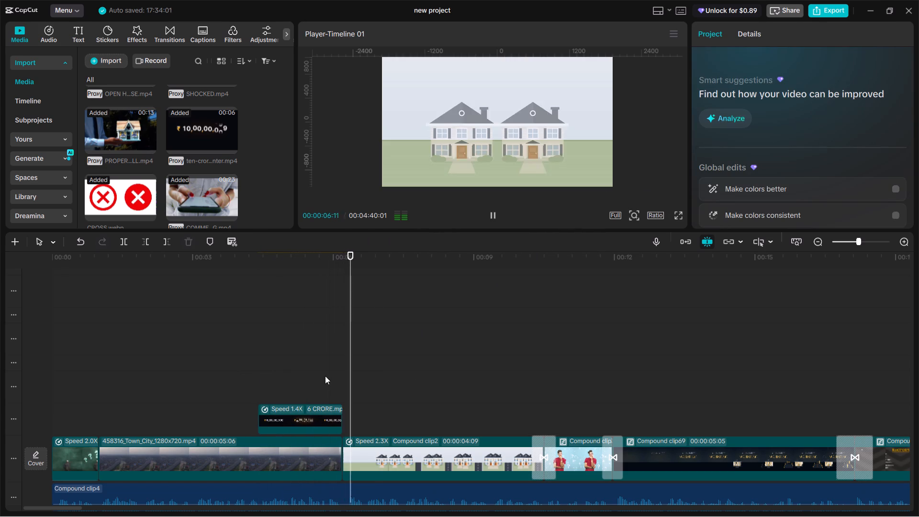
key(space)
click(281, 373)
drag(282, 373, 336, 381)
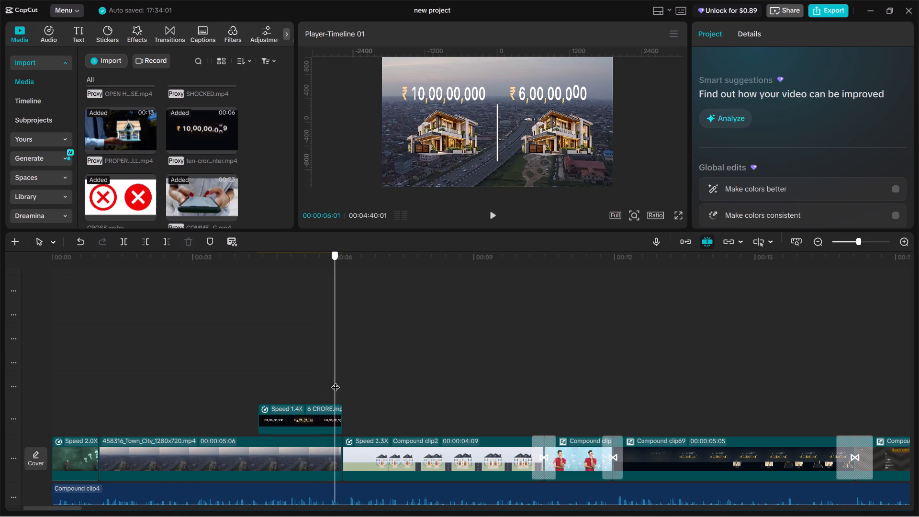
drag(336, 381, 338, 382)
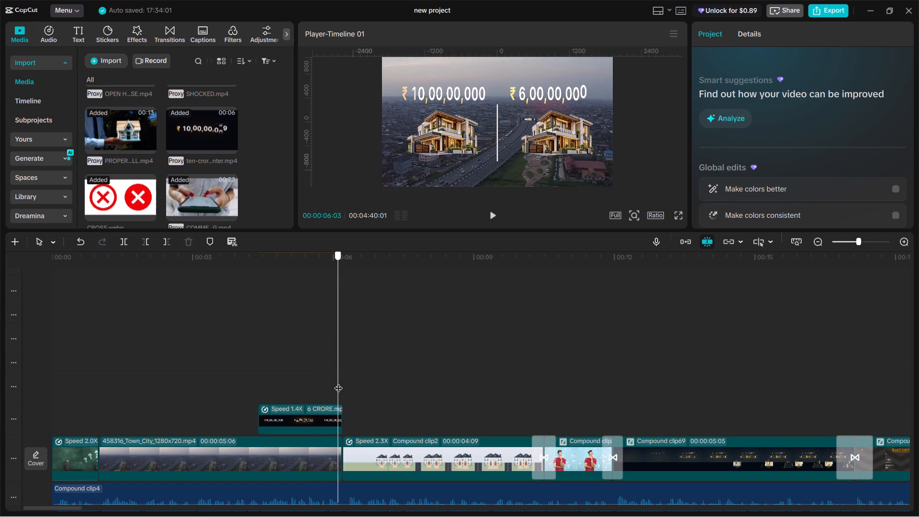
drag(338, 382, 340, 382)
key(Left)
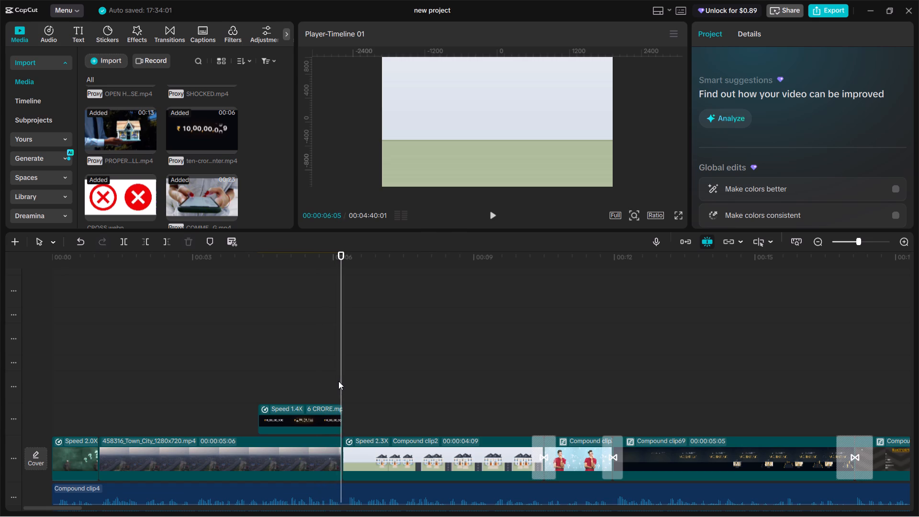
key(Left)
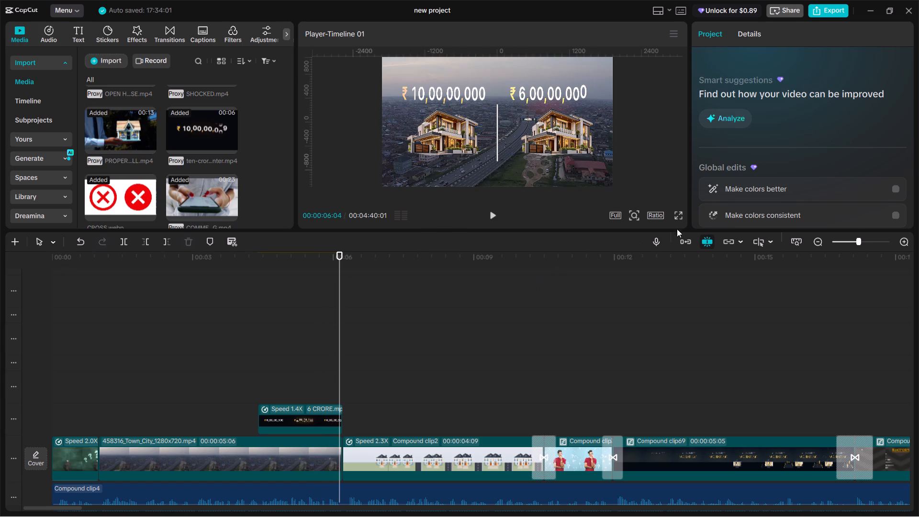
Check the counters full screen, then cut off the end of the 6 CRORE clip at 00:00:06:03, where its last digit starts rolling.
click(684, 218)
click(684, 217)
click(681, 213)
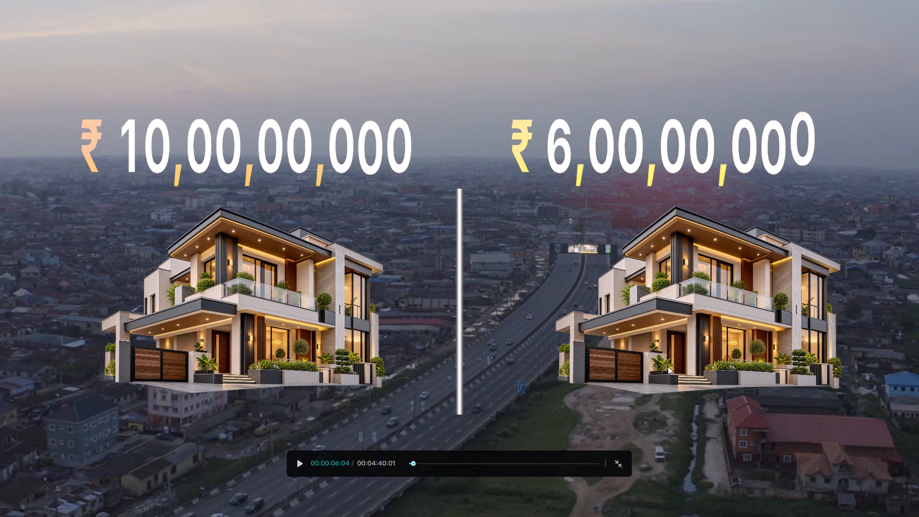
click(616, 461)
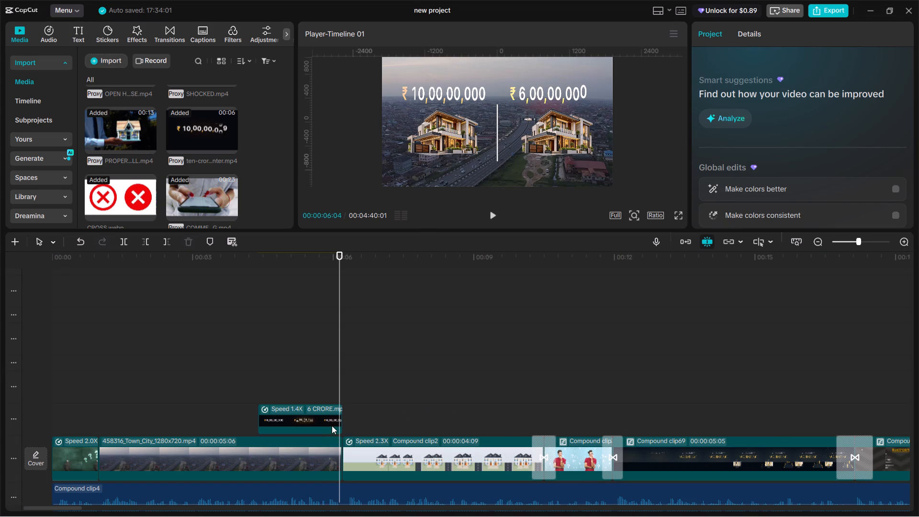
key(Left)
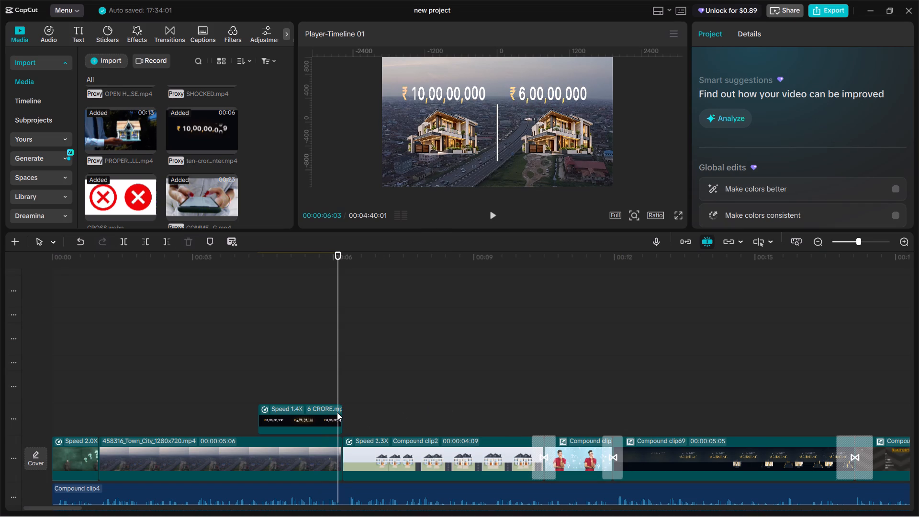
key(Left)
key(Right)
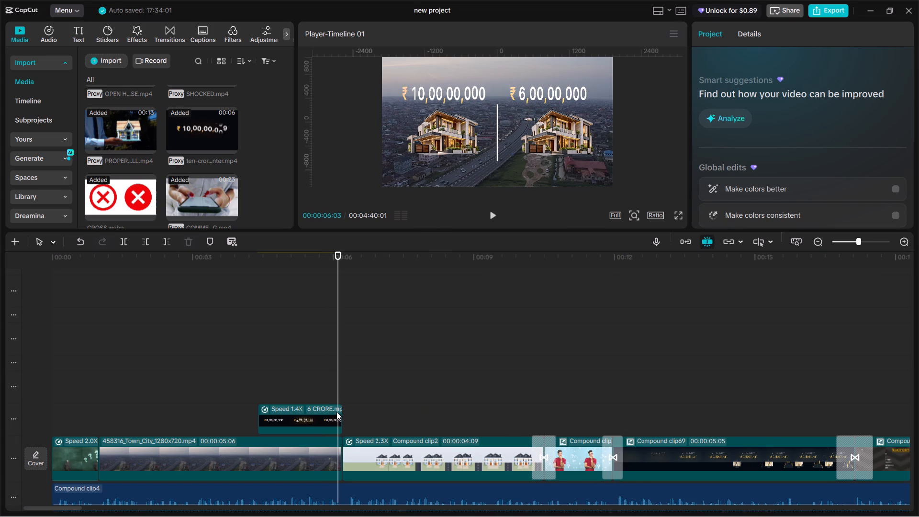
ctrl+scroll(336, 412, up, 11)
ctrl+click(339, 413)
key(ctrl+b)
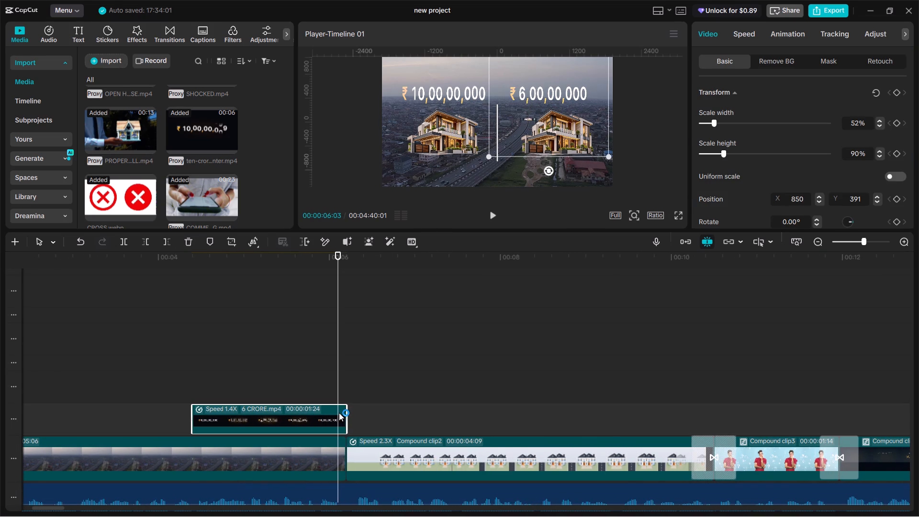
key(BackSpace)
Slow the 6 CRORE clip to 1.35x so it ends together with the Town_City clip.
click(321, 416)
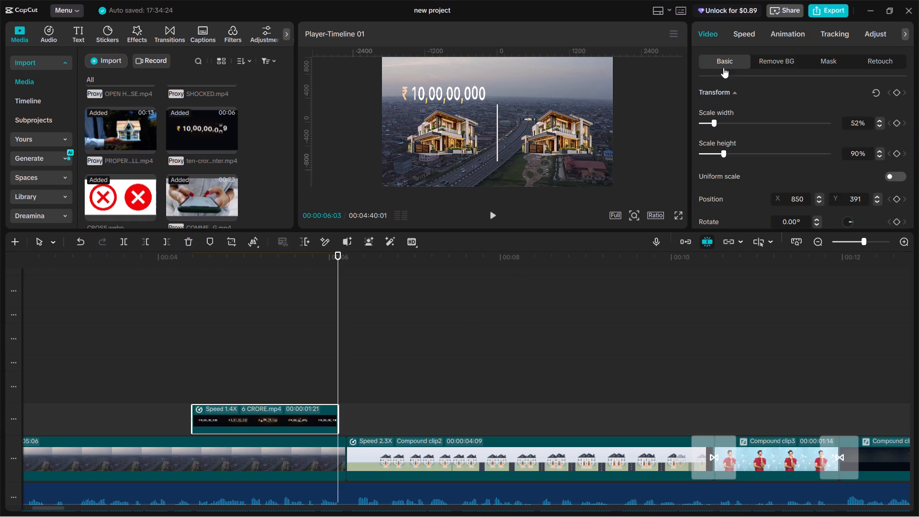
click(739, 35)
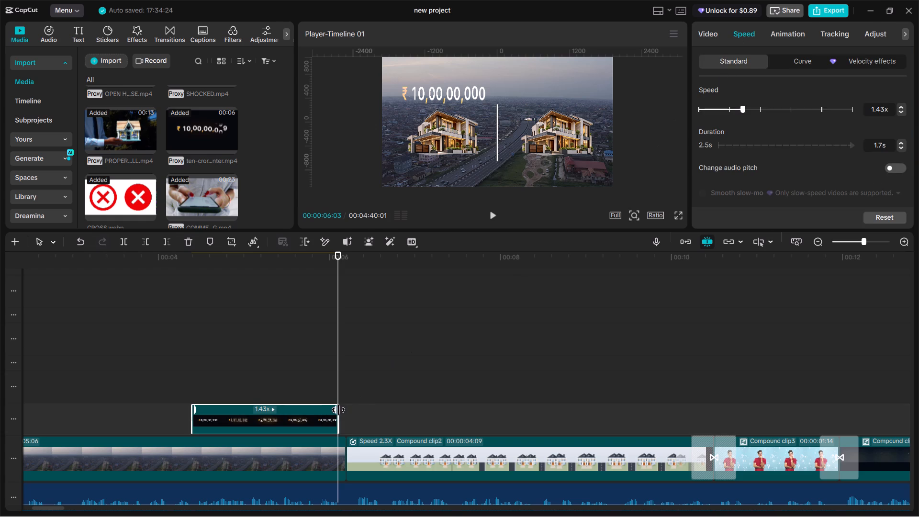
drag(333, 410, 340, 410)
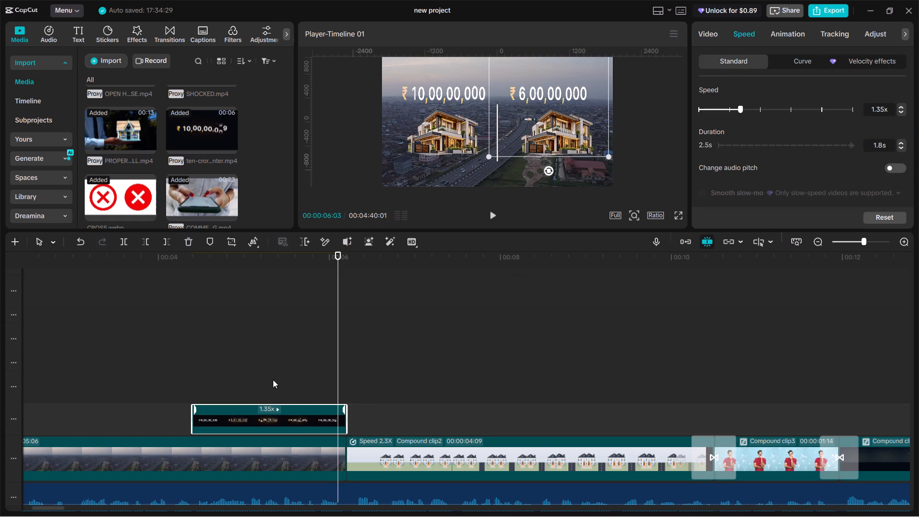
Play back and scrub from the DO MAKANO KI KIMAT ME title into the counters, examining how both counters appear.
scroll(273, 379, down, 7)
ctrl+scroll(217, 308, down, 7)
click(225, 305)
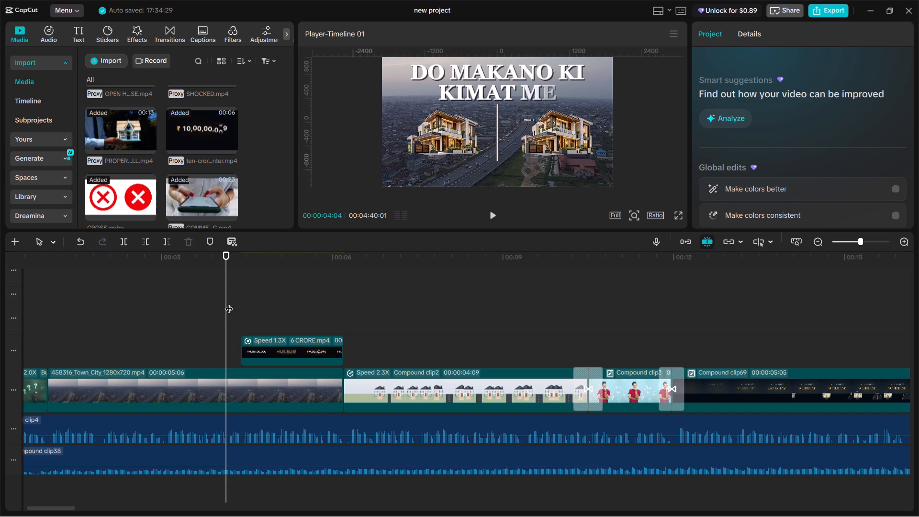
ctrl+scroll(229, 303, down, 9)
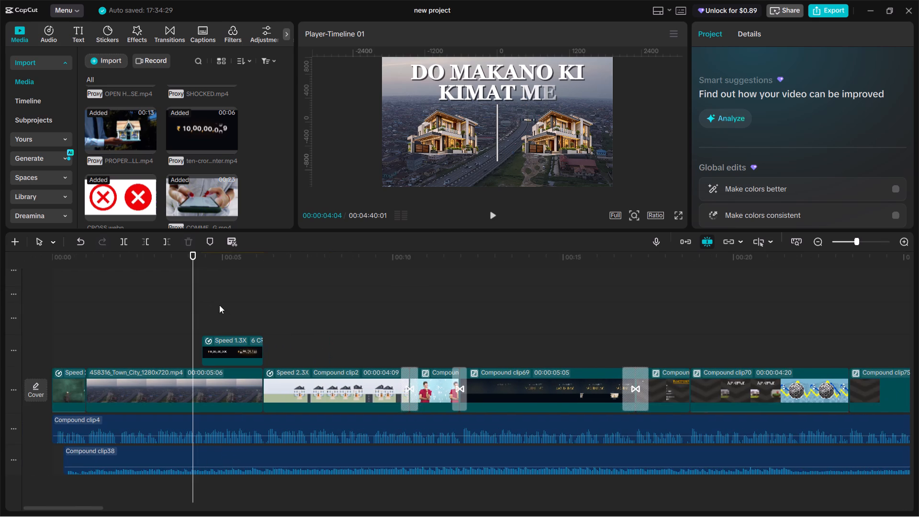
key(space)
click(190, 325)
key(space)
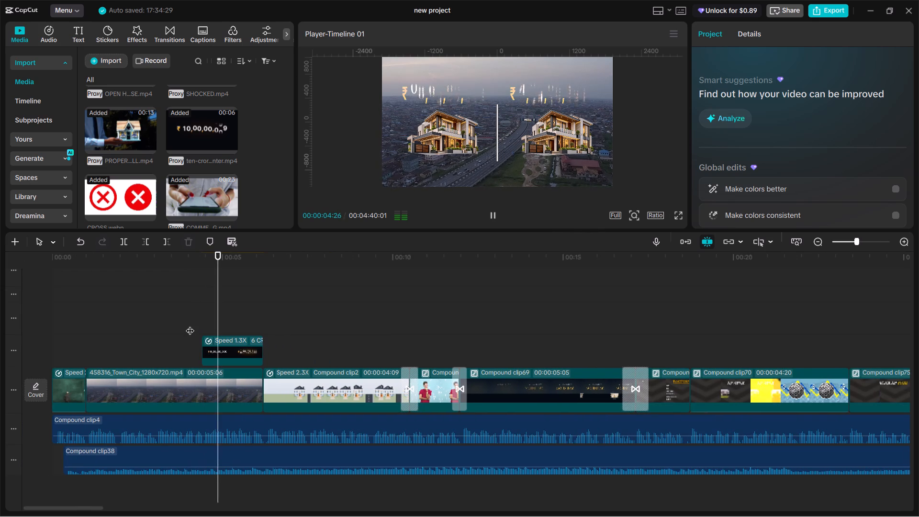
click(141, 324)
key(space)
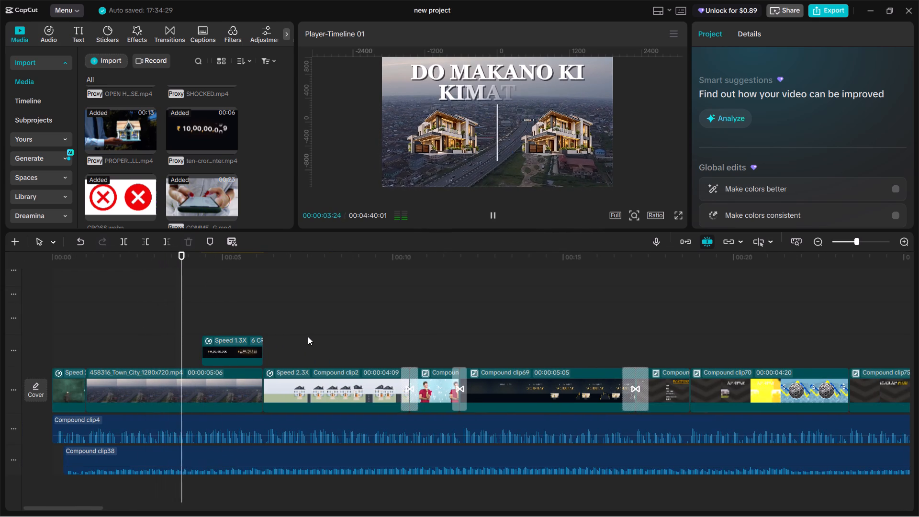
click(187, 319)
drag(187, 319, 187, 320)
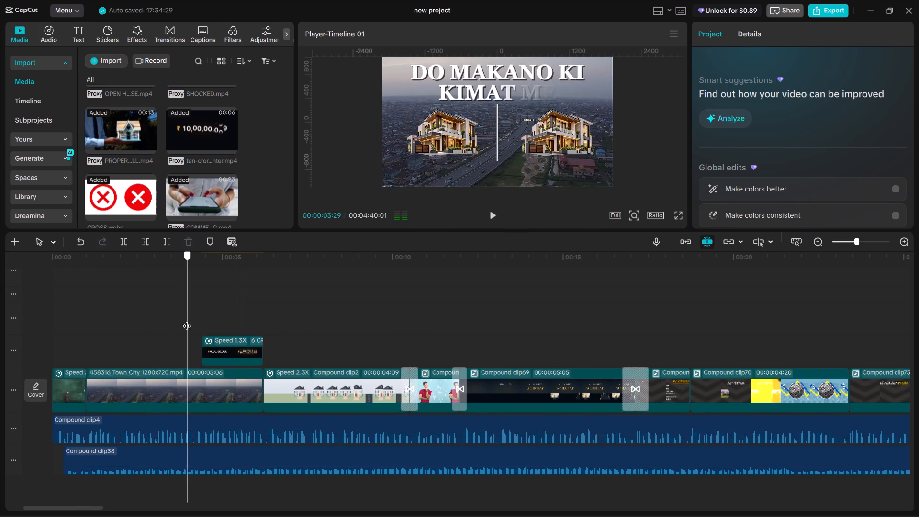
drag(187, 320, 203, 321)
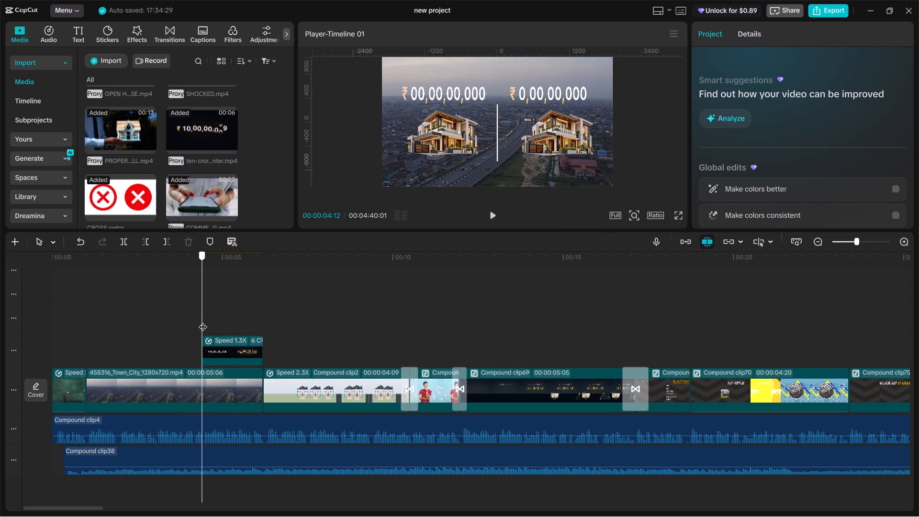
drag(203, 321, 196, 317)
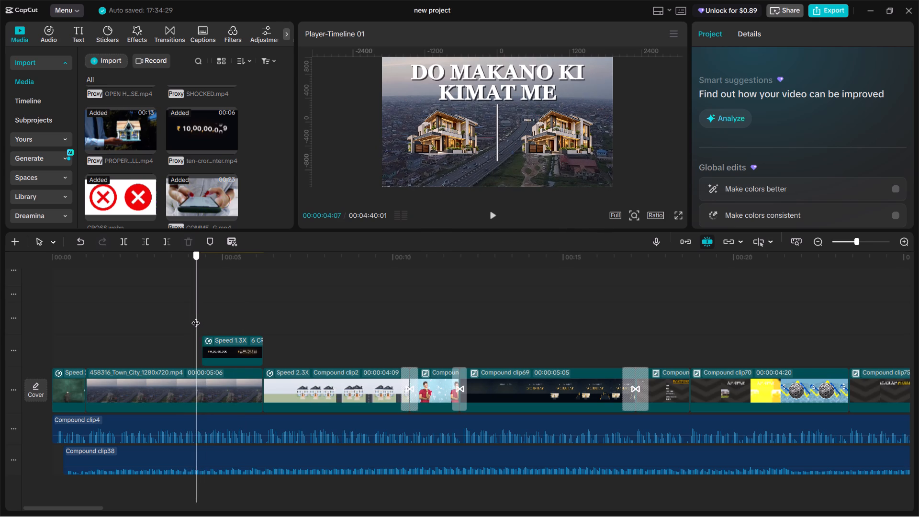
drag(196, 317, 198, 316)
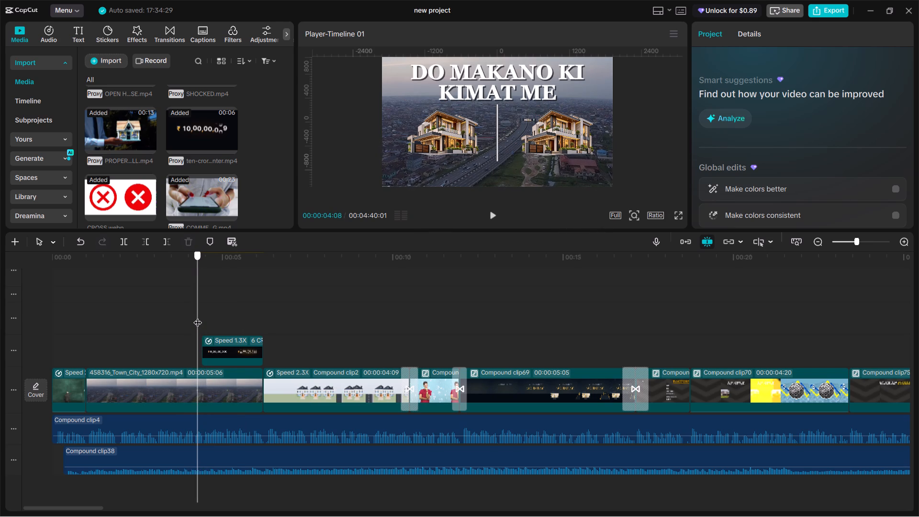
drag(198, 316, 202, 319)
Turn the ten-crore-counter clip above the houses into a compound clip.
click(228, 340)
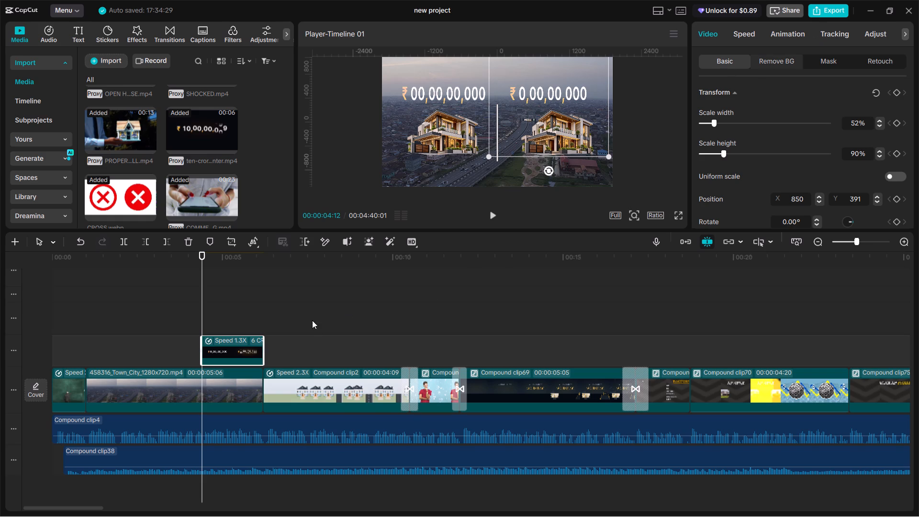
scroll(298, 320, up, 20)
scroll(298, 320, up, 14)
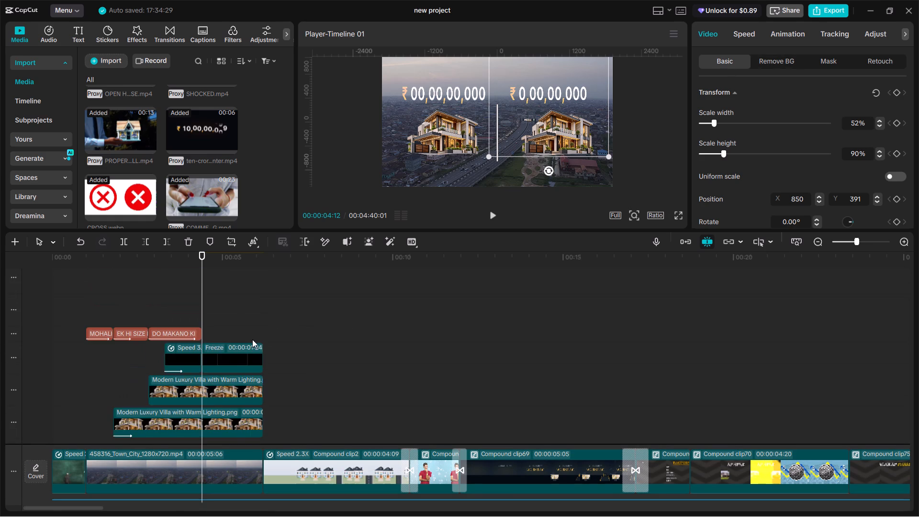
scroll(258, 340, up, 15)
click(235, 313)
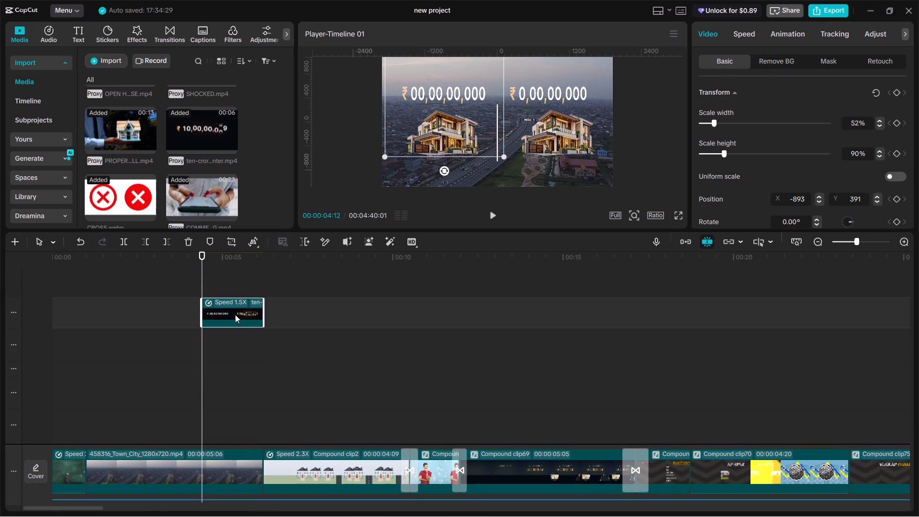
key(alt+g)
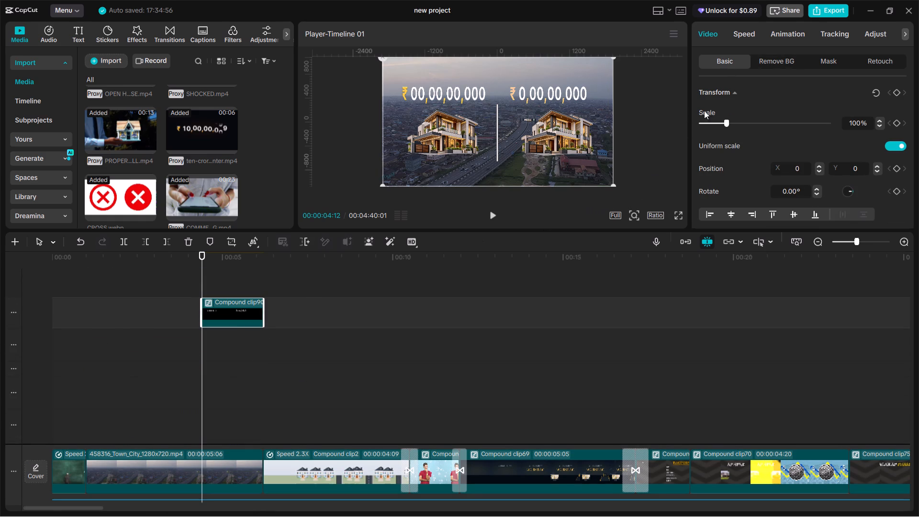
Apply a 0.5 s Fade In entrance animation to the ten-crore counter's compound clip and preview it.
click(781, 32)
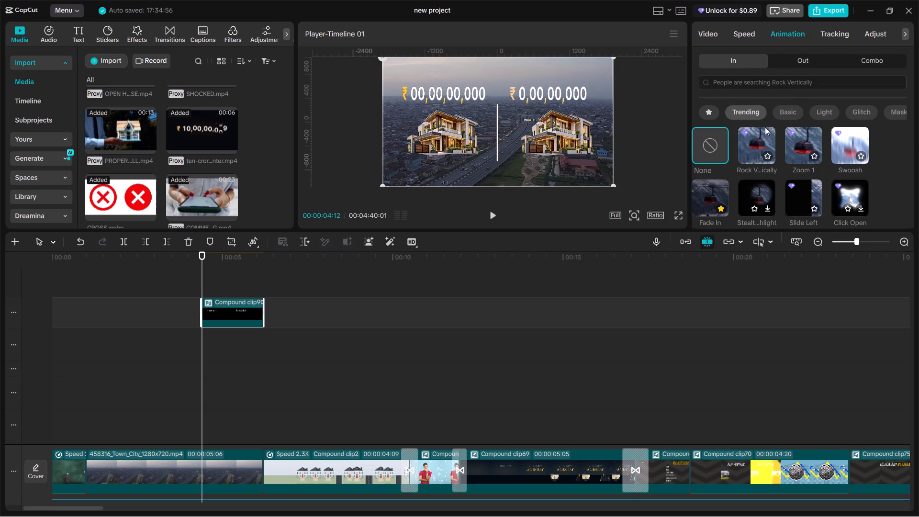
click(712, 199)
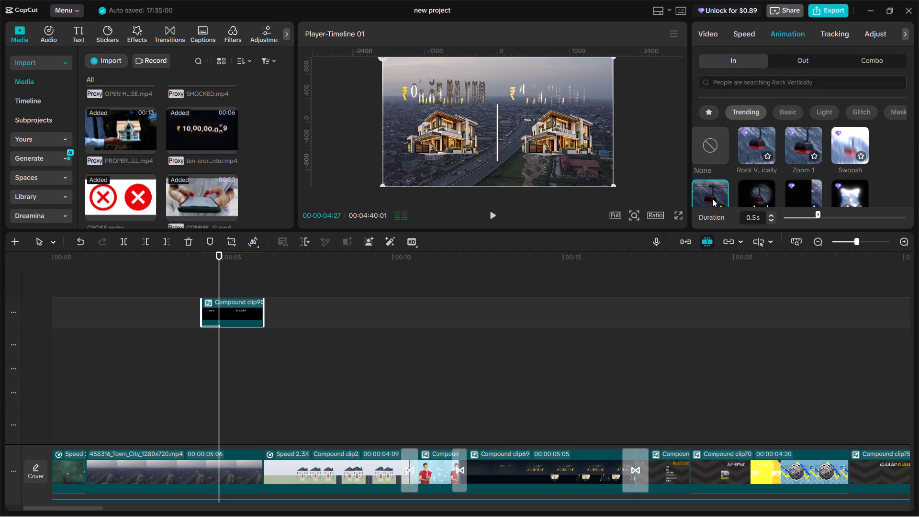
scroll(711, 201, down, 1)
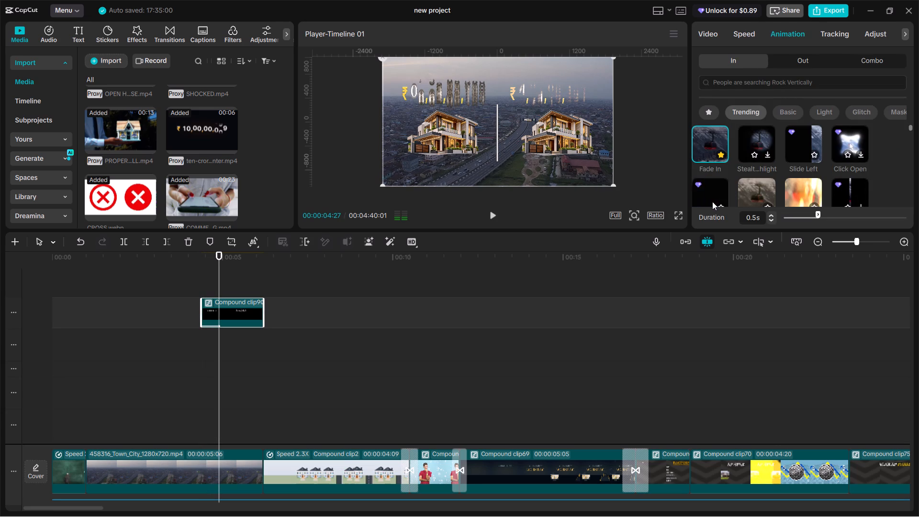
click(195, 358)
key(space)
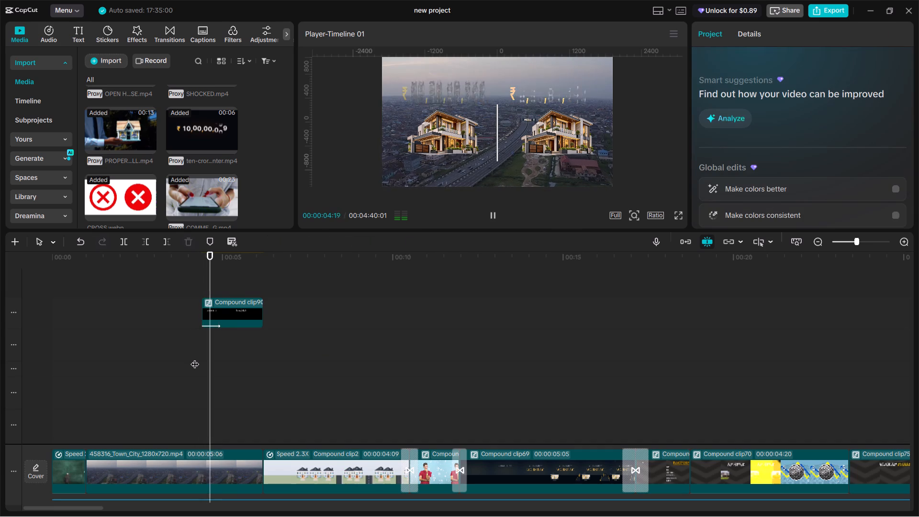
click(195, 358)
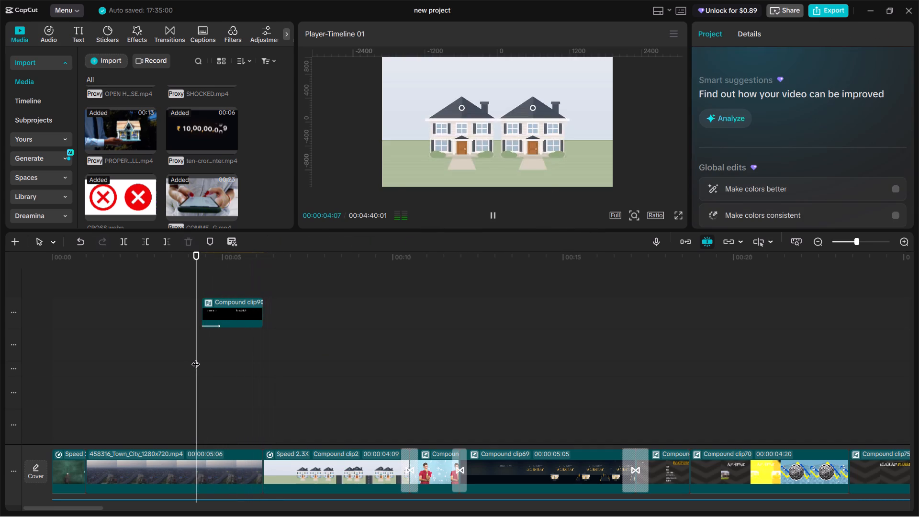
key(space)
key(space)
Apply the same 0.5 s Fade In entrance animation to the 6 CRORE clip.
scroll(257, 348, down, 11)
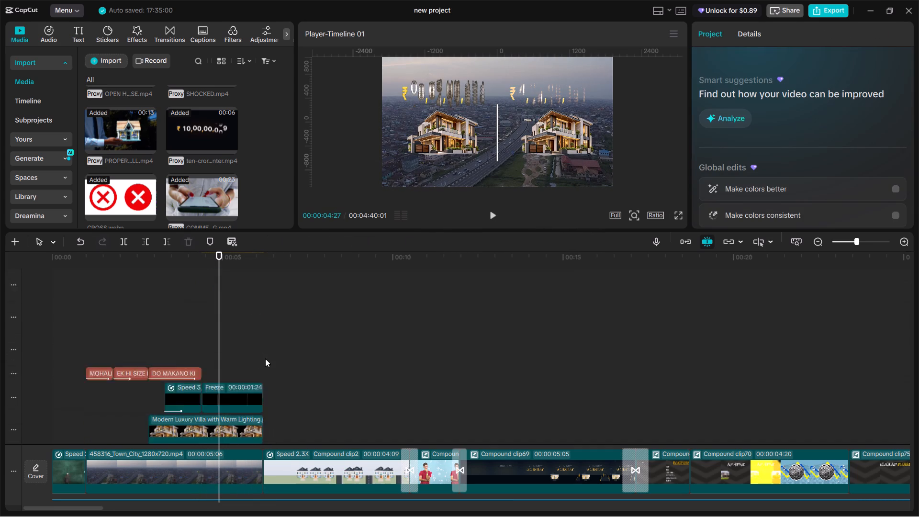
scroll(265, 359, down, 8)
scroll(225, 305, down, 1)
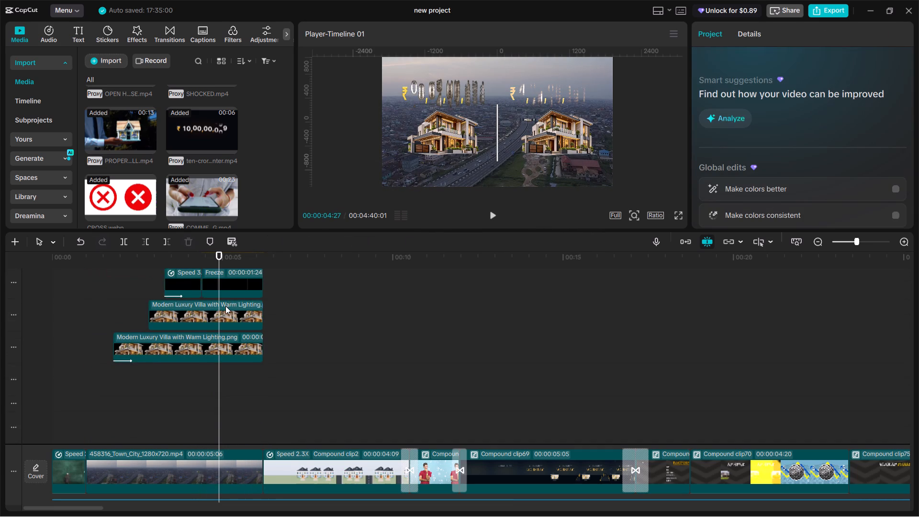
scroll(225, 306, up, 20)
scroll(225, 306, up, 1)
scroll(234, 313, down, 9)
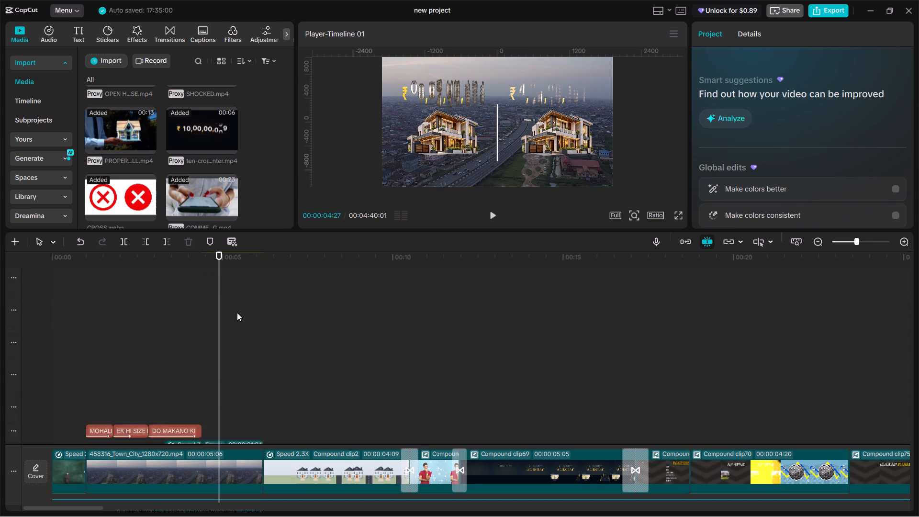
scroll(237, 313, down, 20)
scroll(237, 313, down, 20)
scroll(237, 313, down, 4)
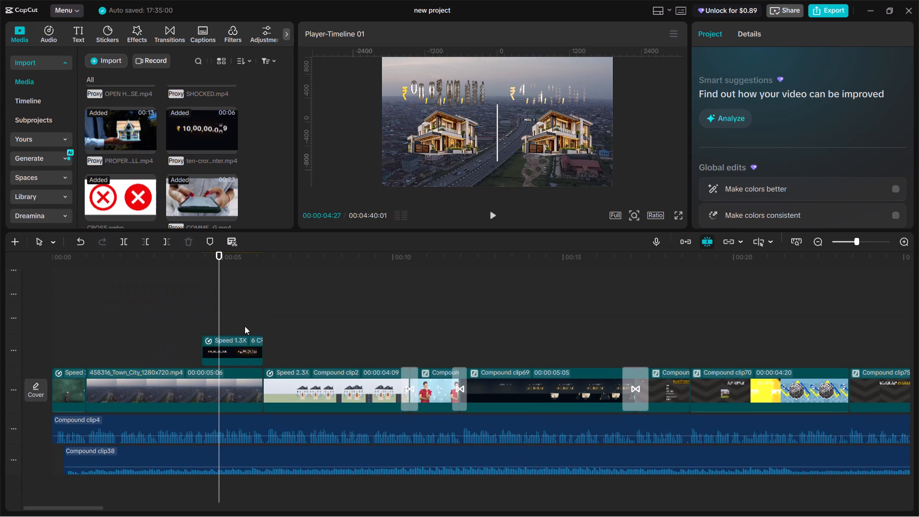
click(245, 354)
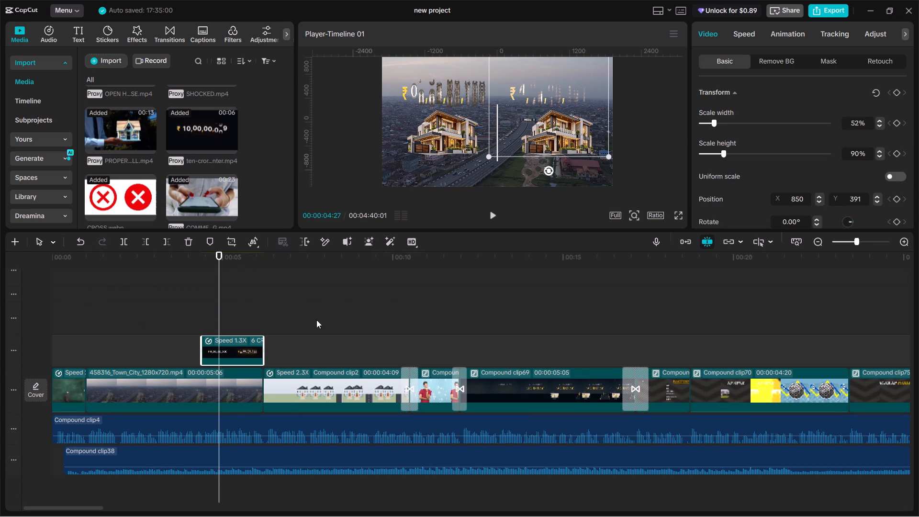
click(797, 26)
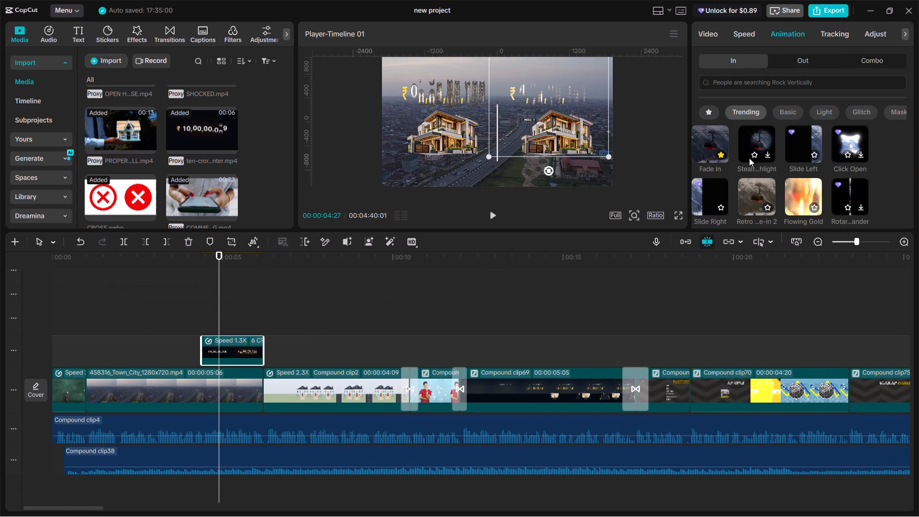
click(708, 142)
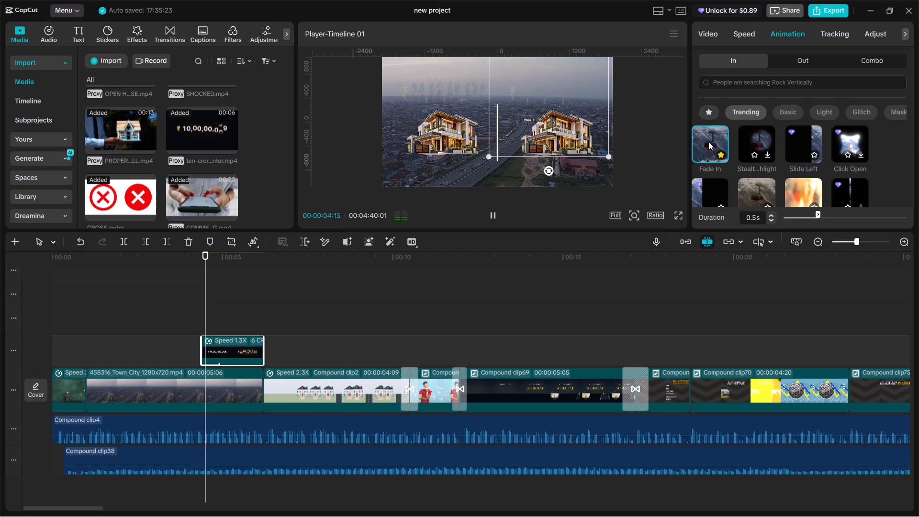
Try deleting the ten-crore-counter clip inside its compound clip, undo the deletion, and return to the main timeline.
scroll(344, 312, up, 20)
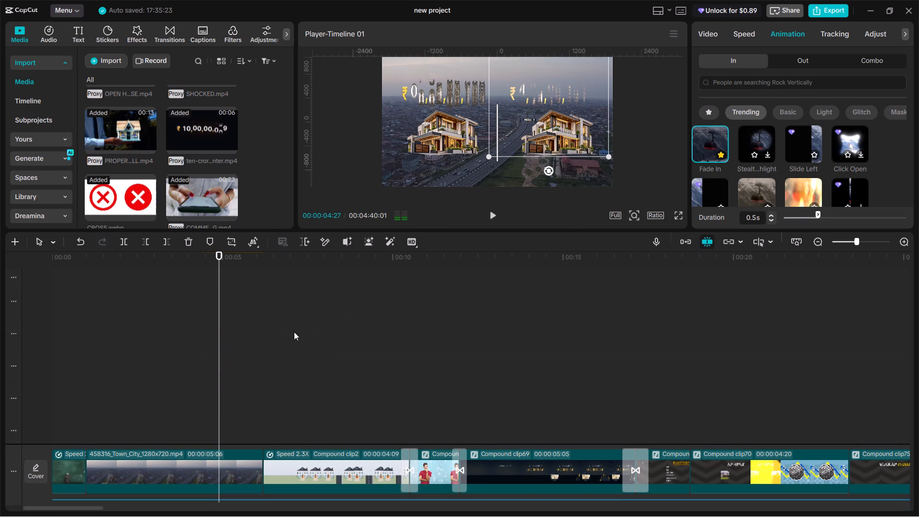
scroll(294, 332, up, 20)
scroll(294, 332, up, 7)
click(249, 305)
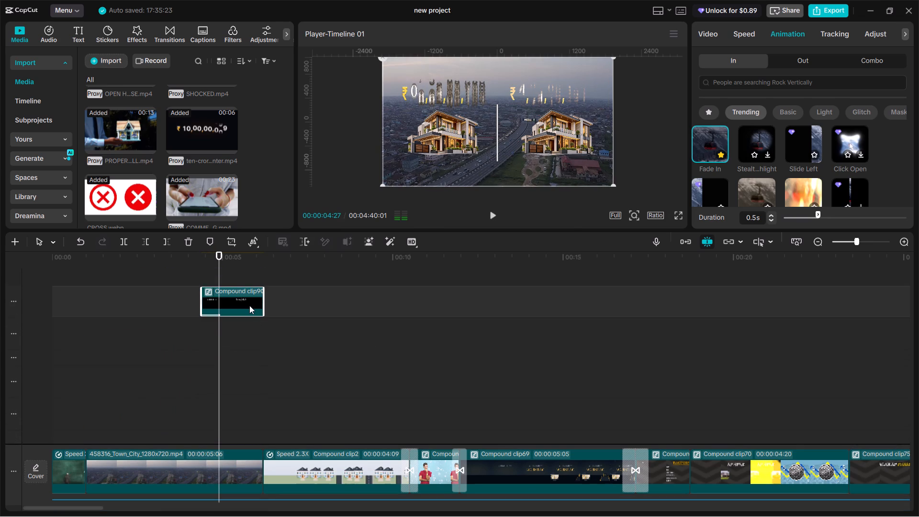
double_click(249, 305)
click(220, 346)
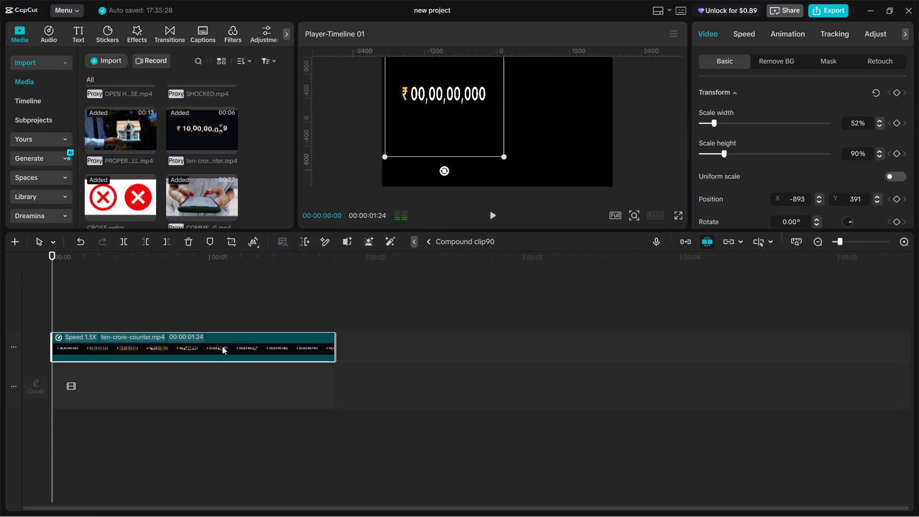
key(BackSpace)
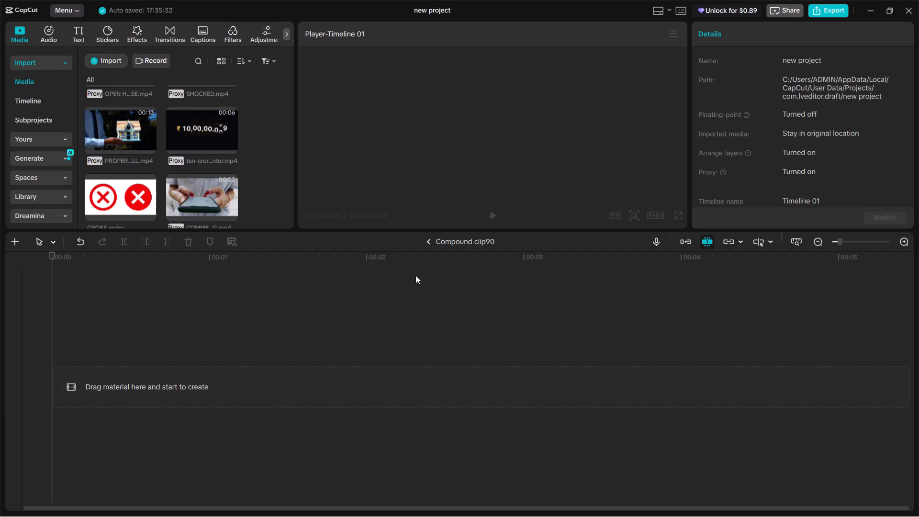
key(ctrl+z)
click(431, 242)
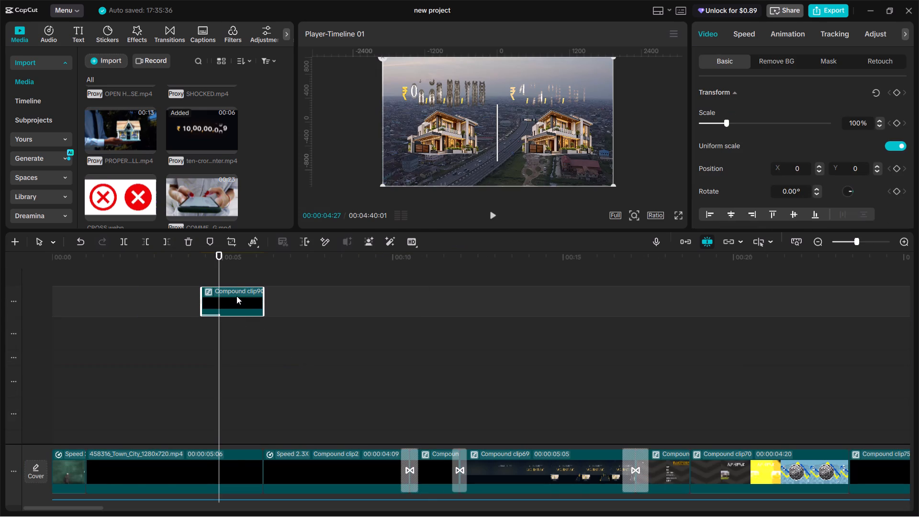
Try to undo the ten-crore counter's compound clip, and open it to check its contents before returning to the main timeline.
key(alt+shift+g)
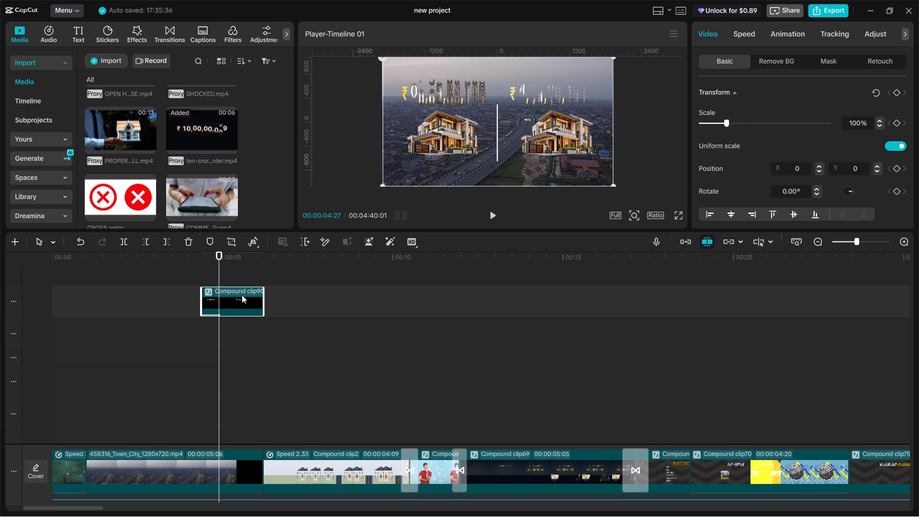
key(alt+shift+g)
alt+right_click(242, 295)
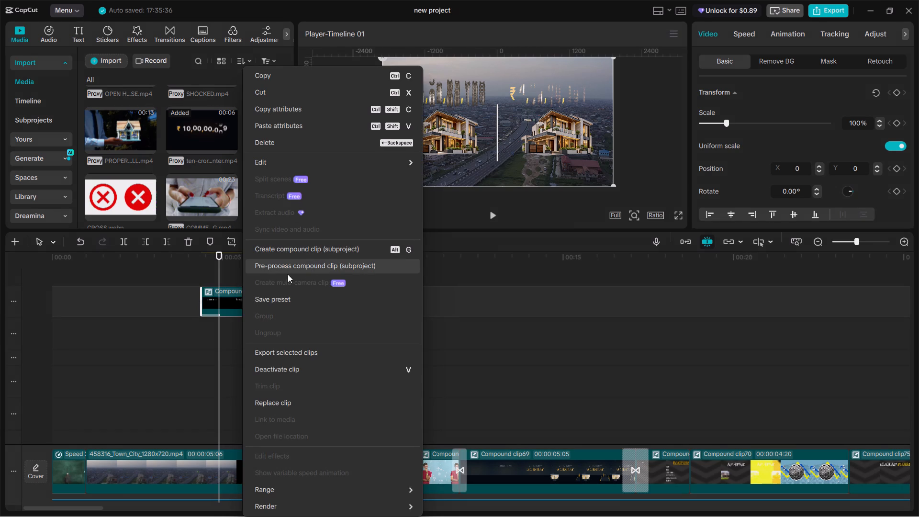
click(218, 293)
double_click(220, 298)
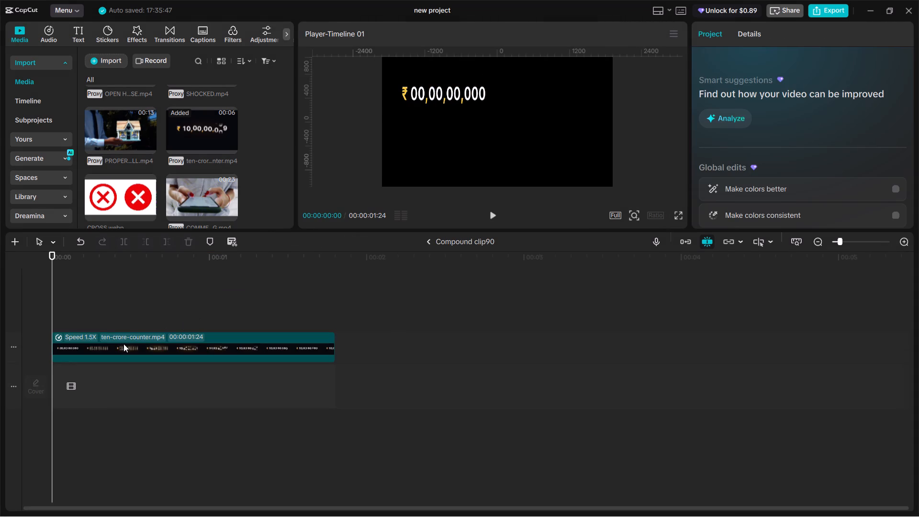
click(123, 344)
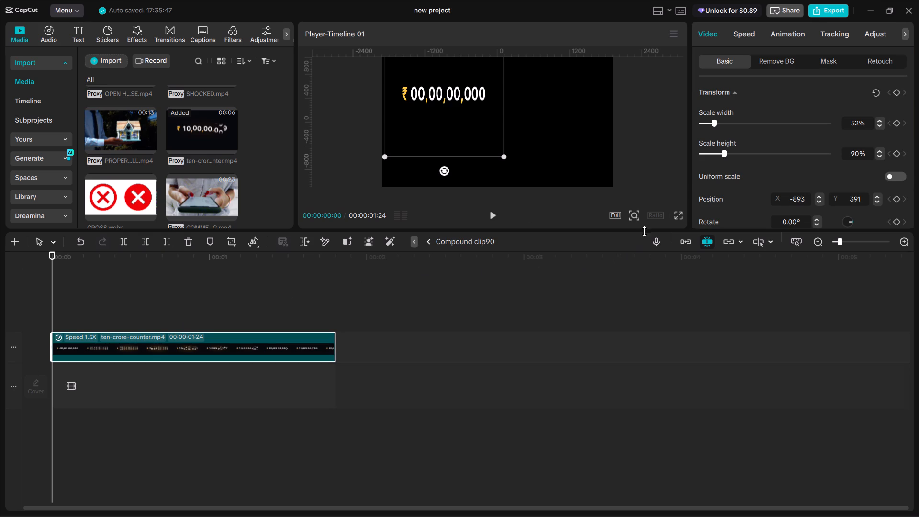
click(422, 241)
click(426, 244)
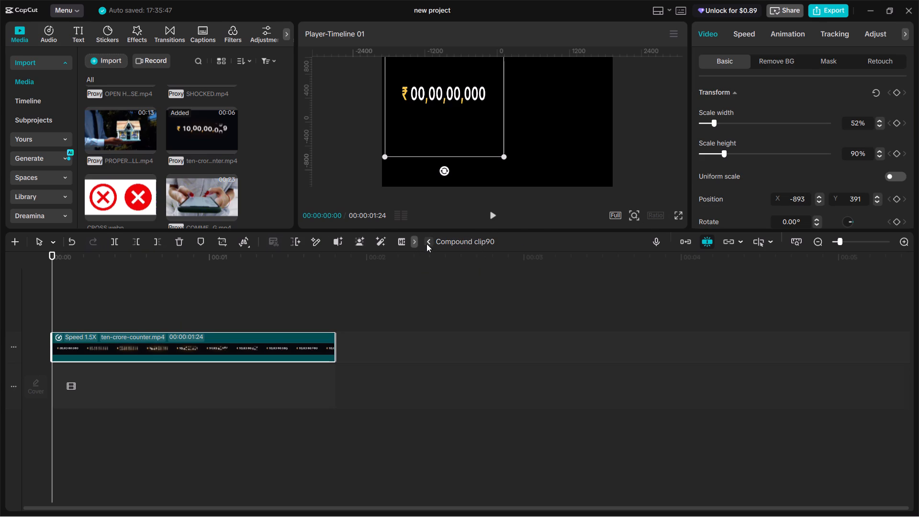
Pre-process the ten-crore counter's compound clip, undo the compound clip to recover the original counter clip, and play back the counters.
right_click(217, 304)
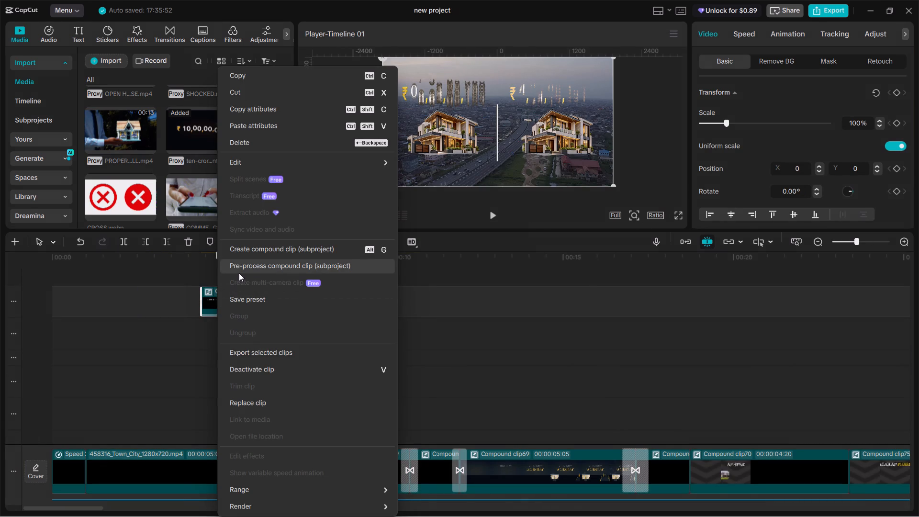
click(327, 271)
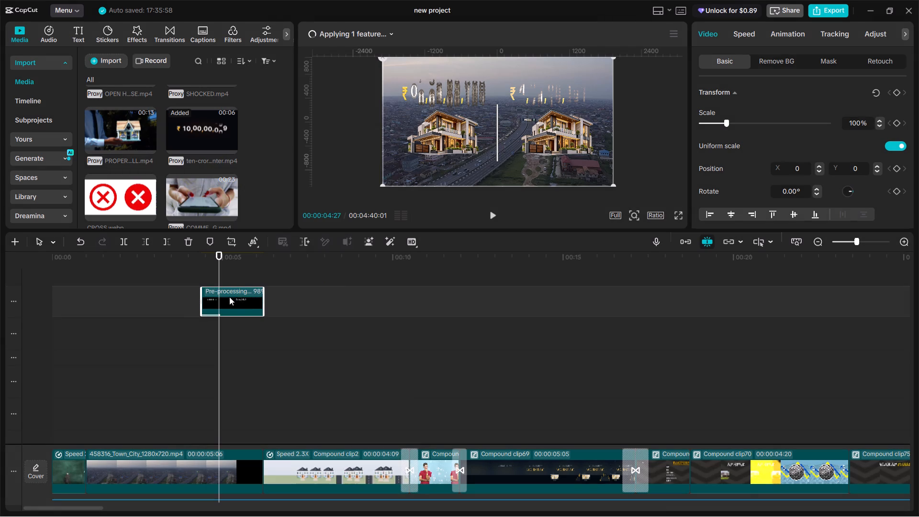
right_click(229, 297)
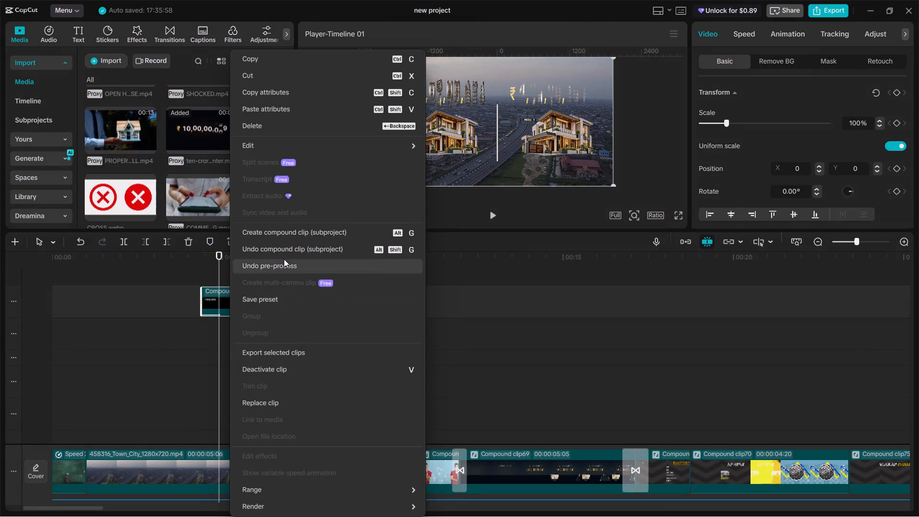
click(286, 255)
click(202, 272)
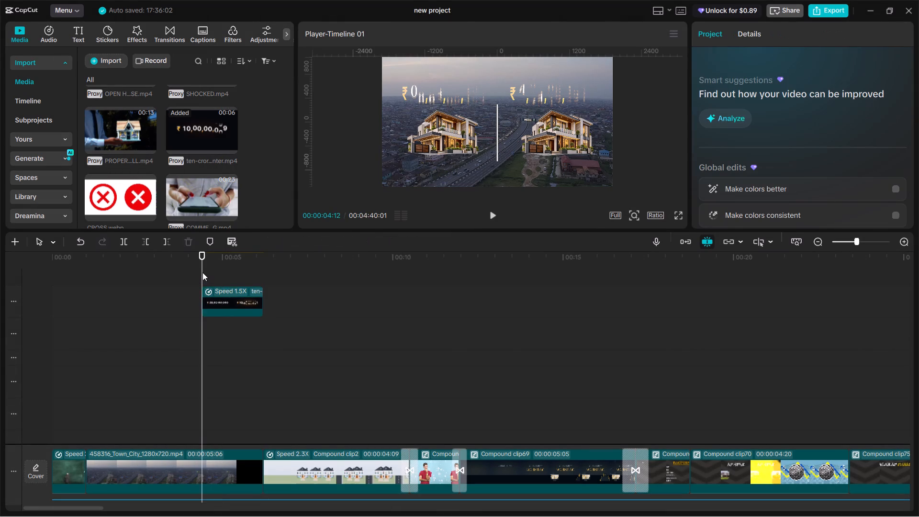
key(space)
click(179, 277)
key(space)
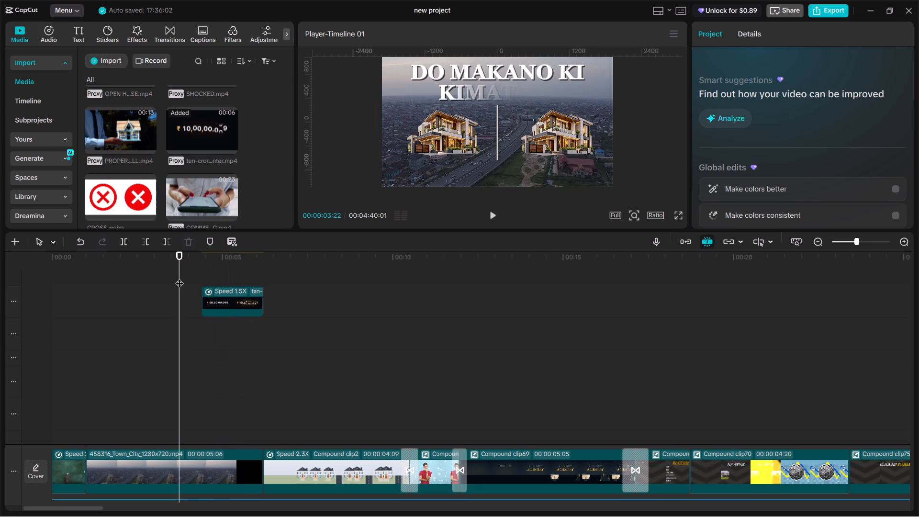
key(space)
key(space)
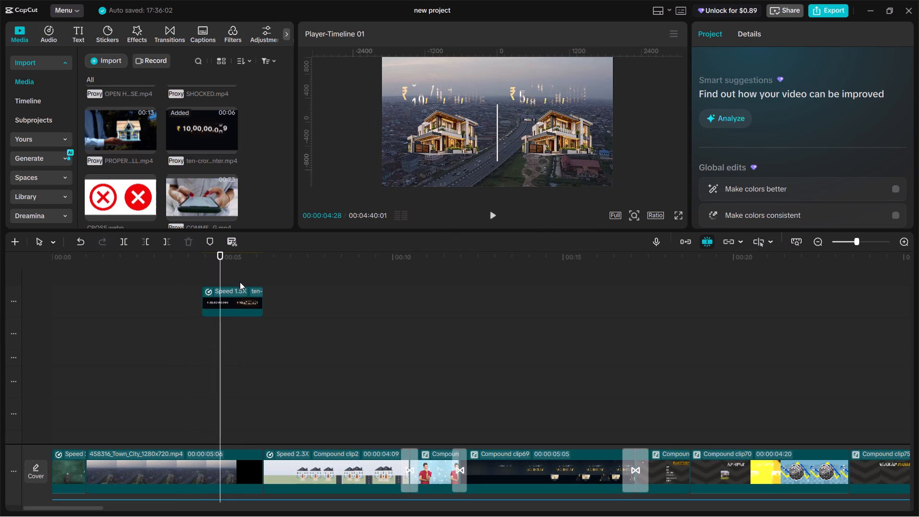
Apply a Fade In entrance animation to the ten-crore-counter clip with a duration of 0.7 s.
click(233, 295)
click(769, 36)
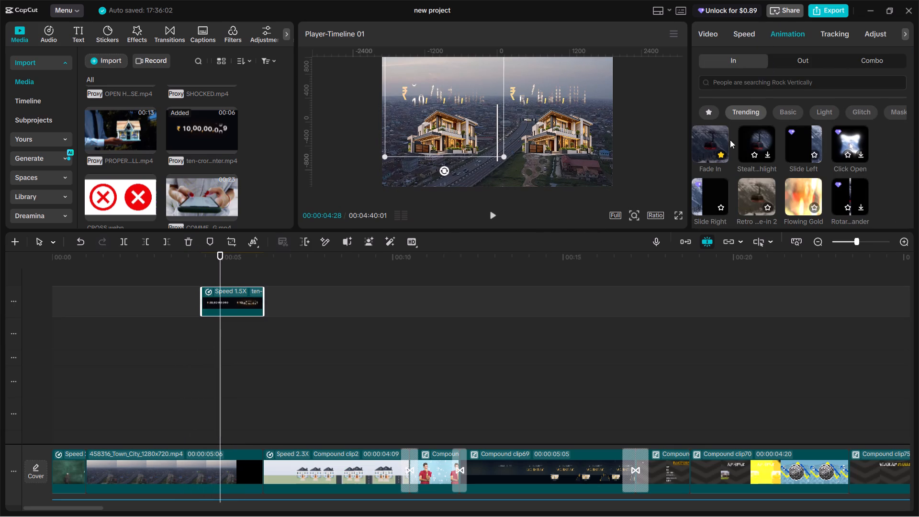
click(709, 144)
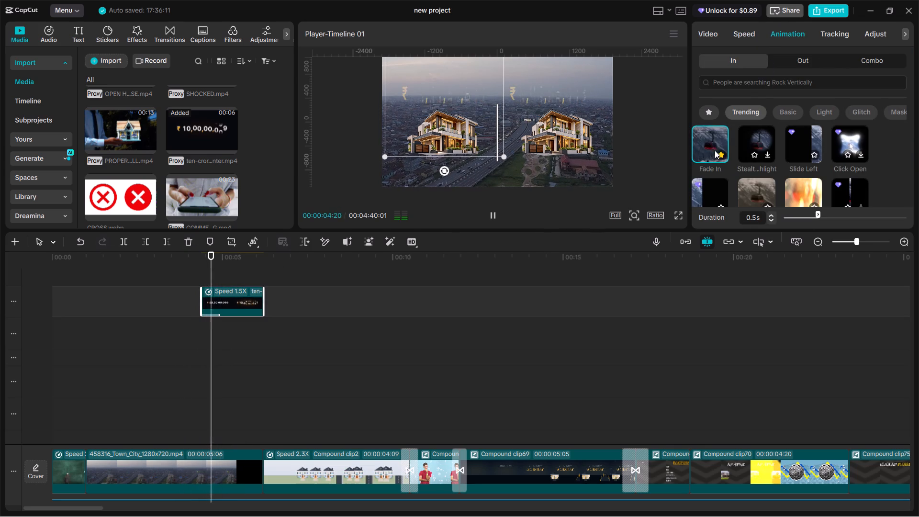
double_click(772, 214)
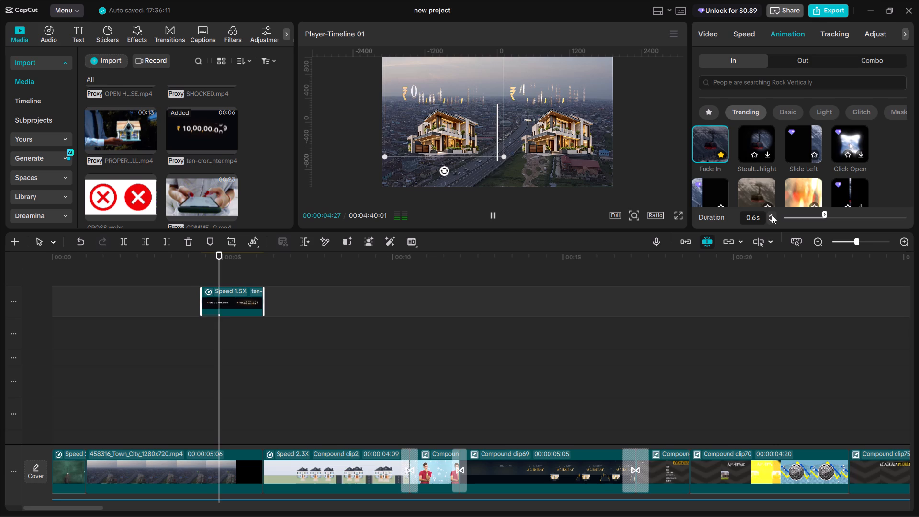
Set the Fade In duration of the 6 CRORE clip to 0.7 s.
scroll(276, 338, down, 13)
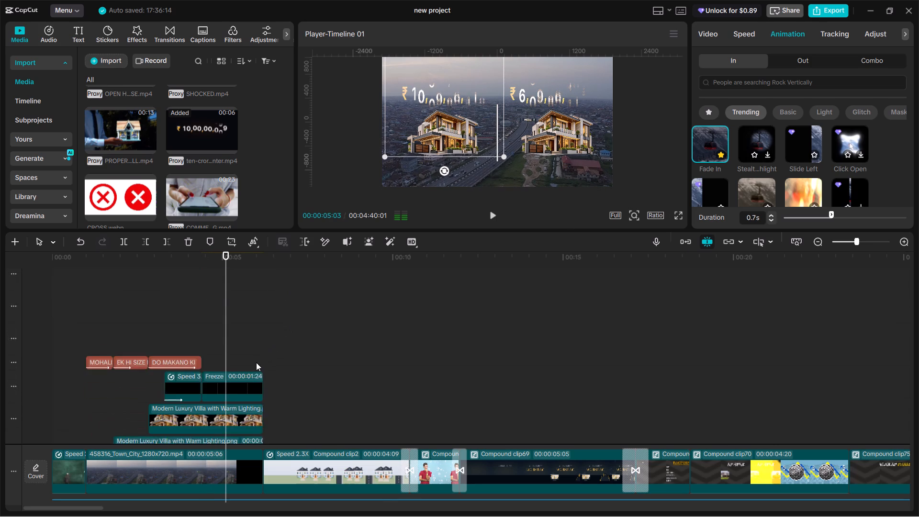
scroll(256, 362, down, 20)
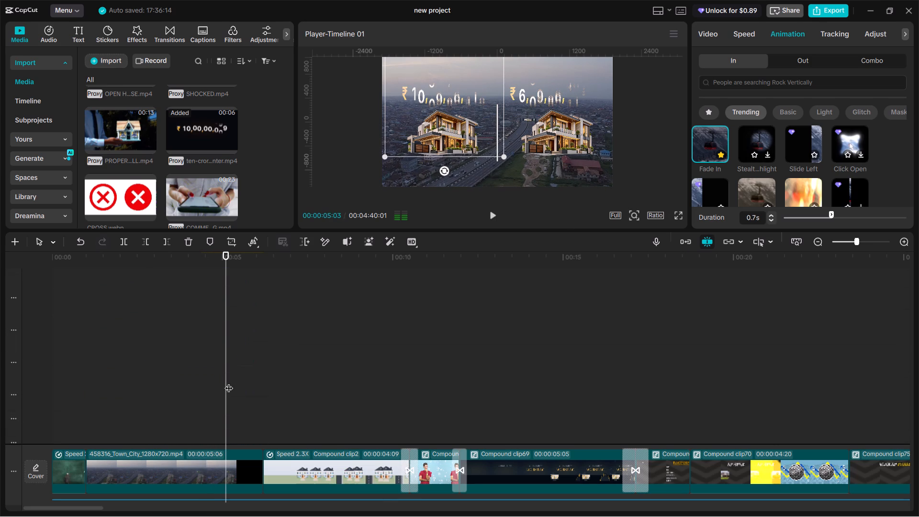
scroll(229, 382, down, 8)
click(239, 434)
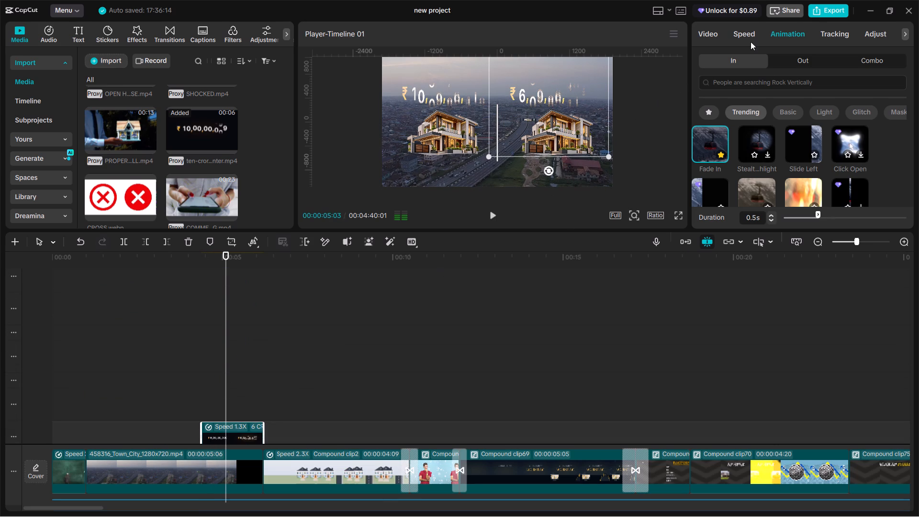
double_click(770, 214)
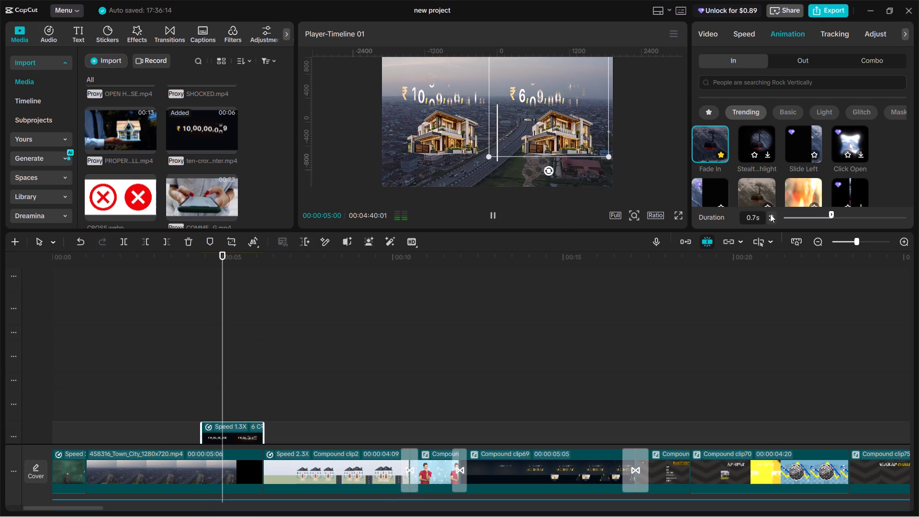
Scrub to the counters' start and play back the opening section into the question-mark scene, examining how both counters fade in.
click(196, 393)
drag(196, 393, 200, 394)
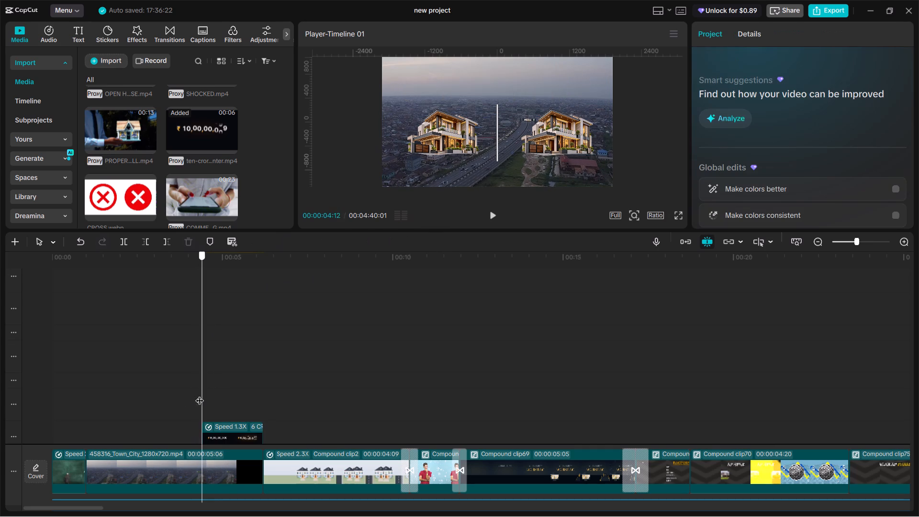
drag(200, 394, 201, 395)
scroll(204, 393, up, 20)
scroll(204, 393, up, 20)
scroll(204, 393, up, 6)
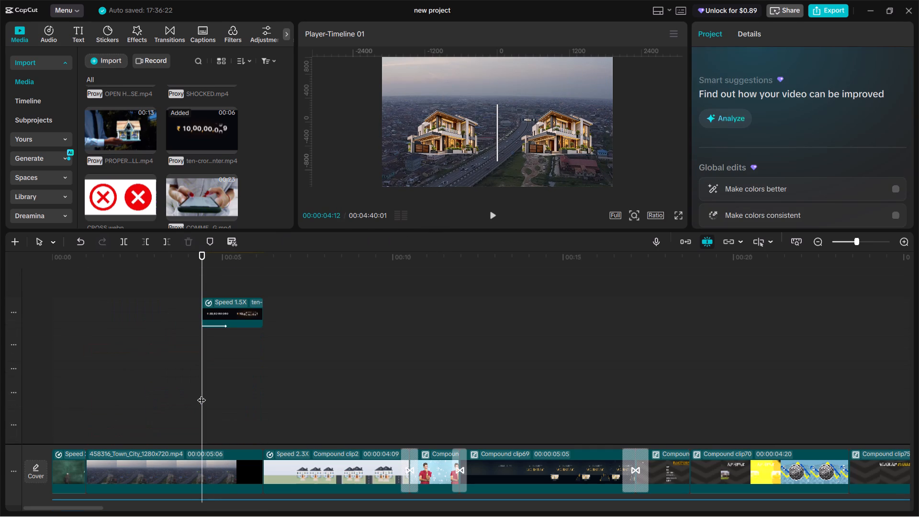
scroll(202, 394, up, 5)
scroll(201, 392, down, 19)
click(85, 353)
key(space)
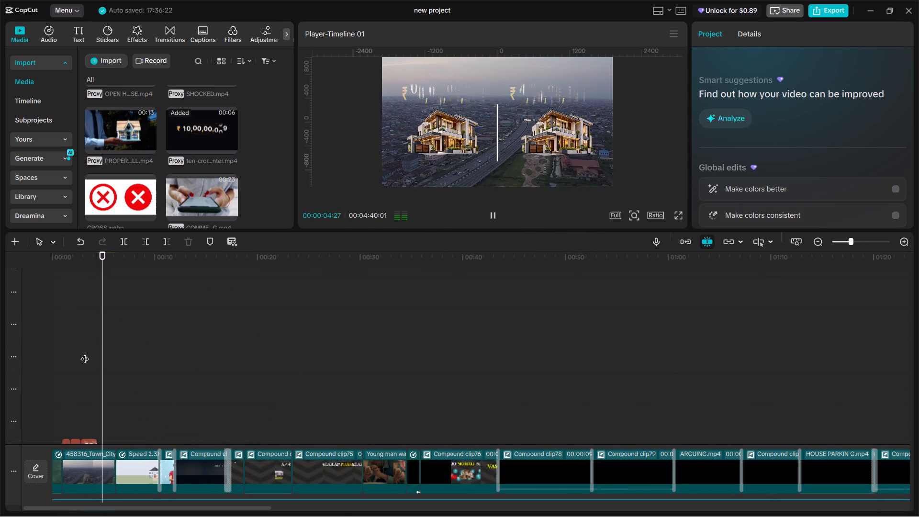
key(space)
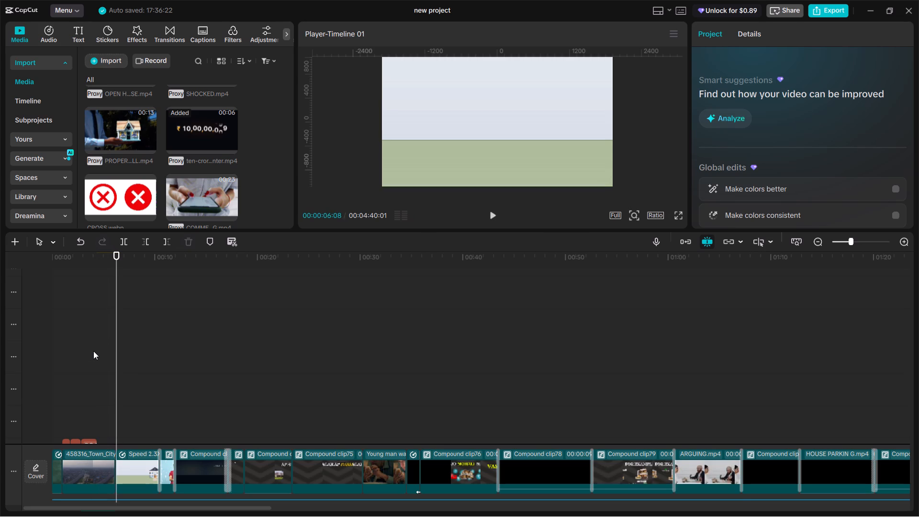
click(96, 351)
drag(96, 351, 62, 355)
key(space)
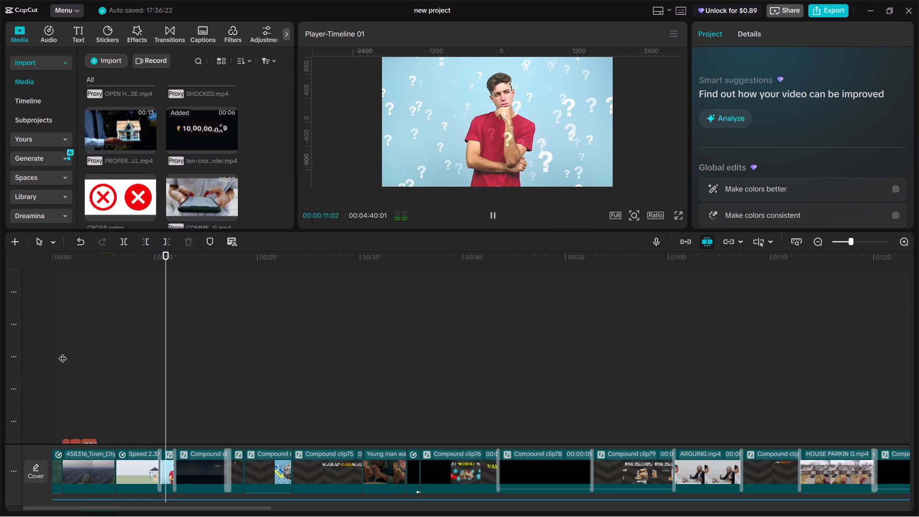
key(space)
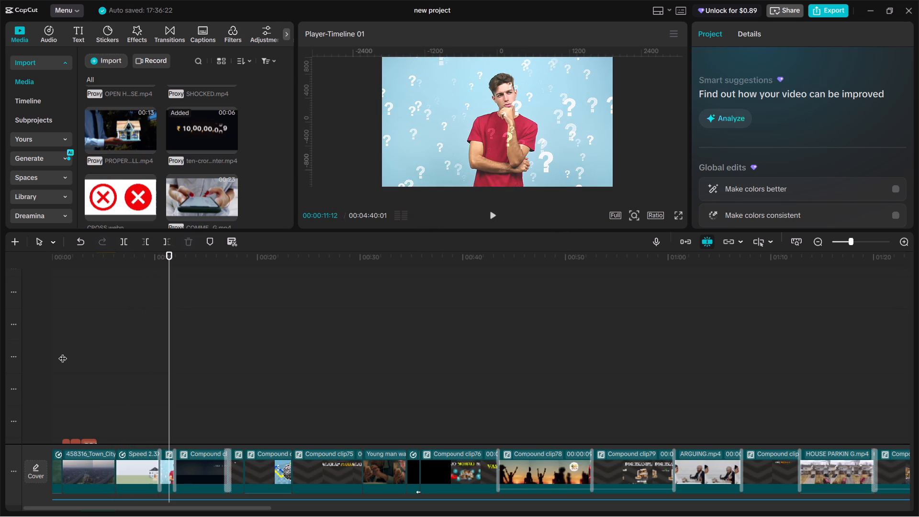
Continue playback from the question-mark scene through the MOHALI ME and AP APNE titles to the coin graphic, reviewing the edit.
scroll(63, 352, up, 2)
ctrl+scroll(89, 343, down, 8)
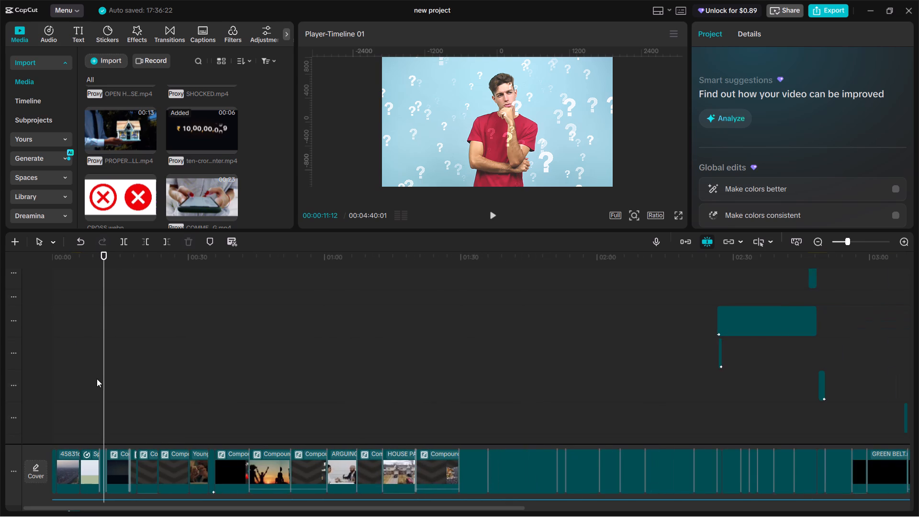
key(space)
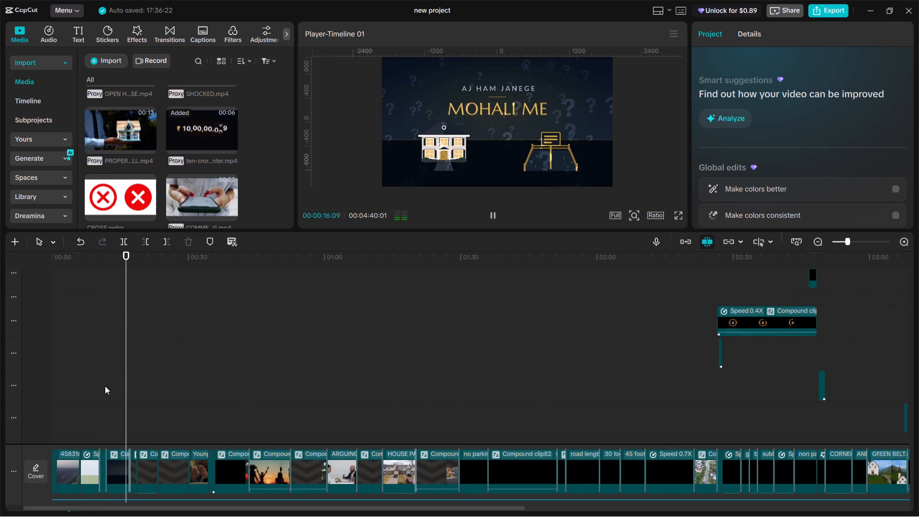
key(space)
key(space)
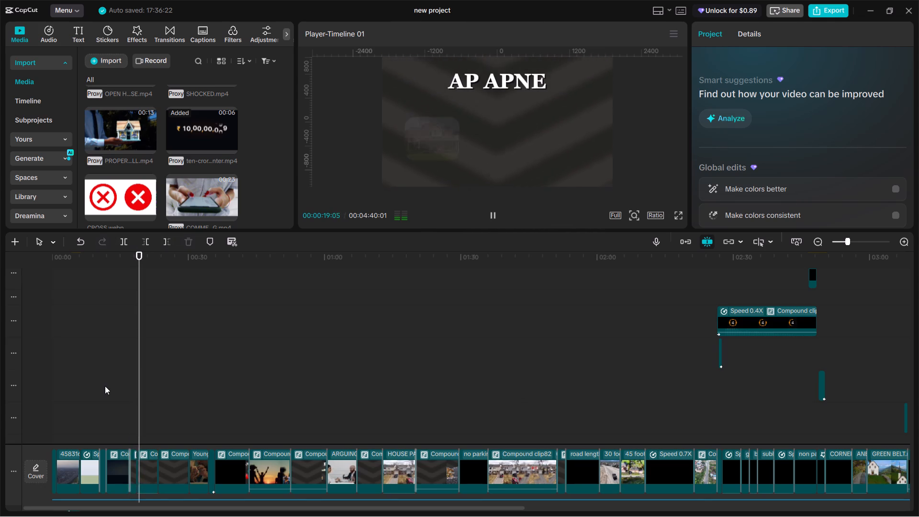
key(space)
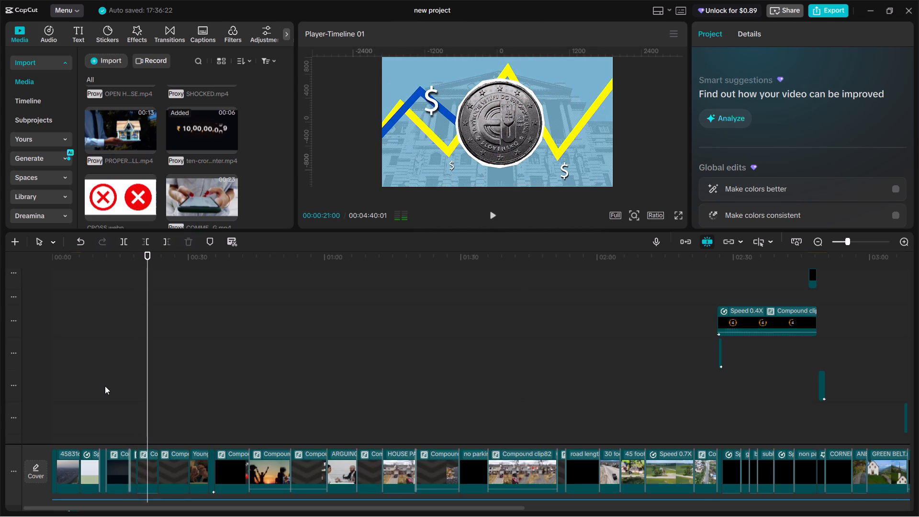
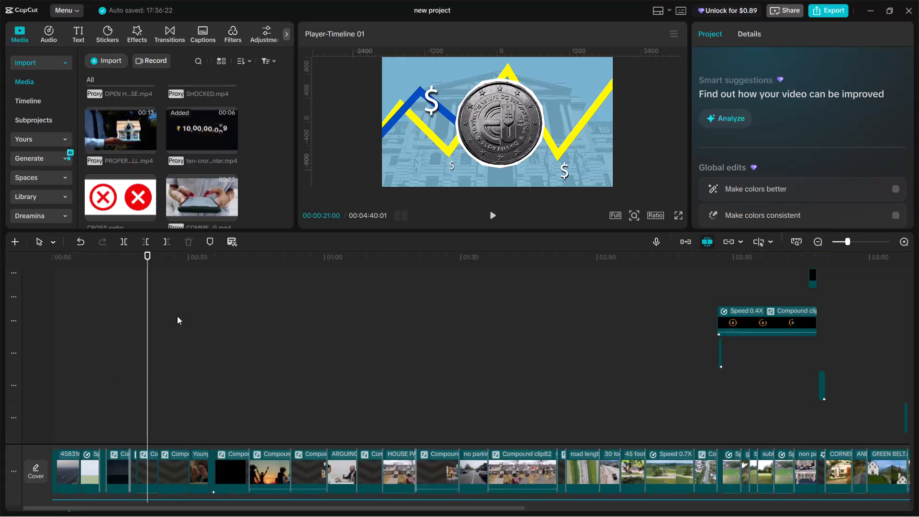
Return the playhead to the start of the video and preview the trending sound effects Magic reveal and Mouse click 1.
scroll(166, 337, down, 7)
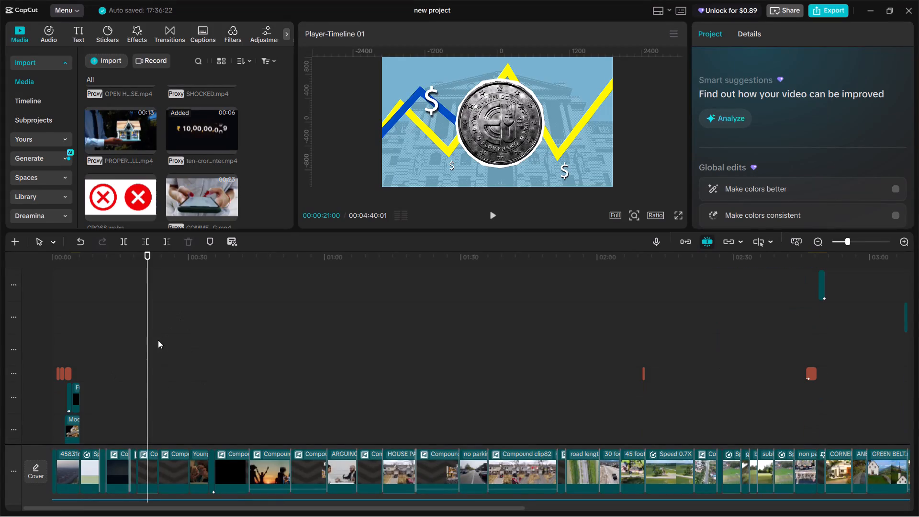
scroll(150, 330, down, 5)
drag(121, 320, 30, 331)
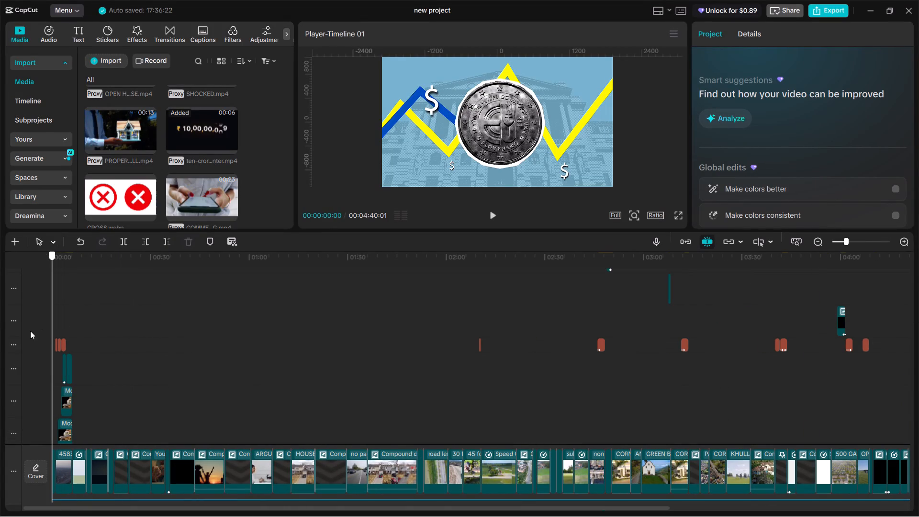
drag(30, 331, 28, 332)
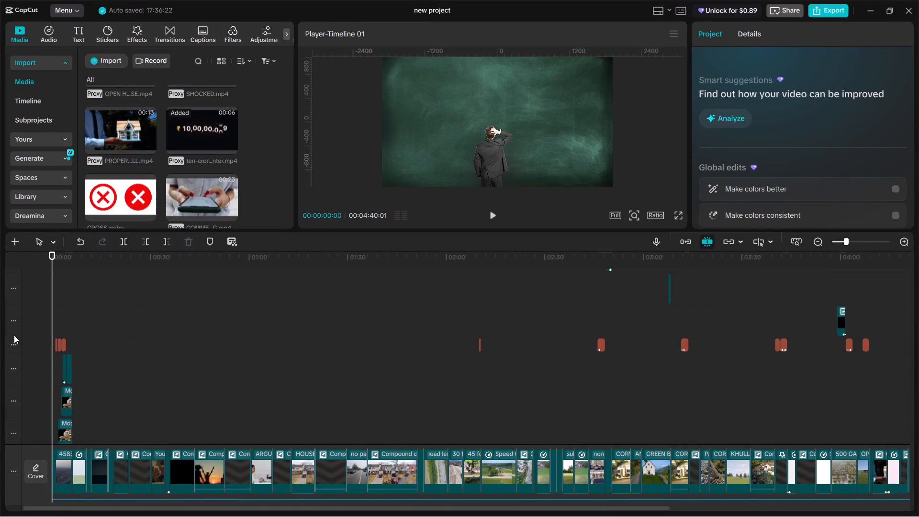
click(51, 33)
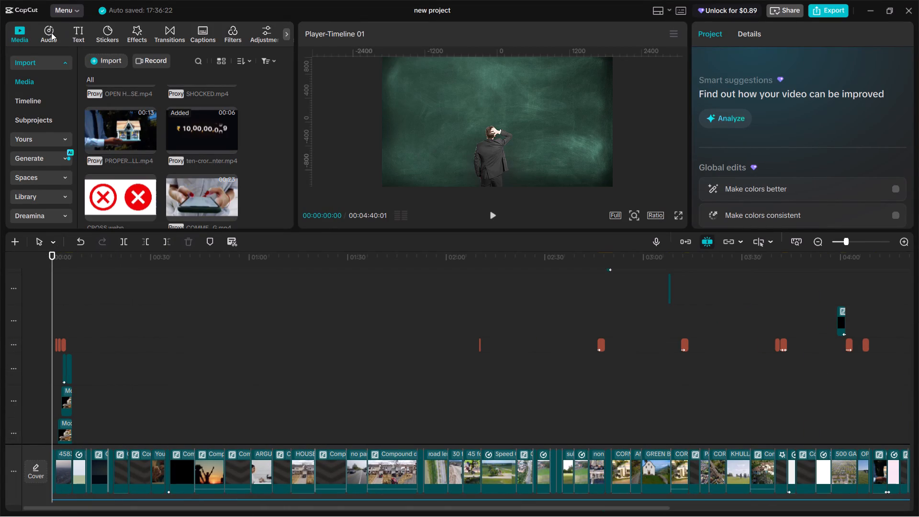
click(24, 30)
scroll(47, 116, down, 1)
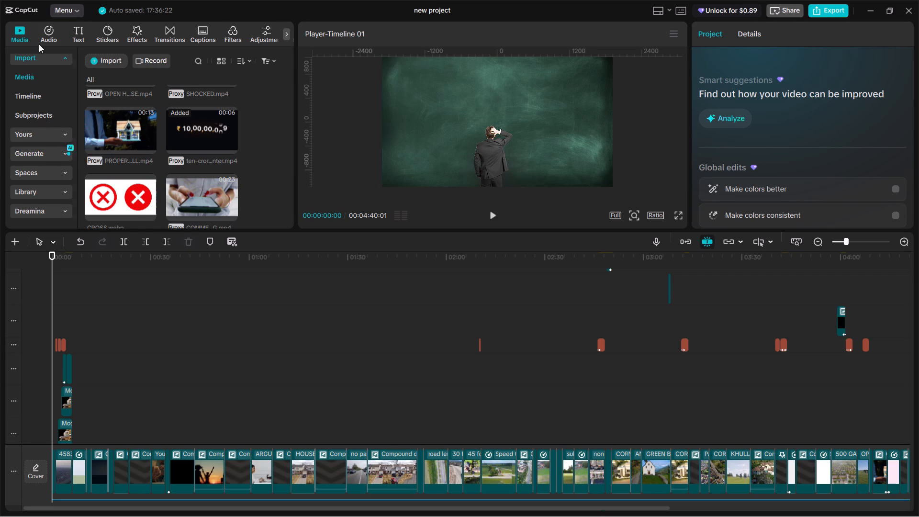
click(43, 130)
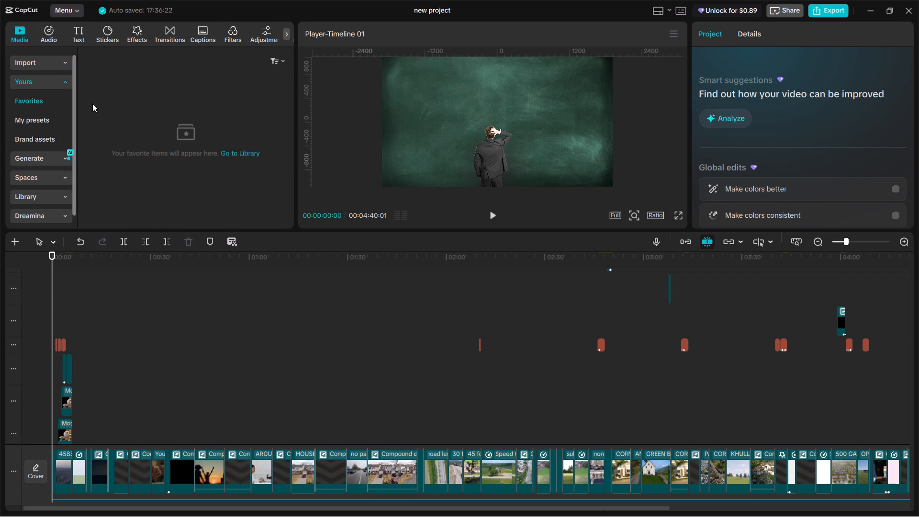
click(45, 34)
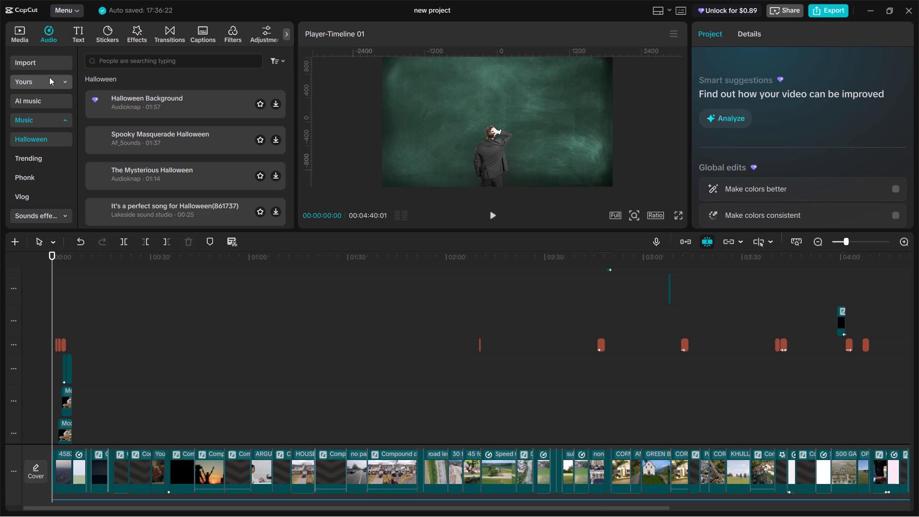
scroll(60, 136, down, 1)
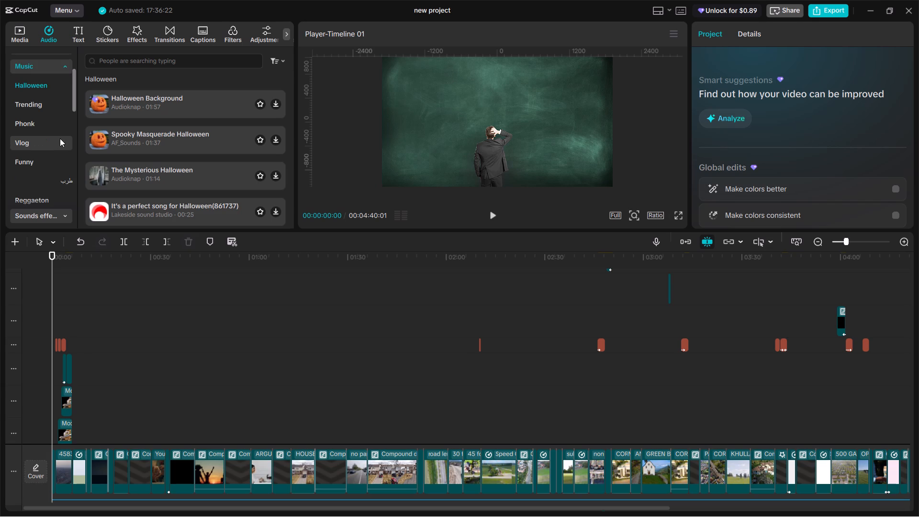
scroll(59, 138, down, 8)
click(48, 195)
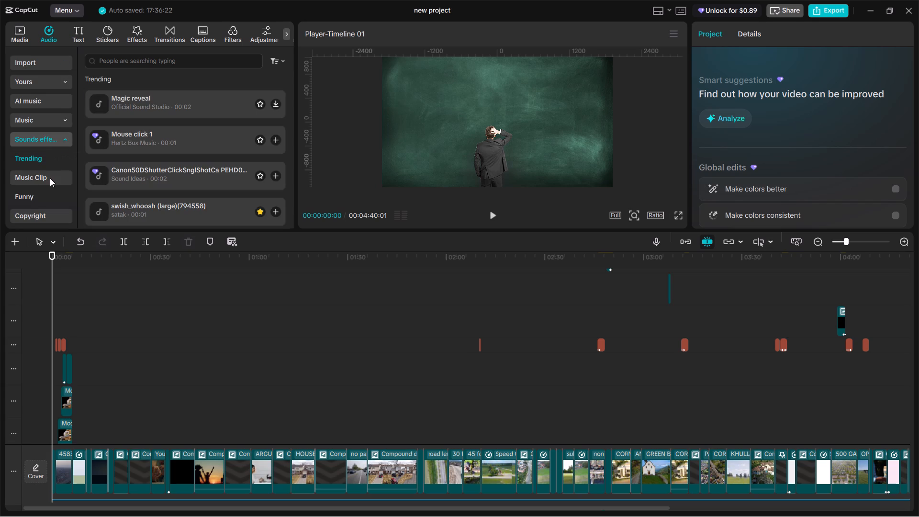
click(153, 107)
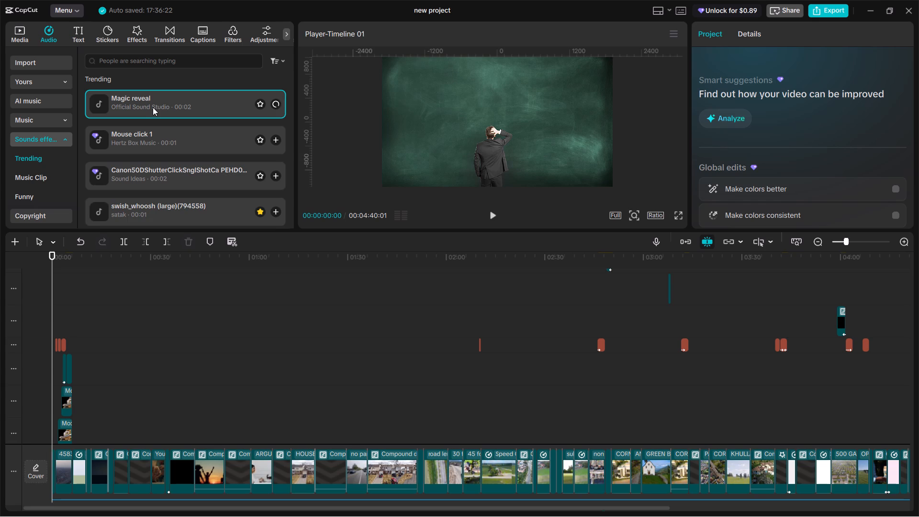
click(163, 131)
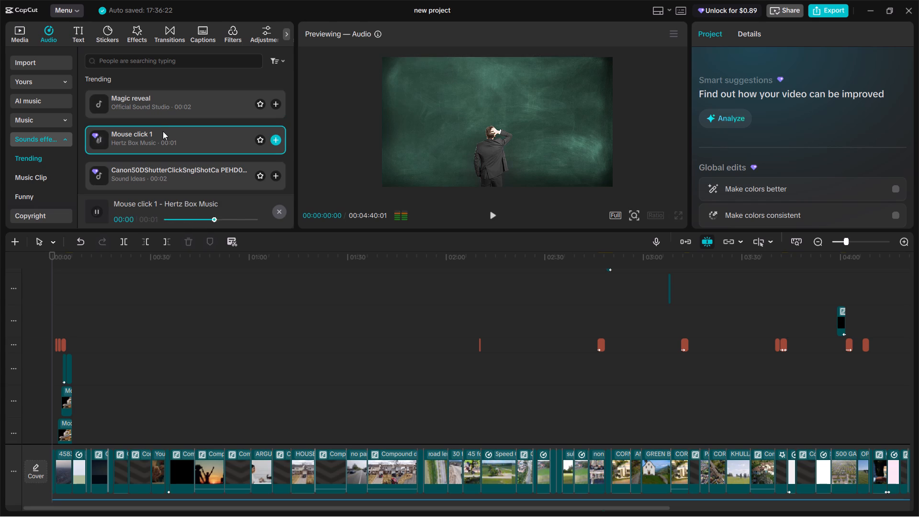
scroll(164, 133, down, 2)
scroll(165, 134, up, 3)
Search the sound effects for QUESTION and add Question(974037) at the very start of the timeline.
click(159, 67)
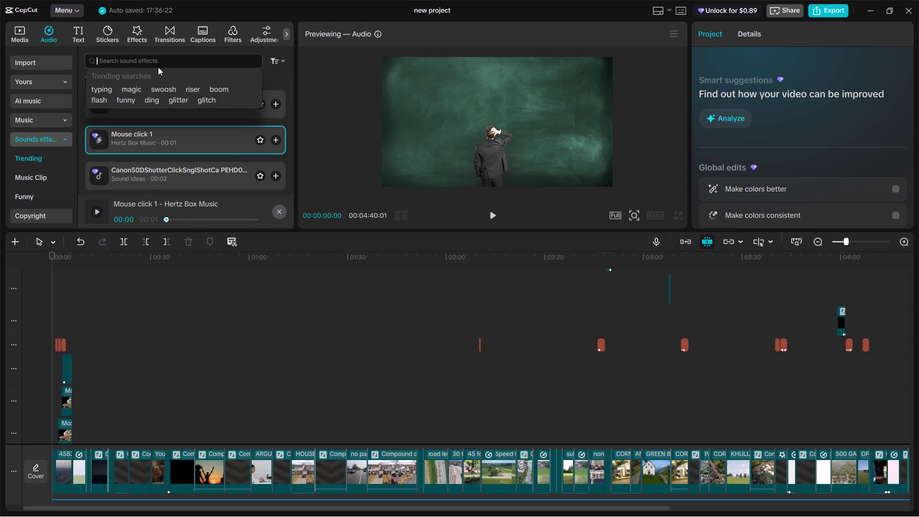
text(QUESTION])
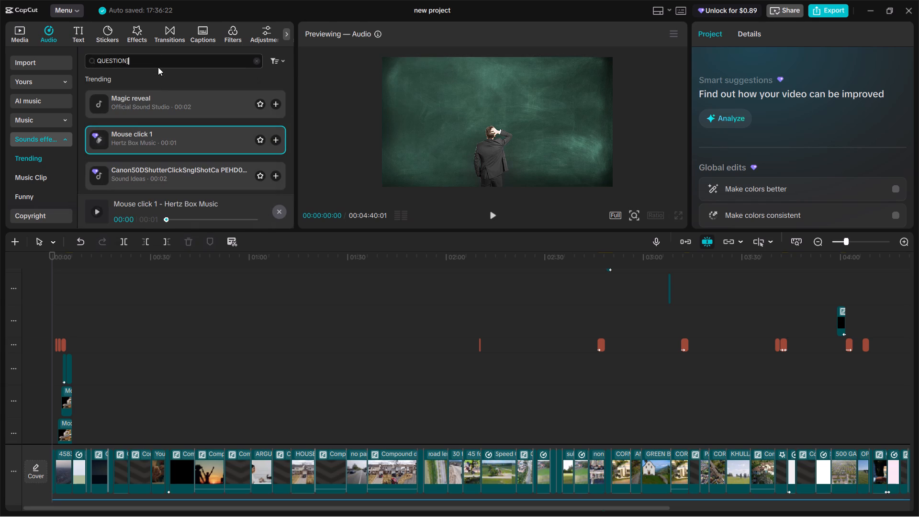
key(BackSpace)
key(Return)
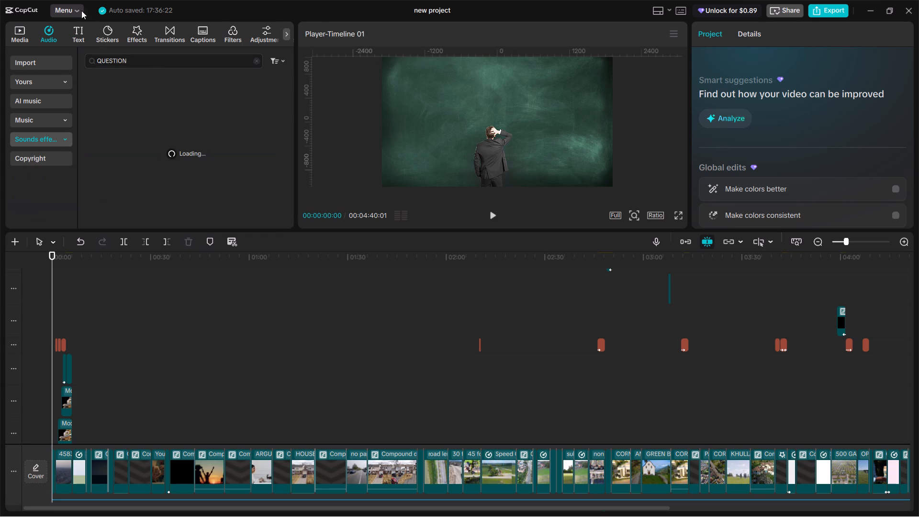
click(123, 93)
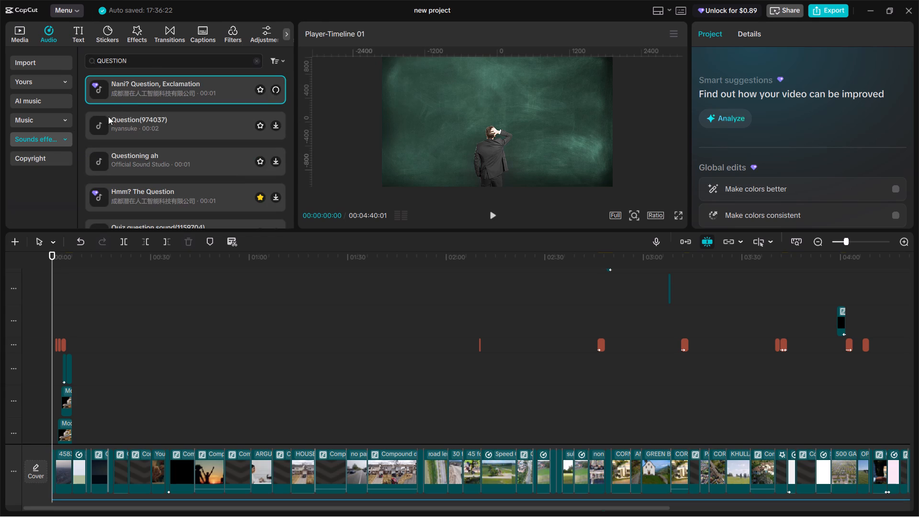
click(114, 128)
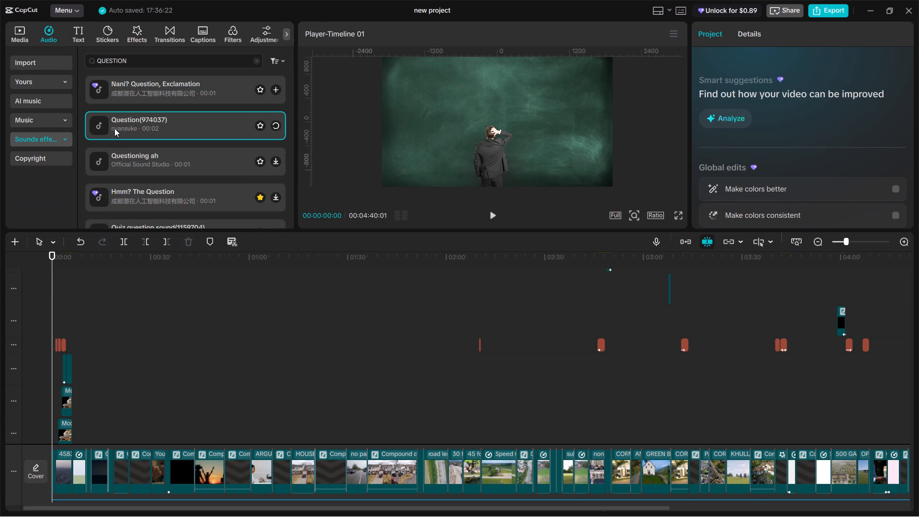
drag(124, 123, 125, 138)
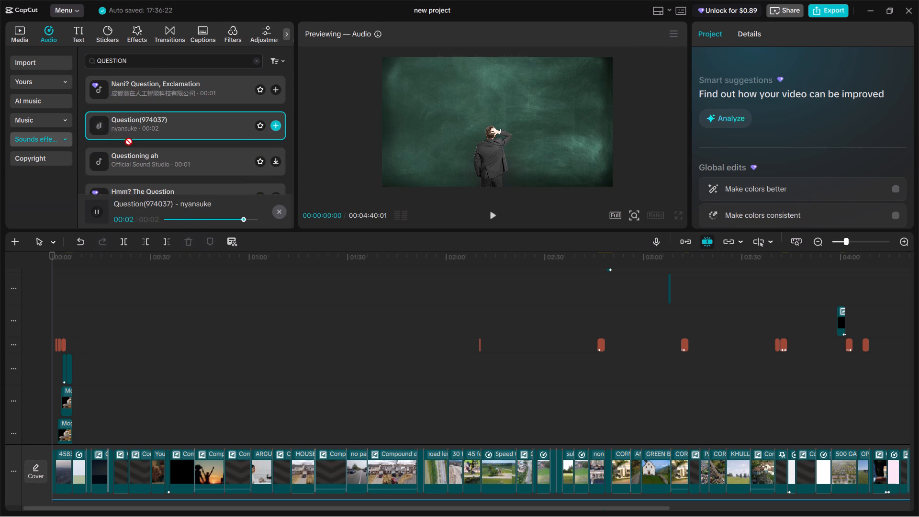
drag(125, 138, 44, 310)
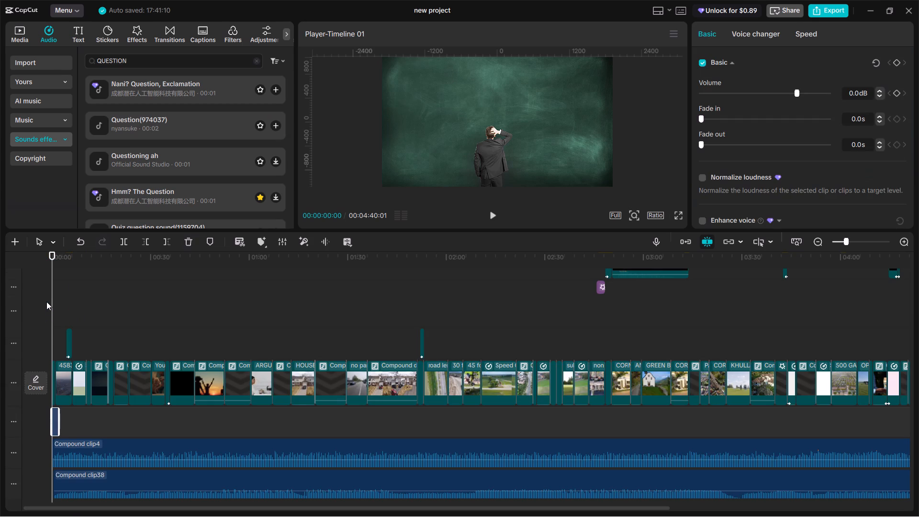
Play the opening question-mark scene to hear how the added question sound effect fits.
key(space)
key(space)
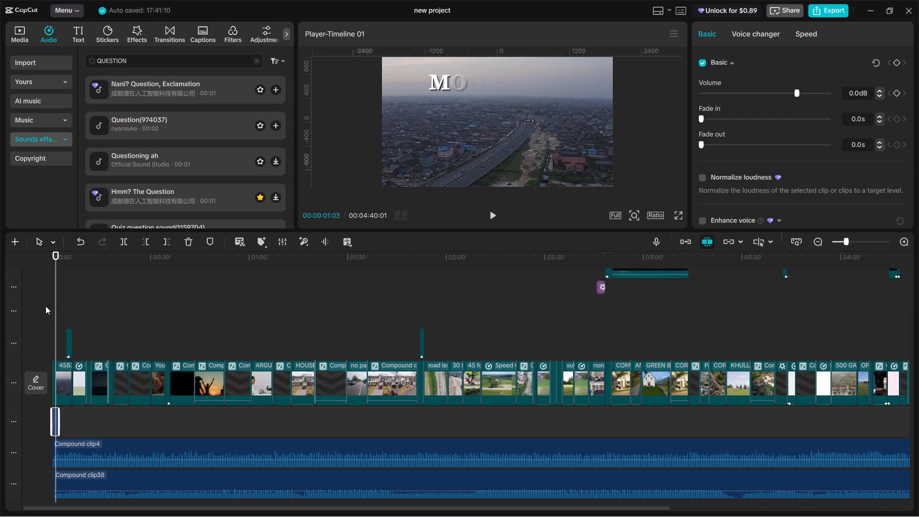
scroll(752, 159, down, 2)
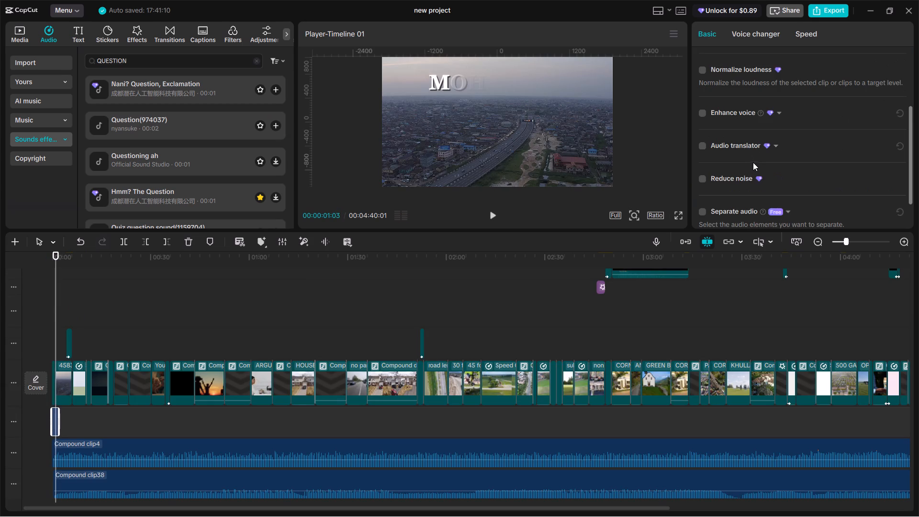
ctrl+scroll(653, 161, up, 7)
Audition the alternative question sounds Questioning ah, Hmm? The Question, Quiz question sound(1159704) and Quiz question 02 pitch Low.
click(180, 160)
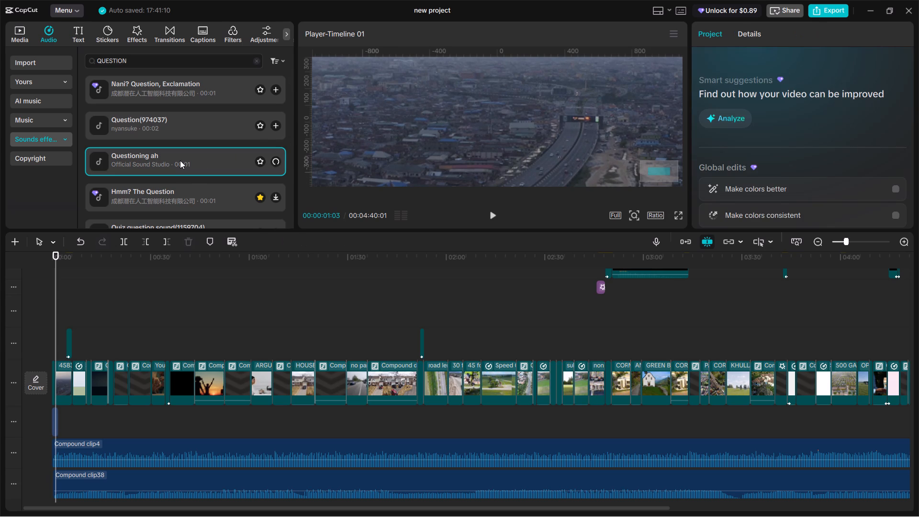
scroll(180, 160, down, 1)
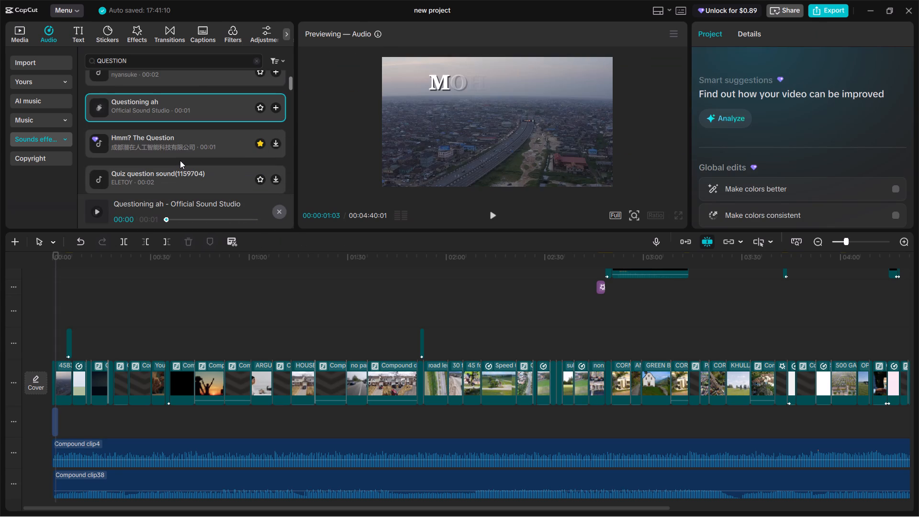
click(182, 146)
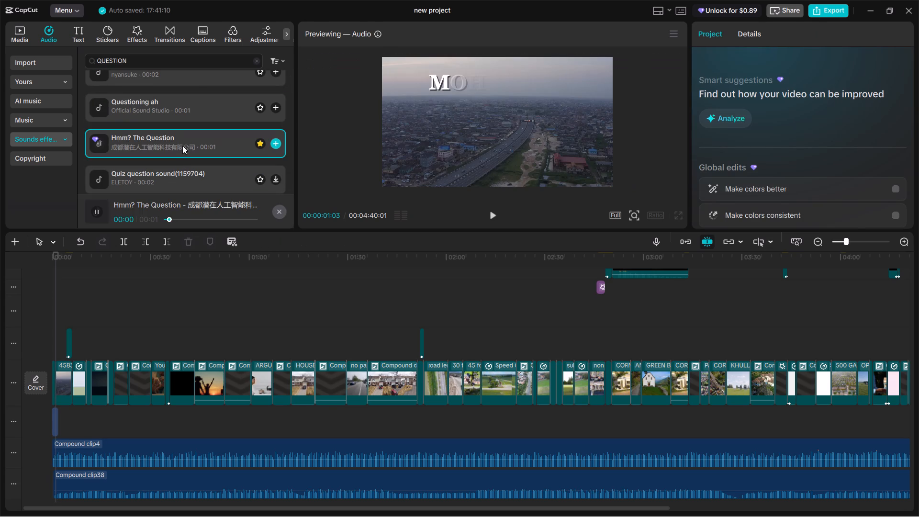
scroll(182, 146, down, 1)
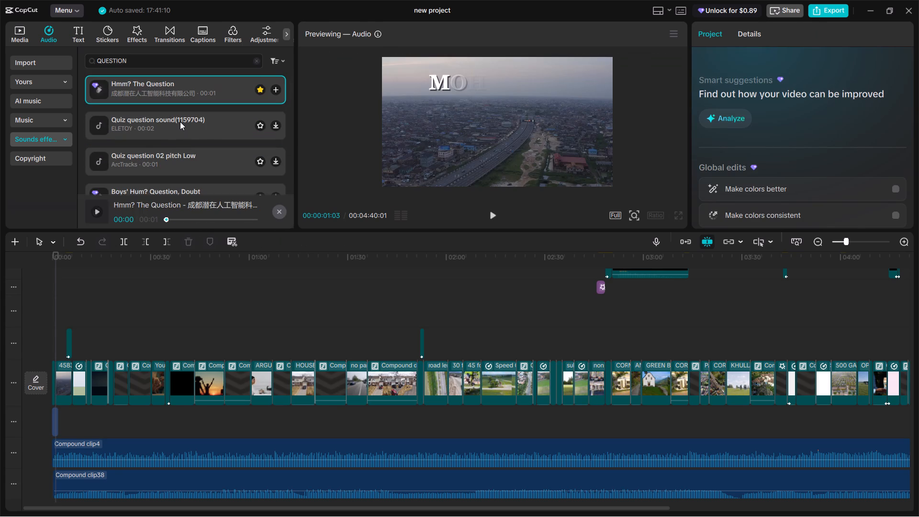
click(179, 129)
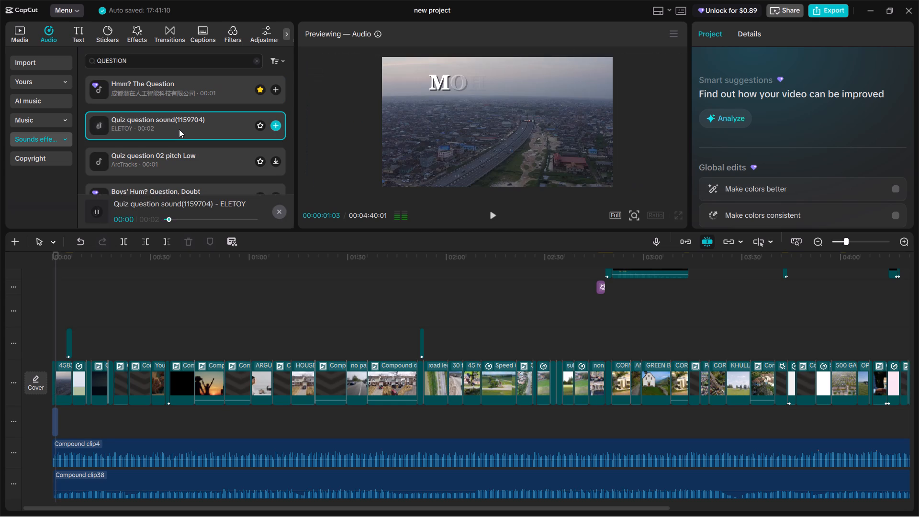
click(171, 175)
scroll(182, 157, down, 1)
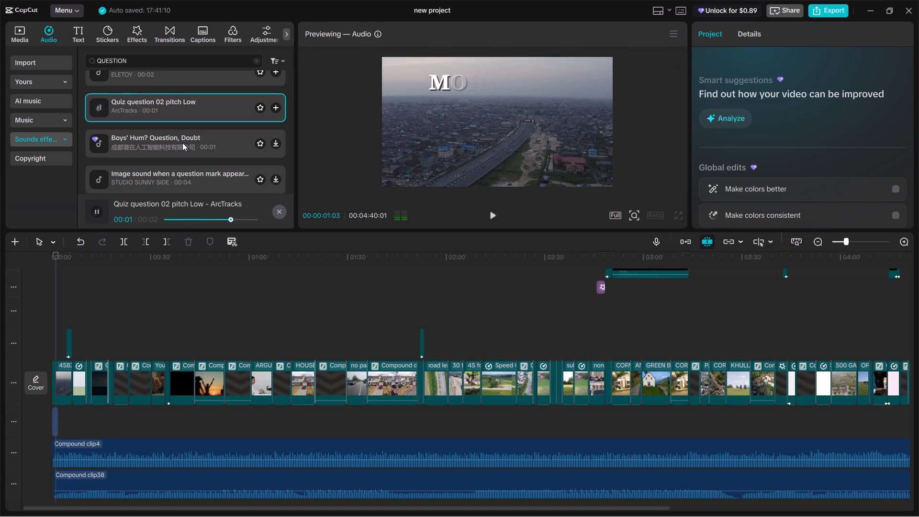
scroll(193, 169, up, 6)
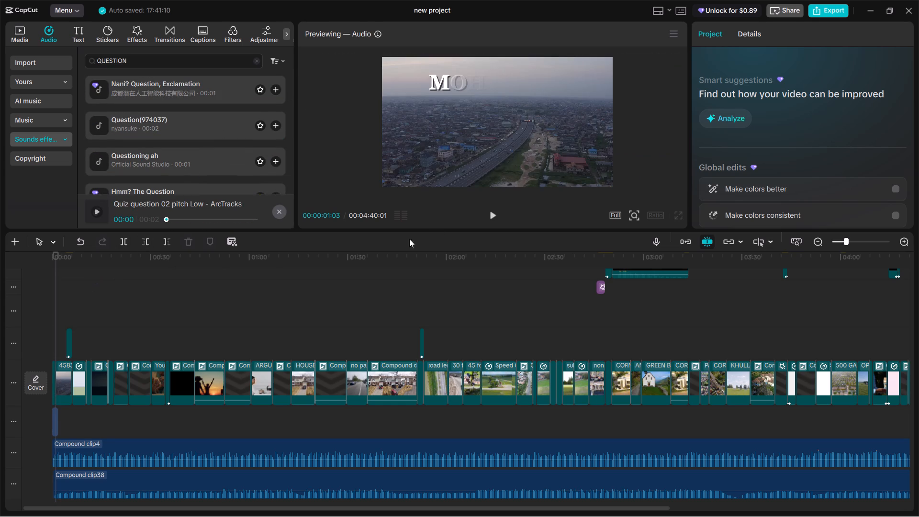
Replay the opening question-mark scene several times to judge how the question sound effect fits the visuals.
click(490, 218)
drag(58, 303, 32, 307)
key(space)
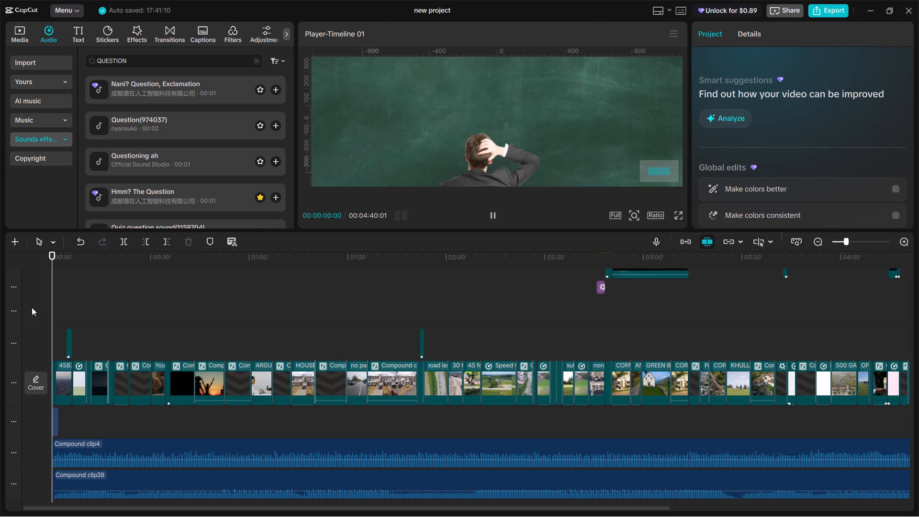
key(space)
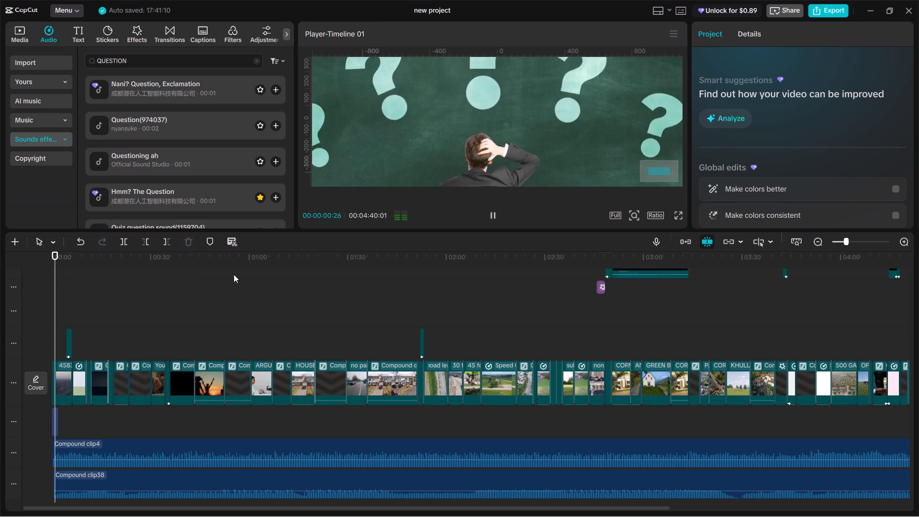
key(space)
ctrl+scroll(560, 143, down, 12)
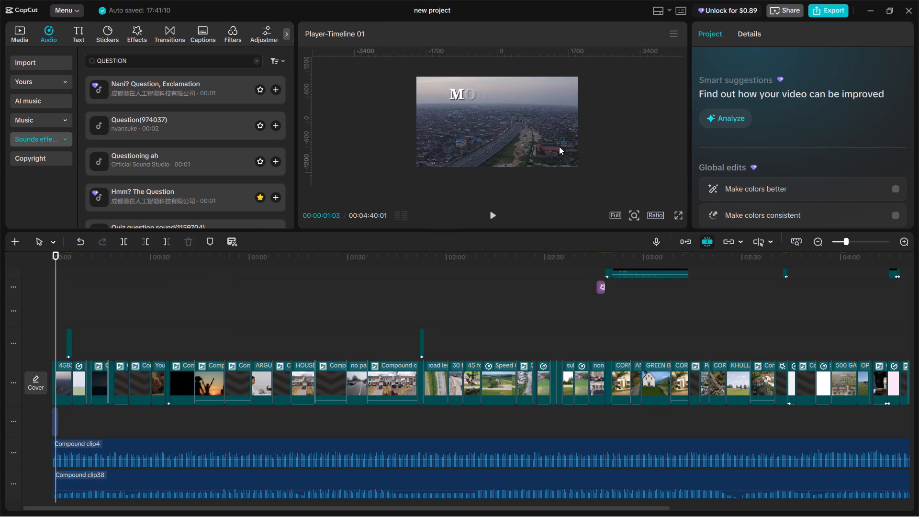
ctrl+scroll(452, 163, down, 4)
ctrl+scroll(449, 163, up, 1)
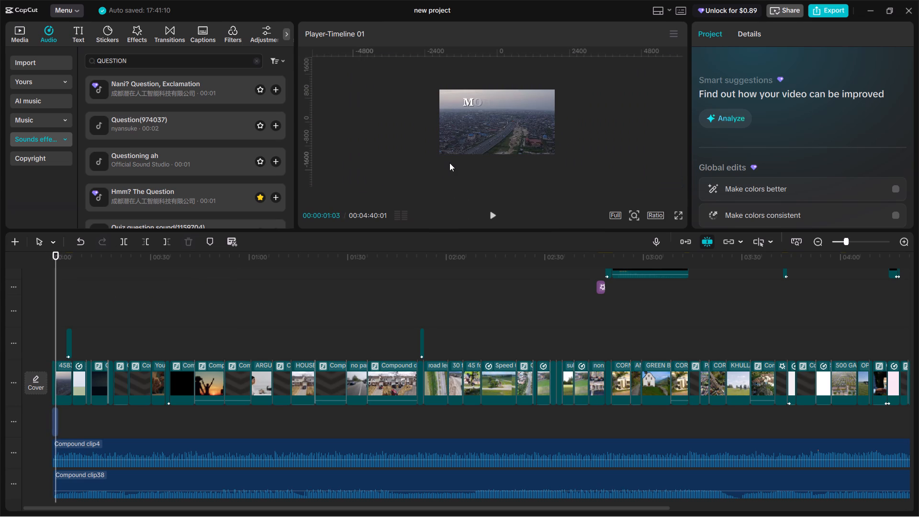
drag(57, 310, 41, 312)
key(space)
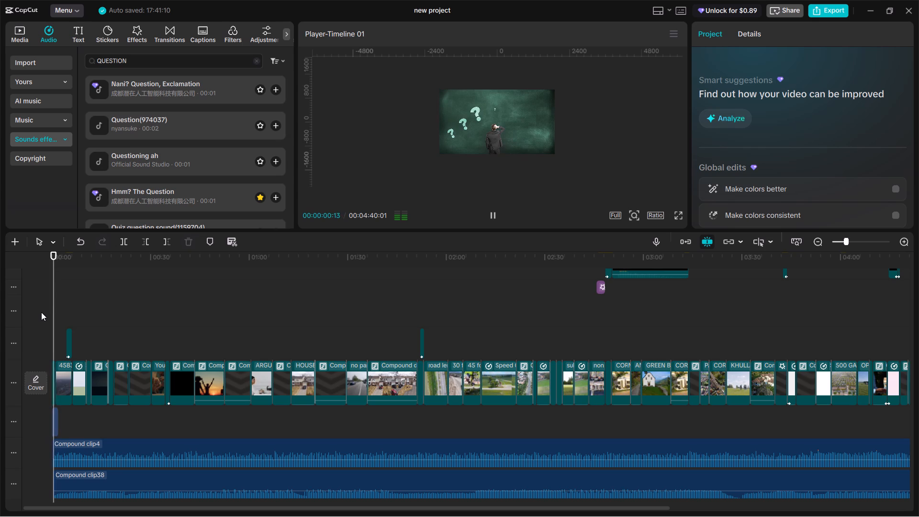
key(space)
ctrl+scroll(63, 341, up, 11)
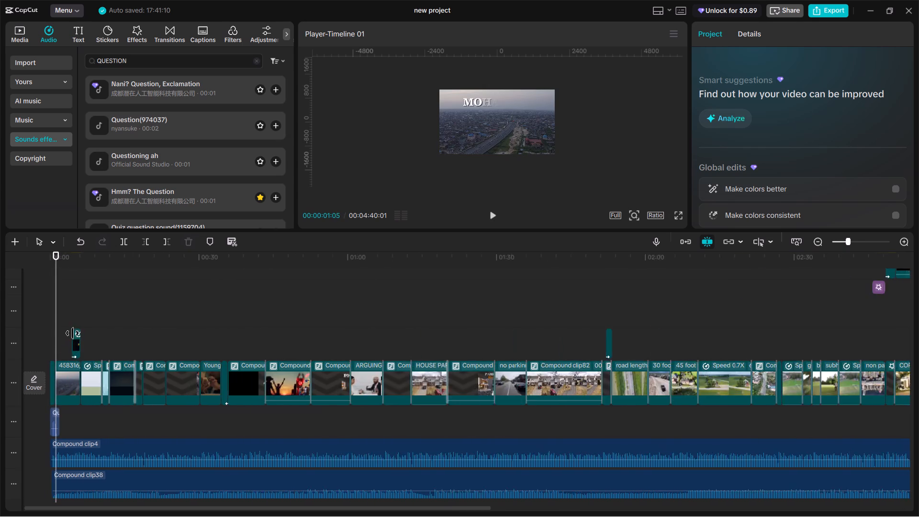
ctrl+scroll(72, 333, up, 3)
drag(55, 329, 47, 329)
key(space)
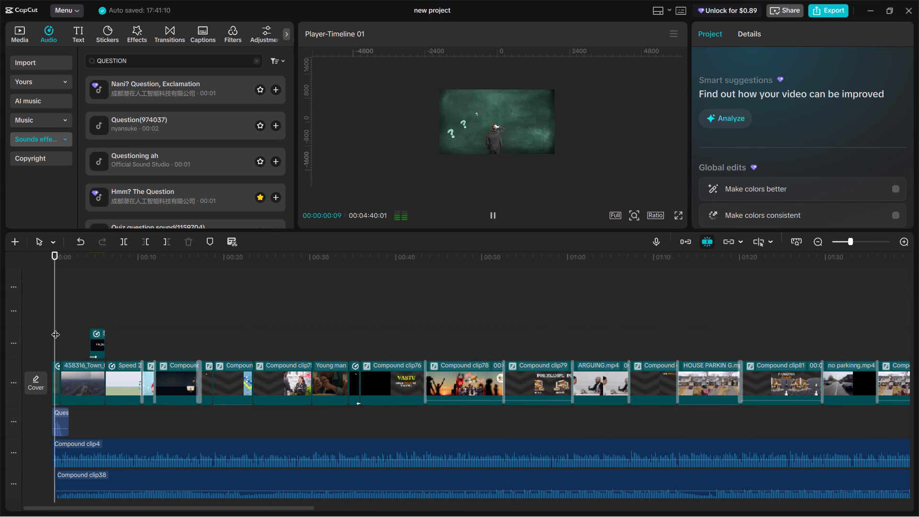
key(space)
Turn on loudness normalization for the question sound effect at the start of the timeline and play the opening to check it.
drag(56, 328, 38, 328)
click(65, 420)
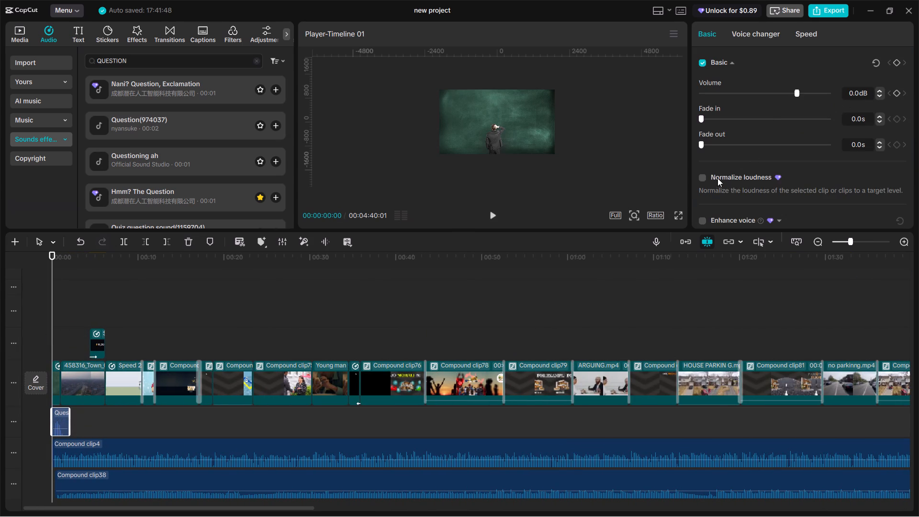
click(704, 179)
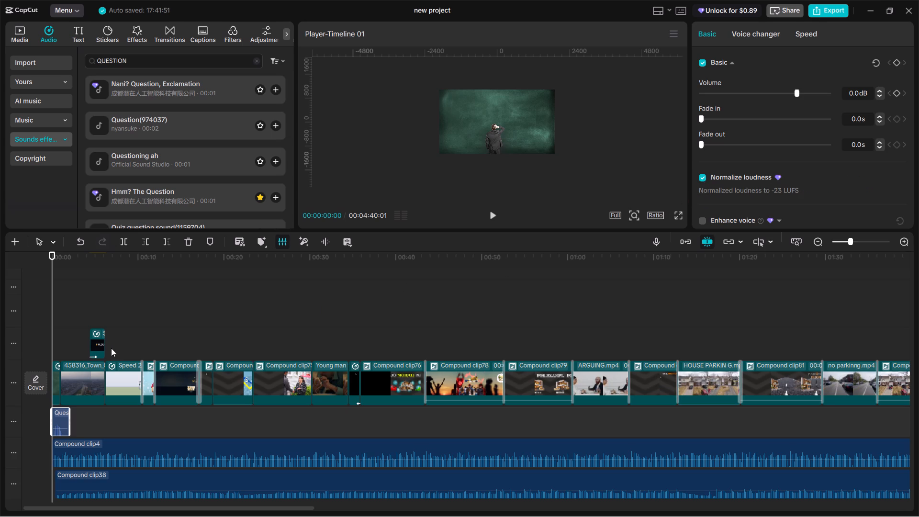
key(space)
key(space)
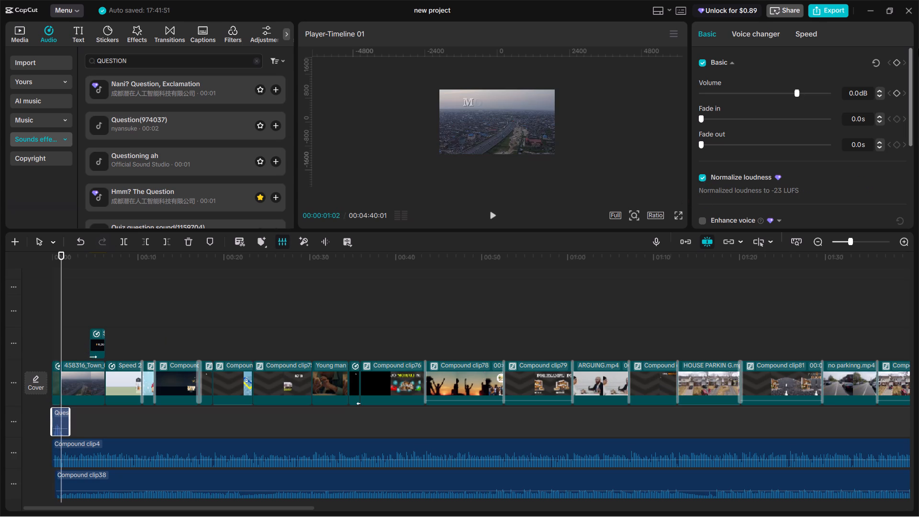
Lower the question sound effect's volume to -4.0 dB and replay the opening scene.
triple_click(878, 97)
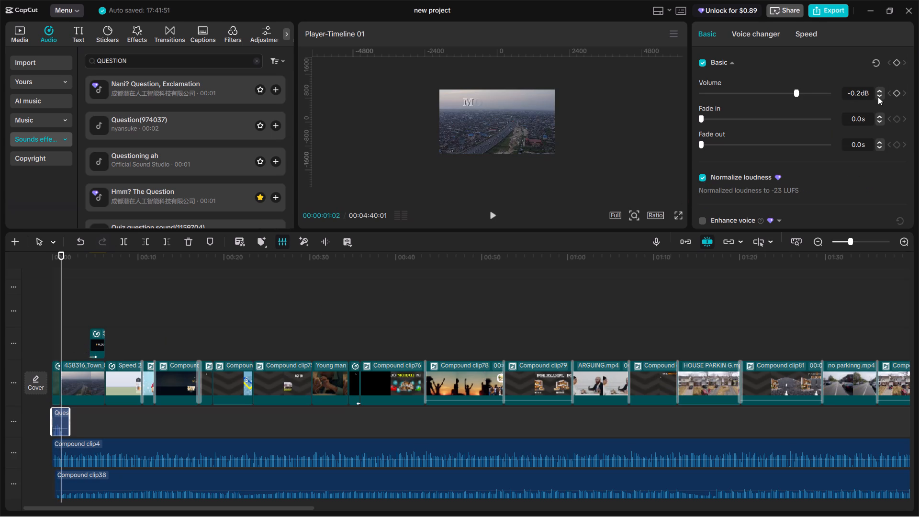
triple_click(878, 97)
triple_click(878, 97)
triple_click(878, 97)
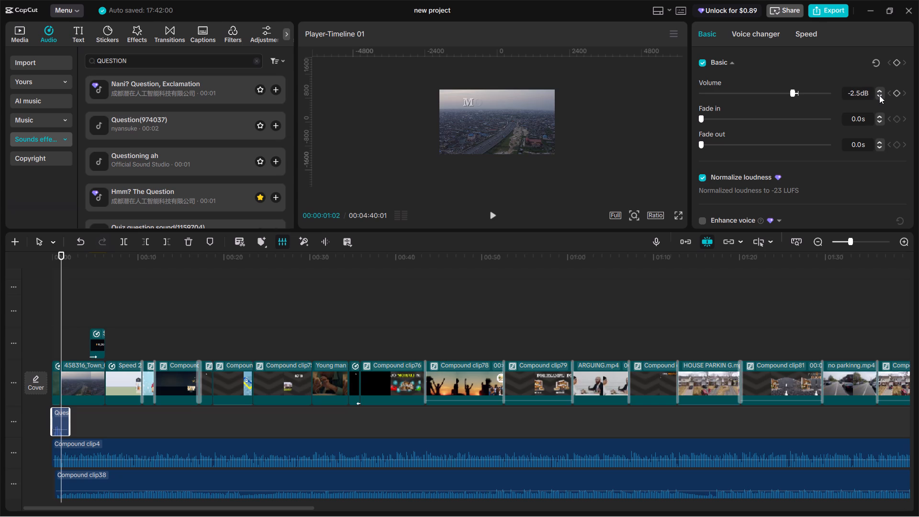
triple_click(879, 95)
triple_click(879, 95)
triple_click(879, 95)
triple_click(879, 95)
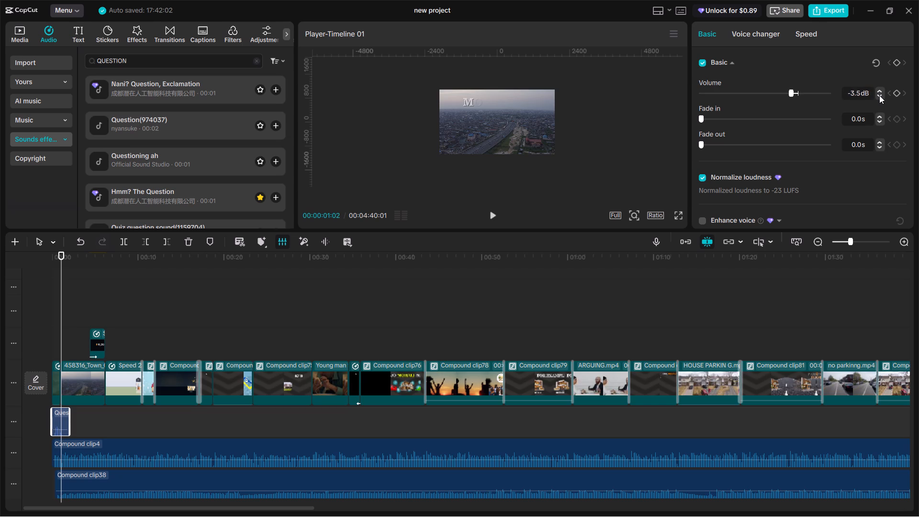
triple_click(878, 94)
drag(63, 316, 29, 326)
key(space)
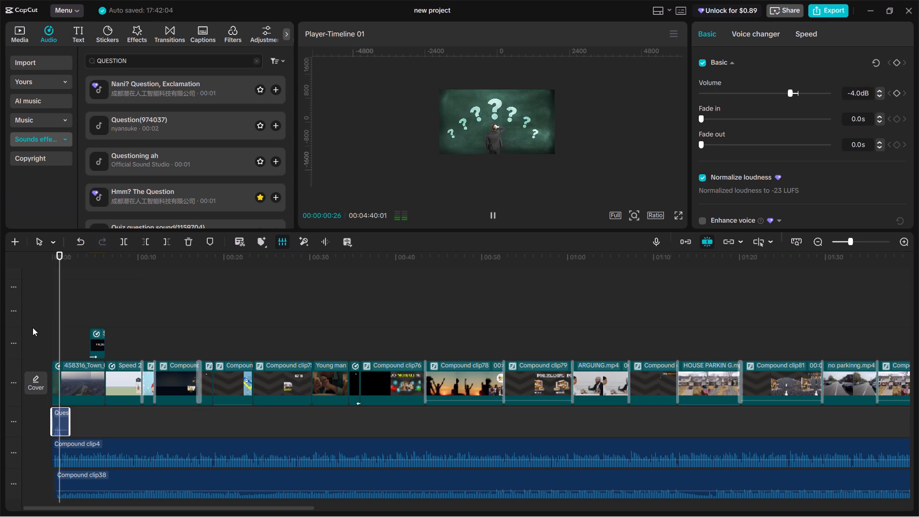
key(space)
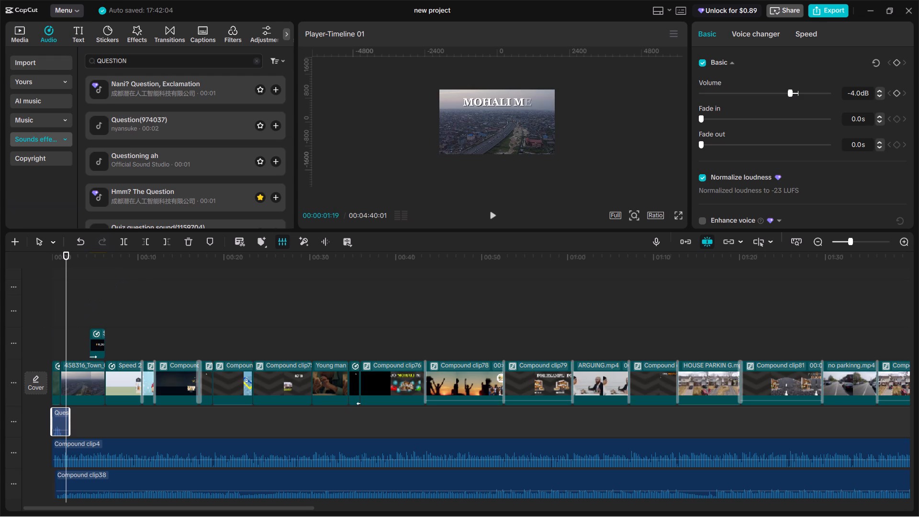
Search the sound effects for TYPING, audition Typing Sound and mark it as a favourite.
click(138, 65)
key(ctrl+a)
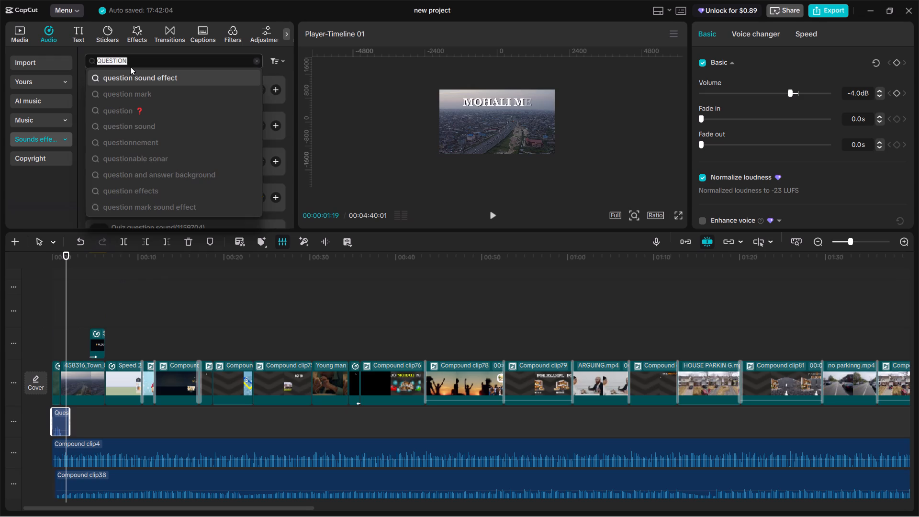
text(TYPING)
key(Return)
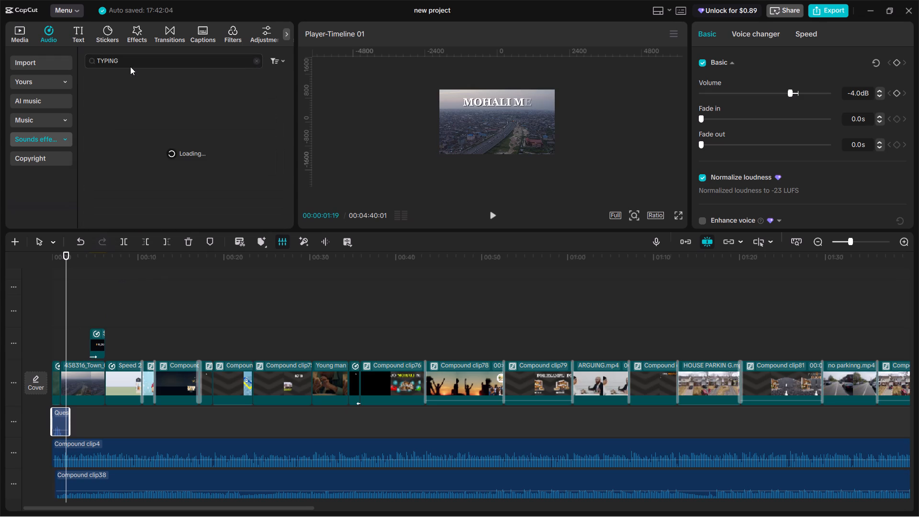
click(143, 89)
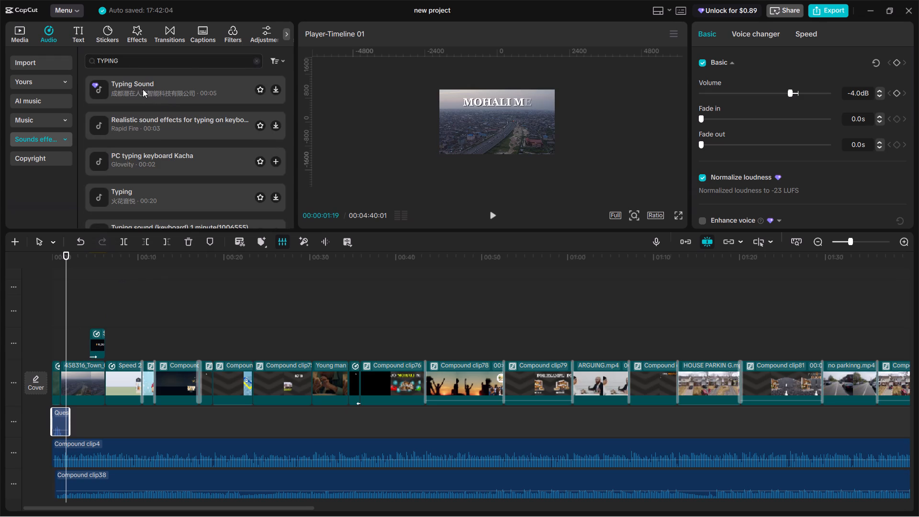
click(258, 90)
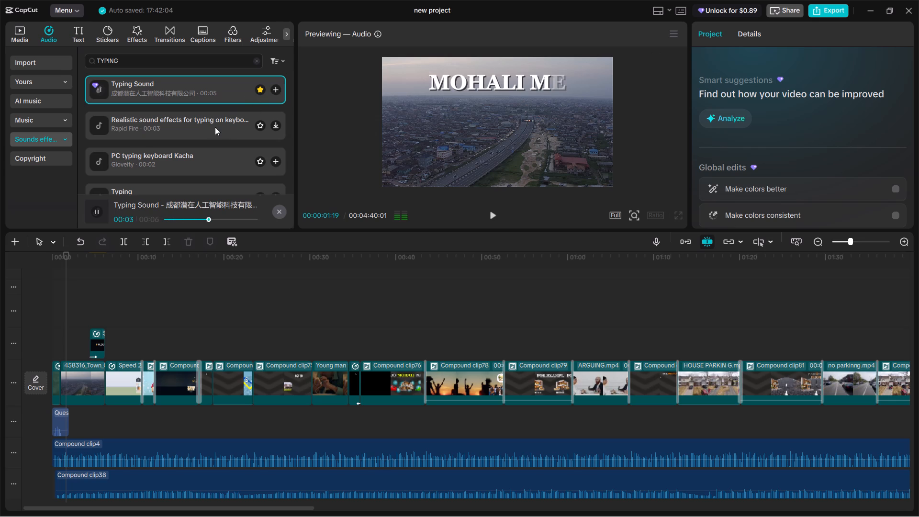
Audition the realistic keyboard typing effect, PC typing keyboard Kacha and Typing, and mark PC typing keyboard Kacha as a favourite.
click(215, 127)
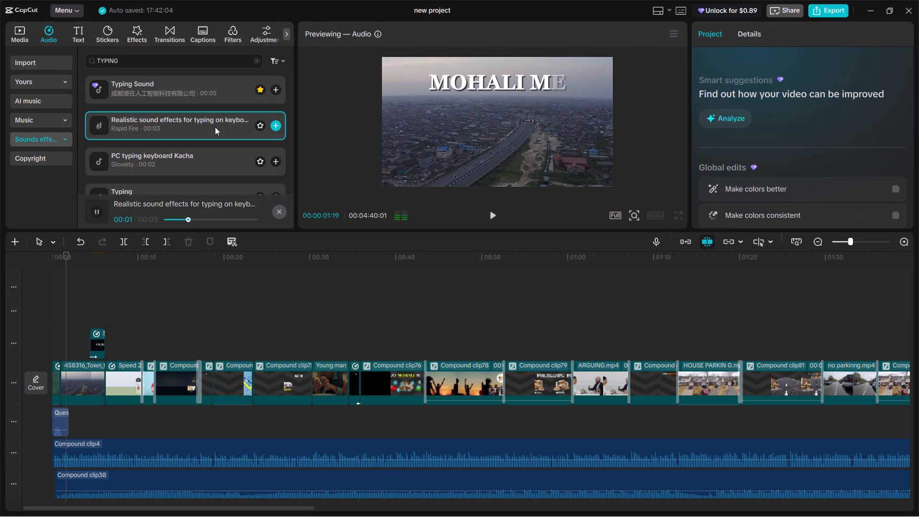
click(206, 166)
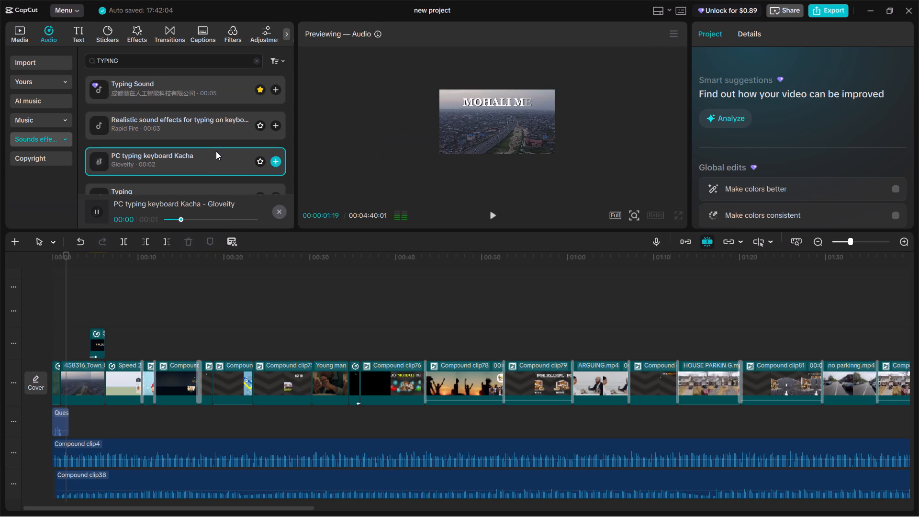
scroll(217, 149, down, 1)
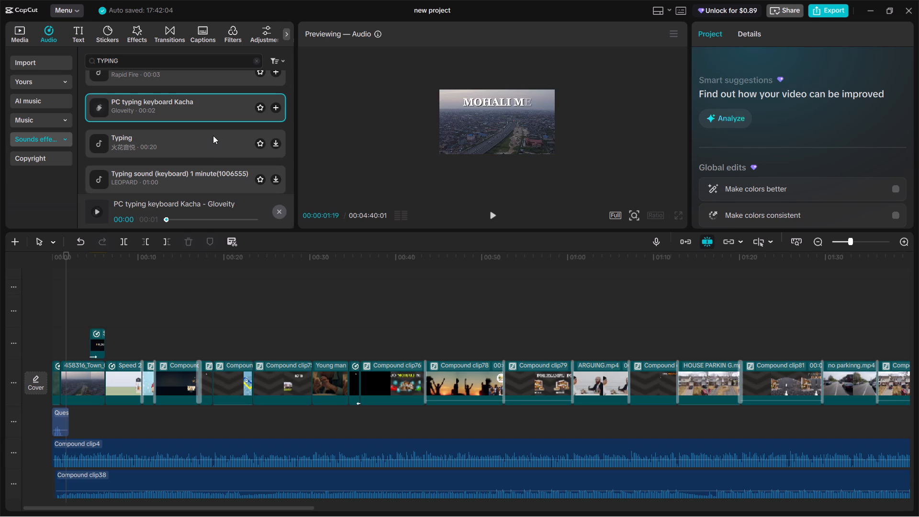
click(210, 142)
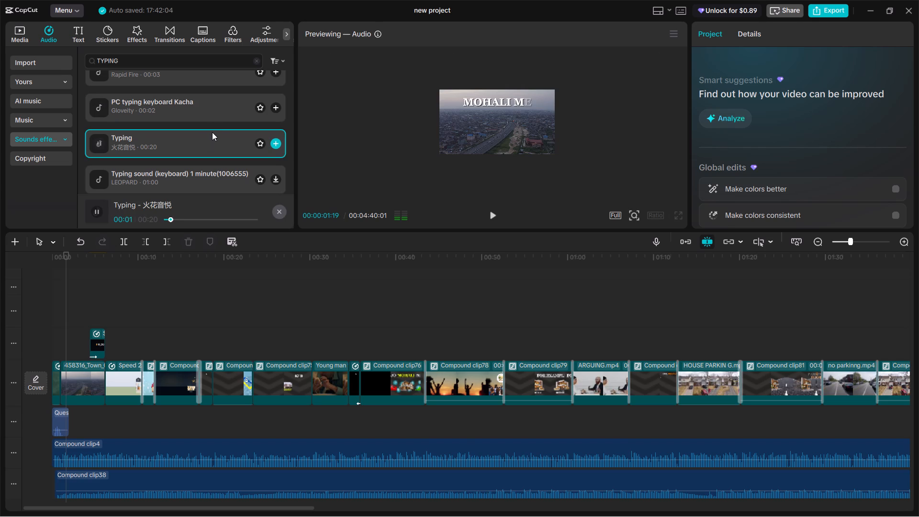
click(211, 117)
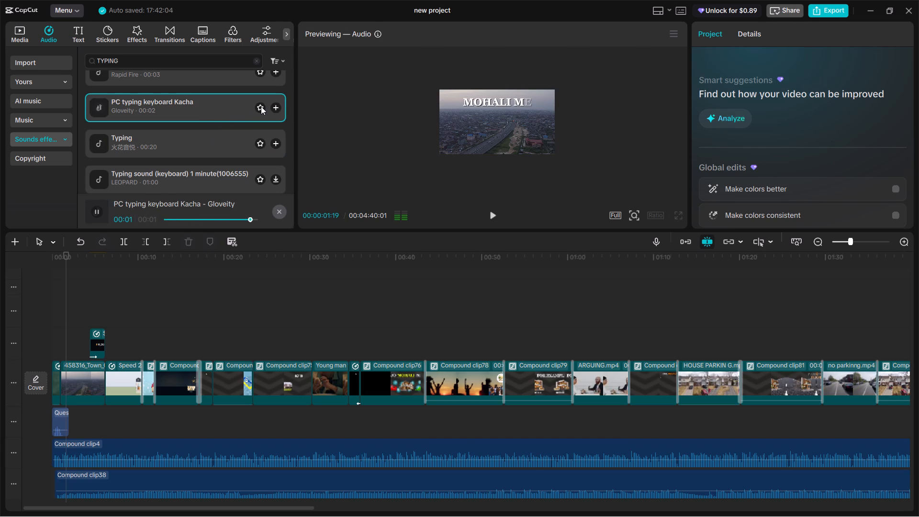
click(261, 106)
click(258, 107)
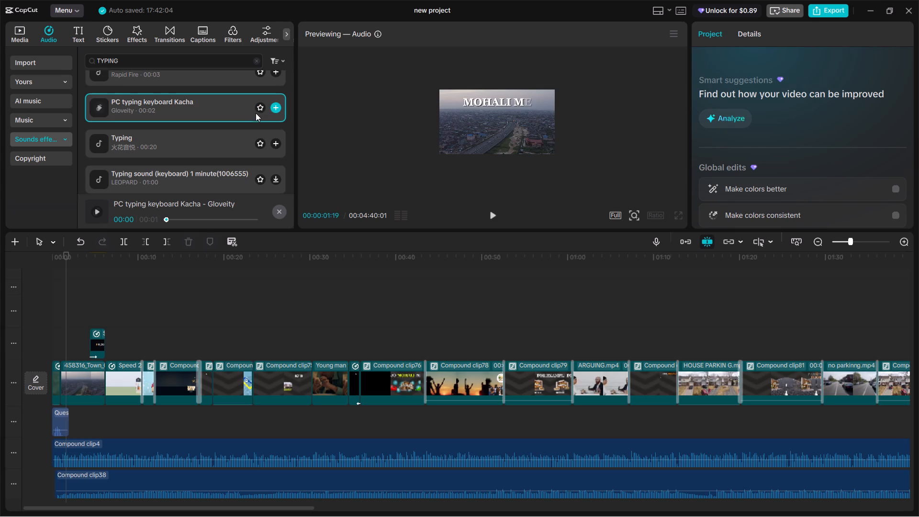
click(258, 108)
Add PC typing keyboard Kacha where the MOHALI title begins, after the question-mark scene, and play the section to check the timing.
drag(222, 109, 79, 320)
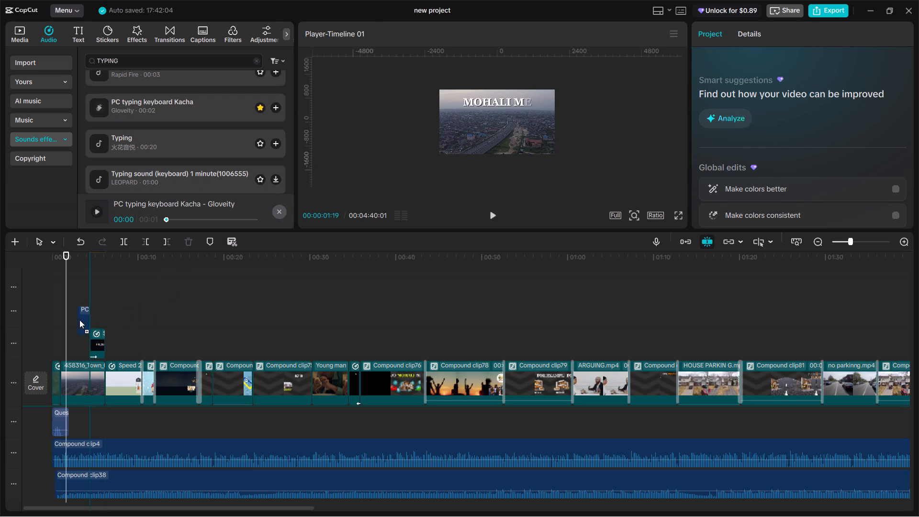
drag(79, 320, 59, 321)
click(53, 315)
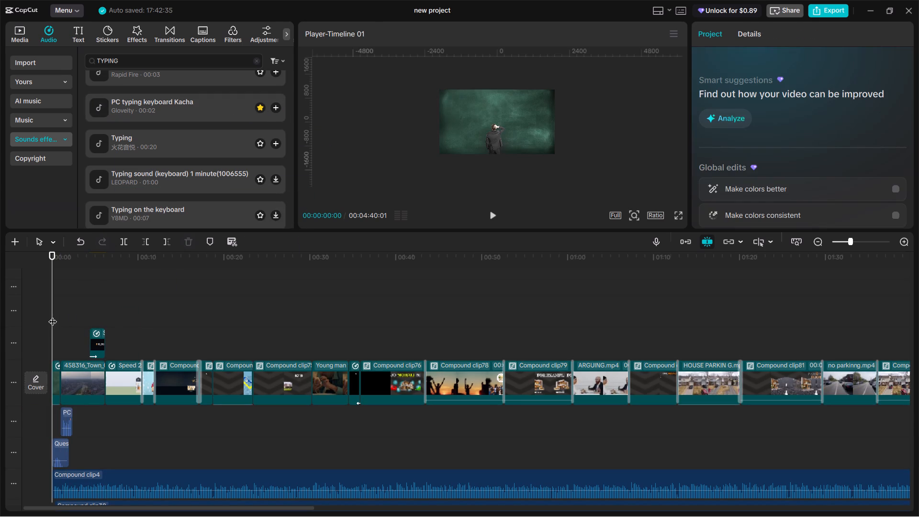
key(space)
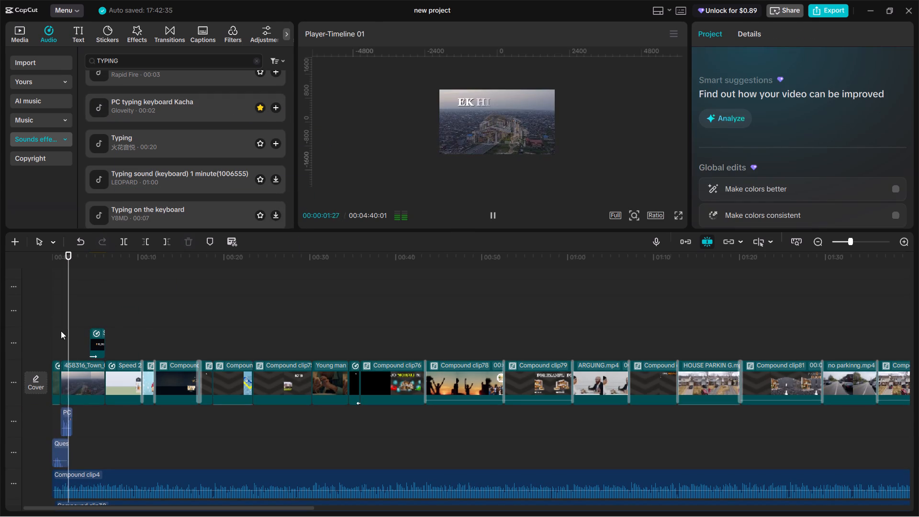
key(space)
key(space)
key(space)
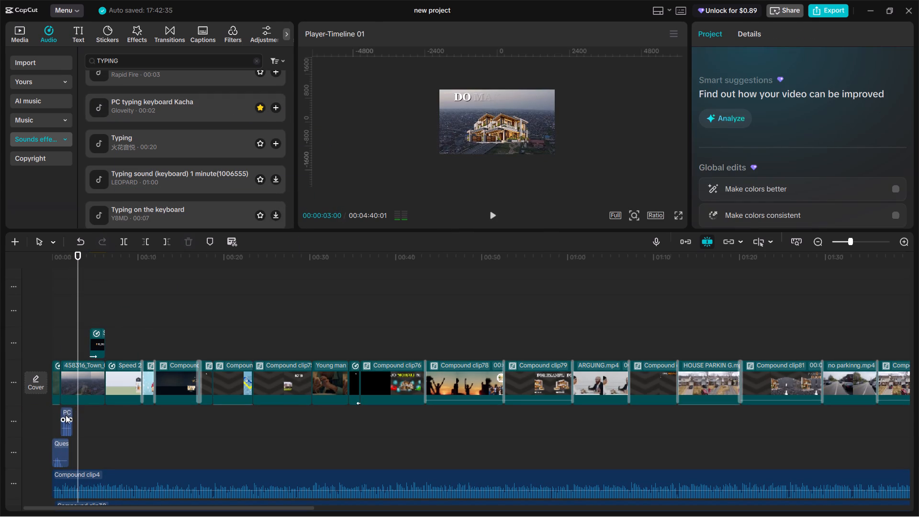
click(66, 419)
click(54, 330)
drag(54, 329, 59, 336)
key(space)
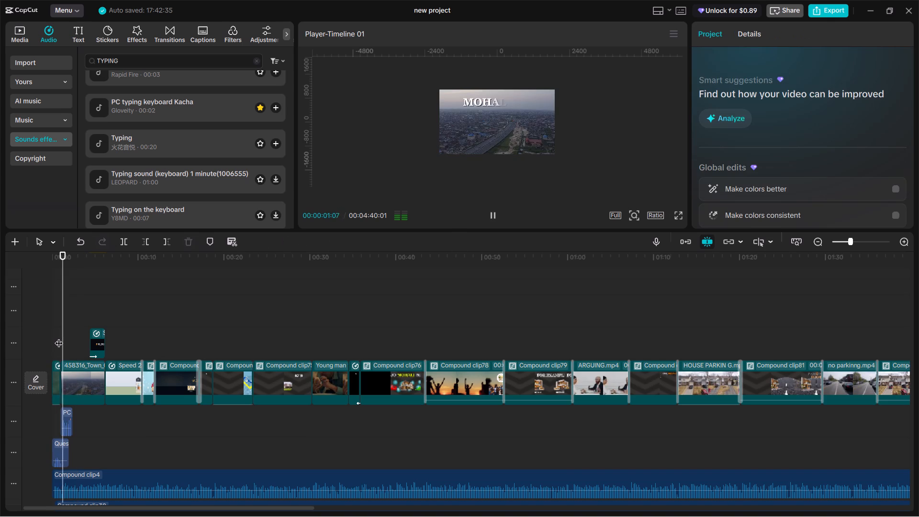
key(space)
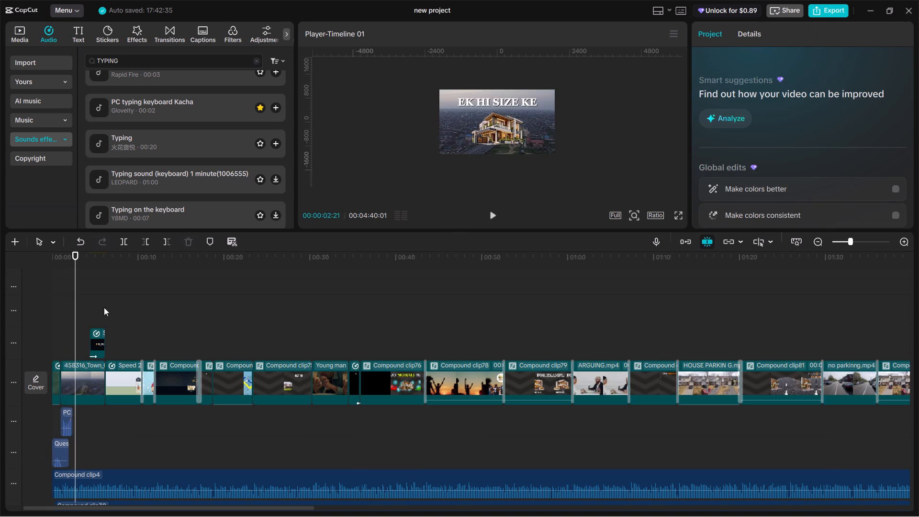
Replace the PC typing keyboard Kacha clip with Typing Sound at the start of the MOHALI title scene and play it back.
scroll(141, 186, up, 4)
click(168, 86)
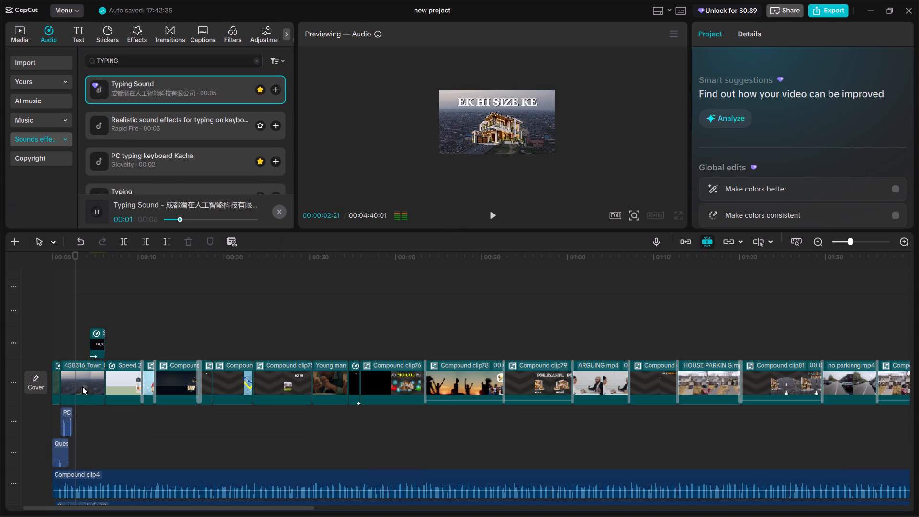
key(space)
click(64, 414)
key(BackSpace)
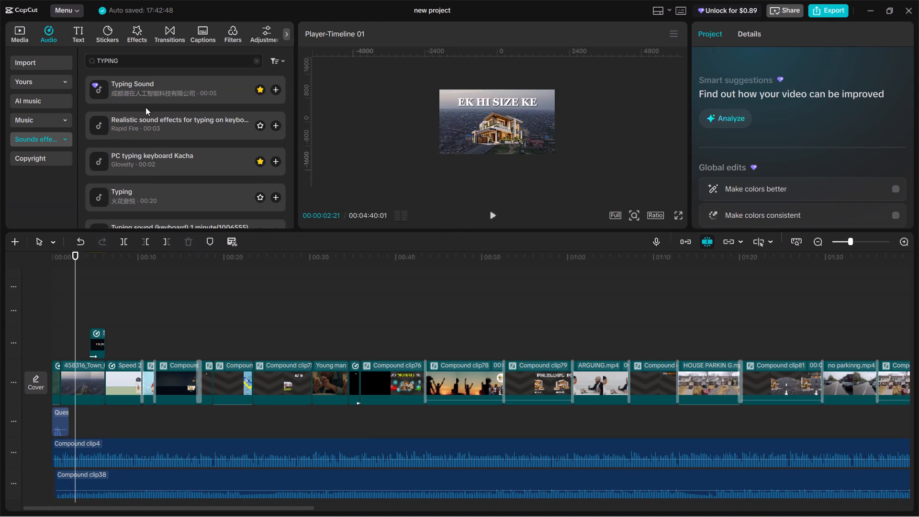
drag(148, 84, 62, 417)
click(57, 333)
key(space)
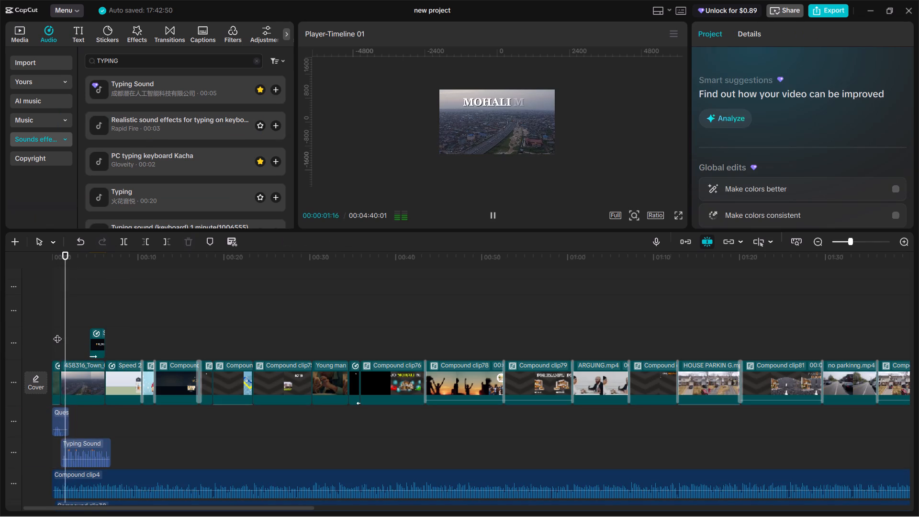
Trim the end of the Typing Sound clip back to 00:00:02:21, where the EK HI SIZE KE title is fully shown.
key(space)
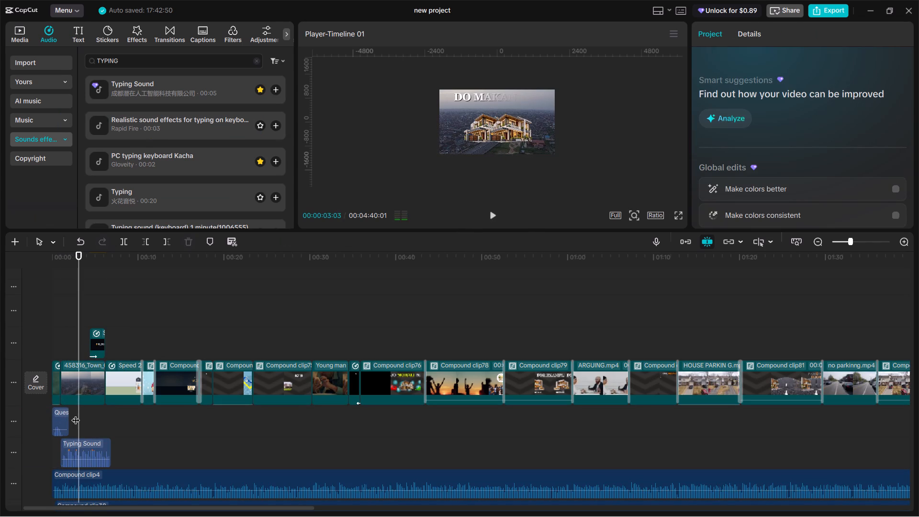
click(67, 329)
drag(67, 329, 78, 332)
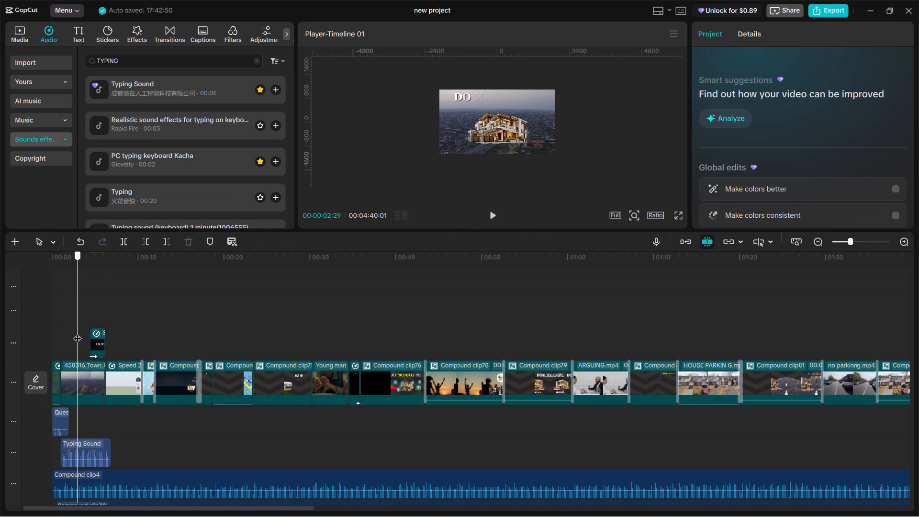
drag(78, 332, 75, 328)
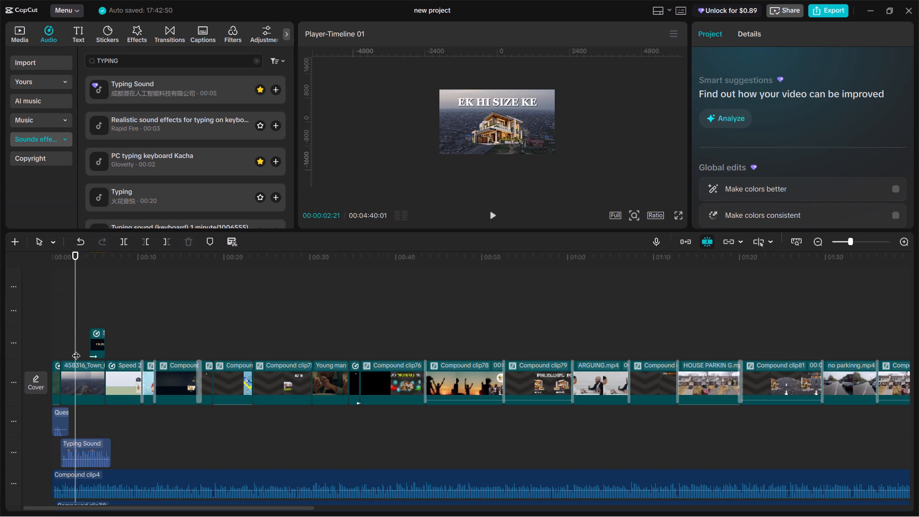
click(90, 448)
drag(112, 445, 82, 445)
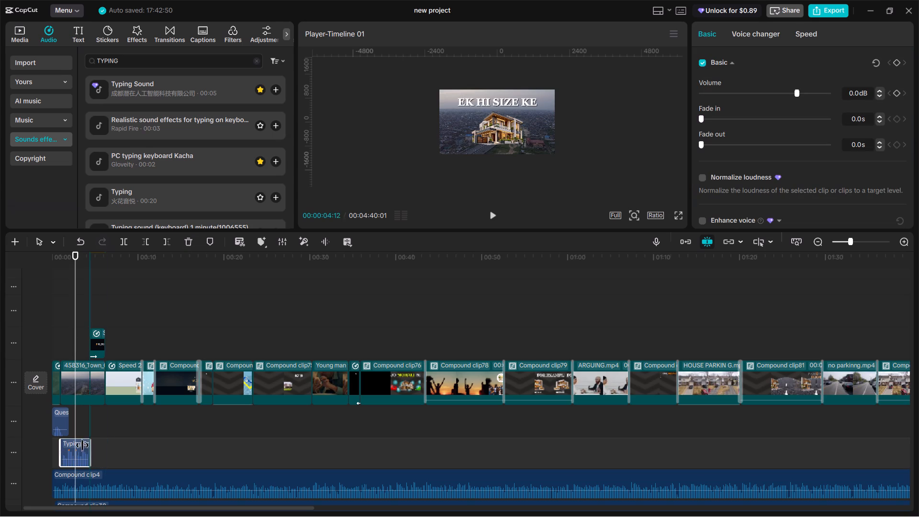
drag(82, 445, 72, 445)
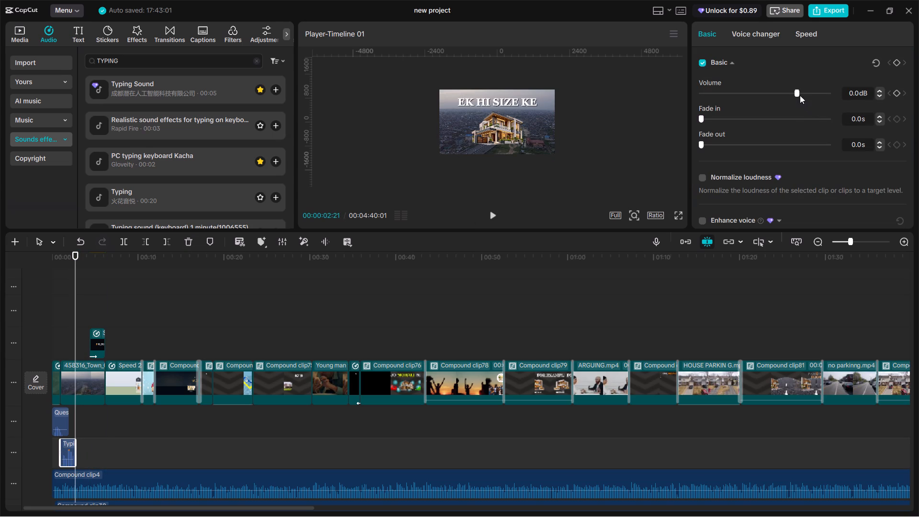
Normalize the loudness of the Typing Sound clip, lower its volume to -14.3 dB, and play the title section to hear it.
drag(796, 92, 788, 98)
click(700, 175)
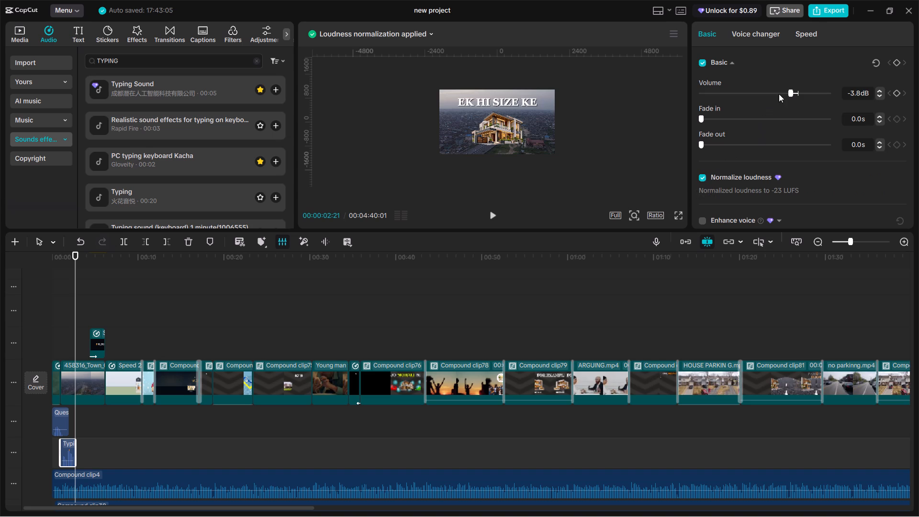
drag(785, 93, 770, 92)
drag(770, 92, 772, 93)
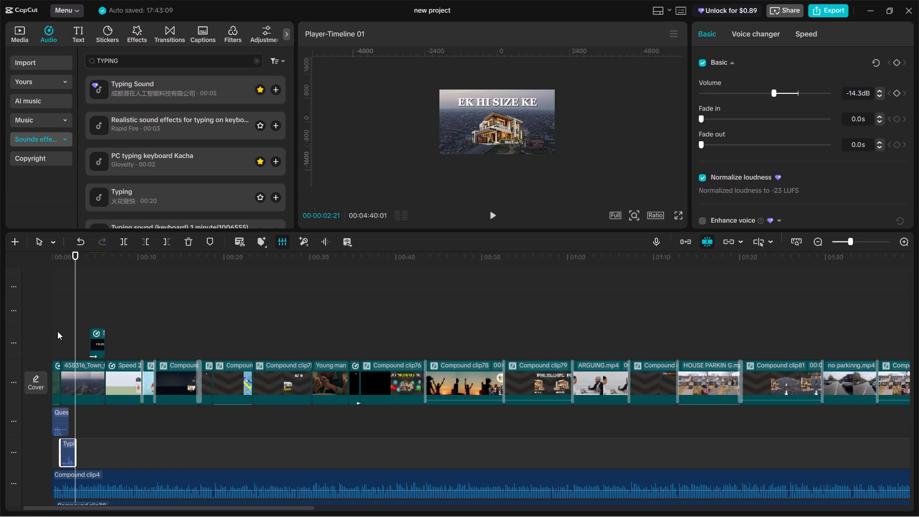
click(57, 331)
key(space)
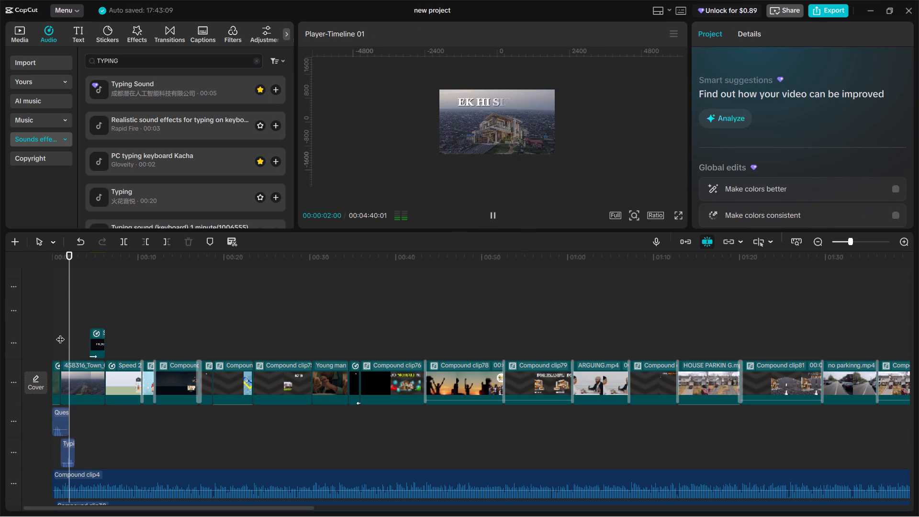
key(space)
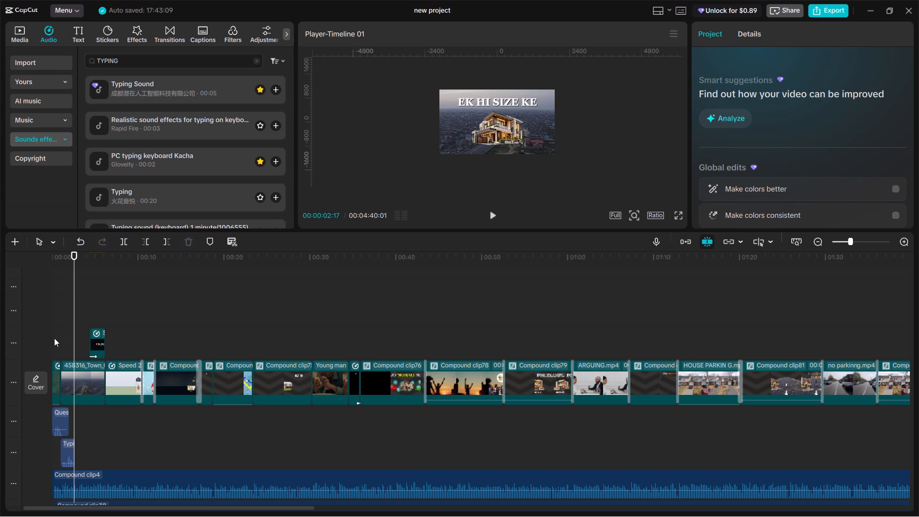
Raise the system volume and replay the opening through the EK HI SIZE KE title to judge where the typing sound should end.
scroll(819, 502, up, 3)
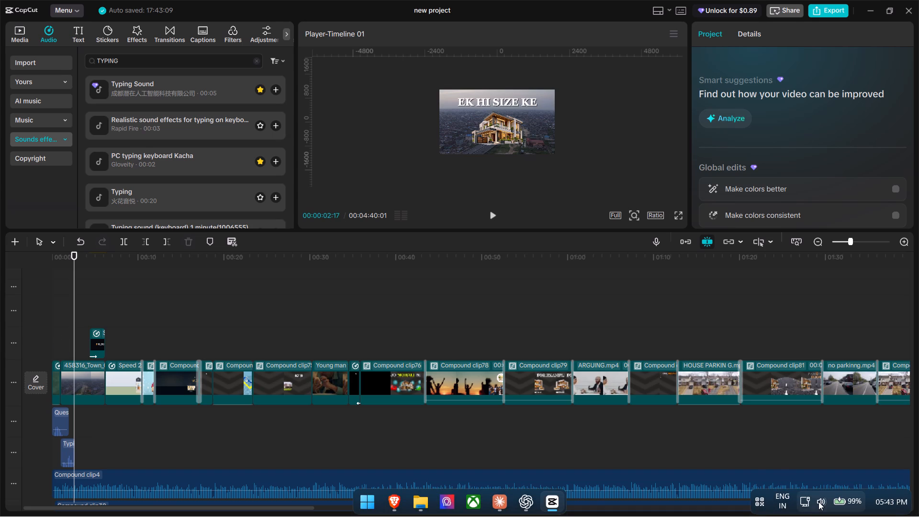
scroll(818, 502, up, 12)
double_click(47, 336)
click(55, 348)
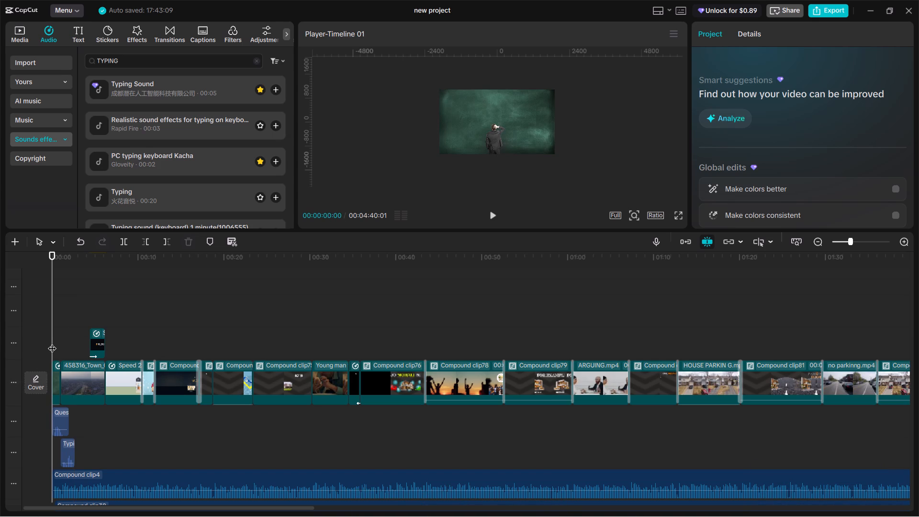
key(space)
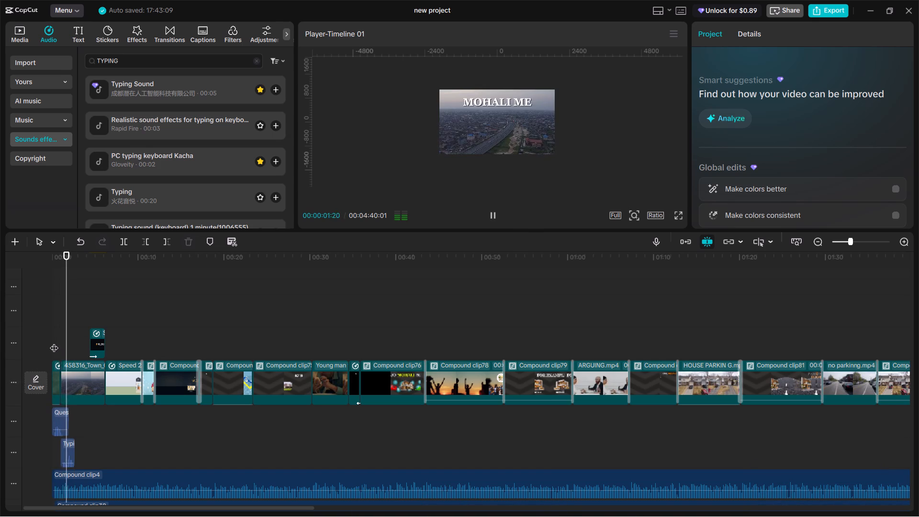
key(space)
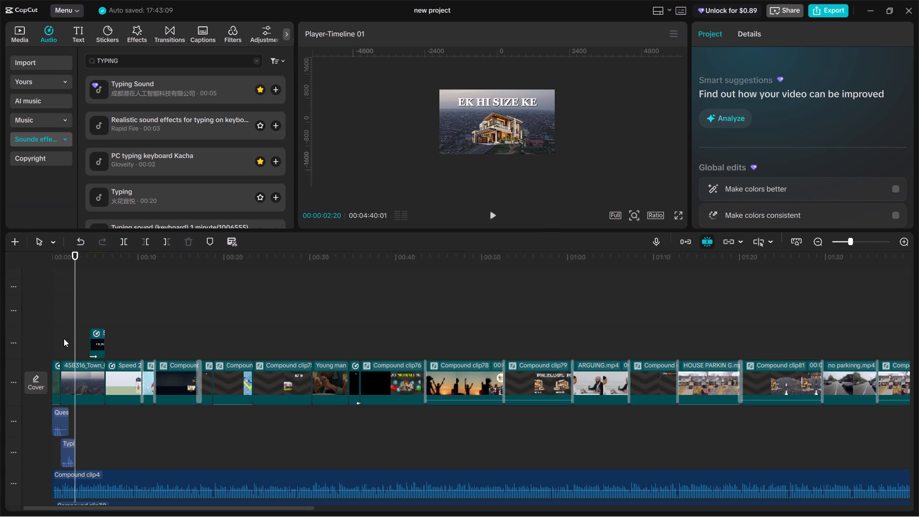
click(62, 338)
key(space)
key(space)
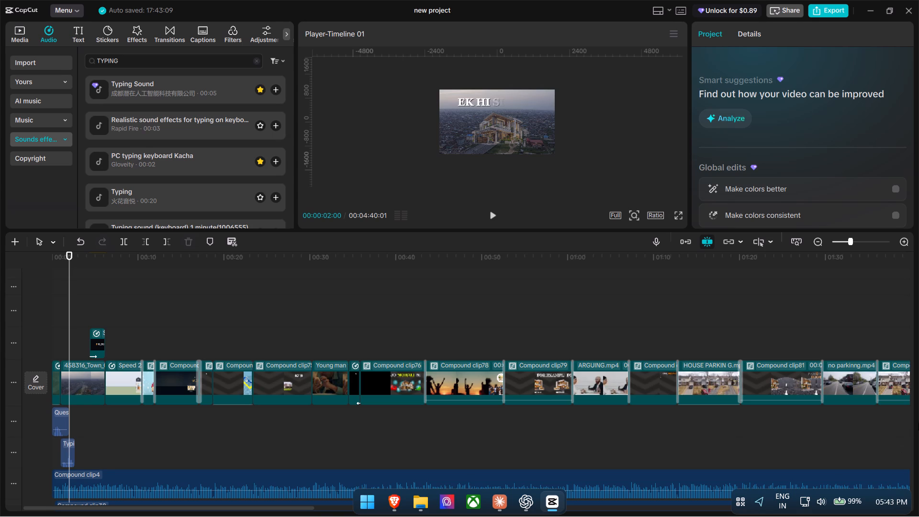
click(62, 339)
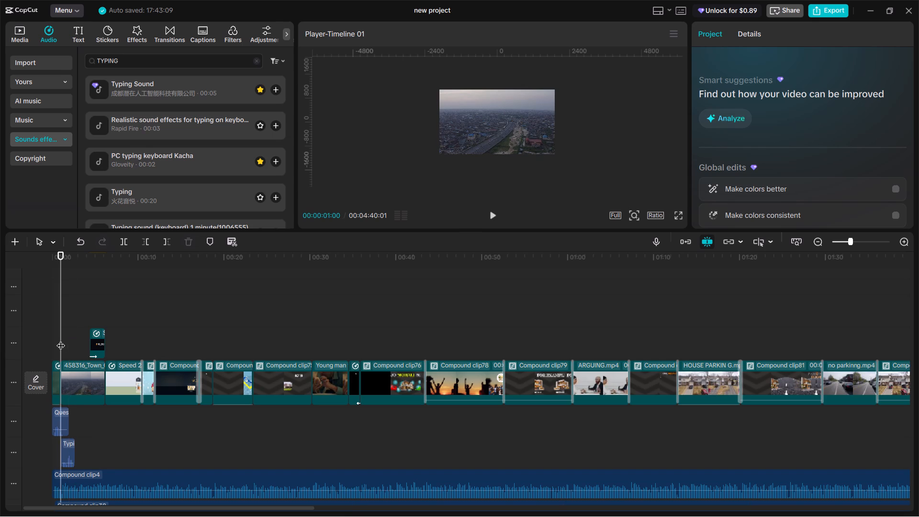
key(space)
key(space)
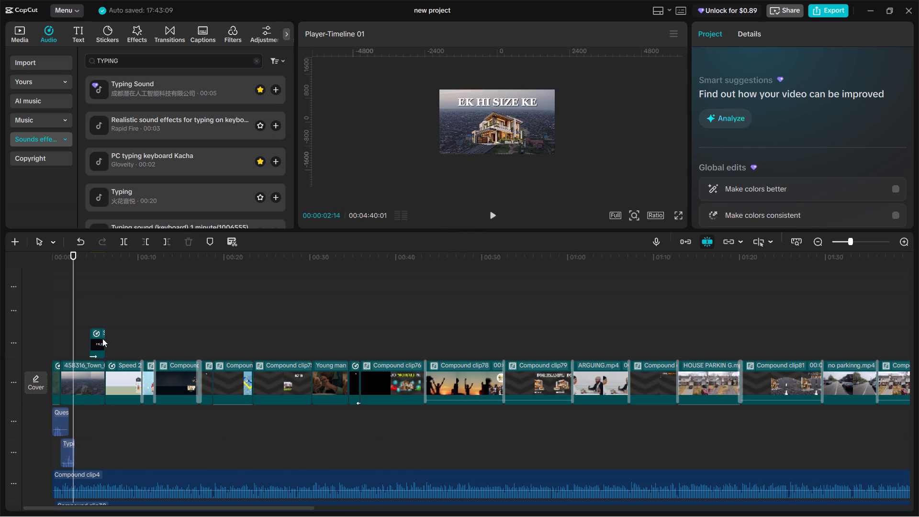
click(70, 349)
key(space)
key(space)
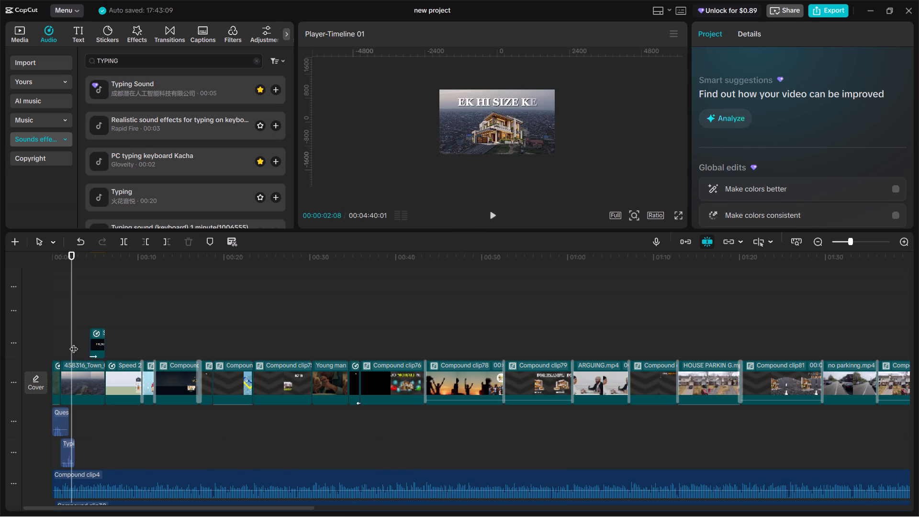
key(space)
key(space)
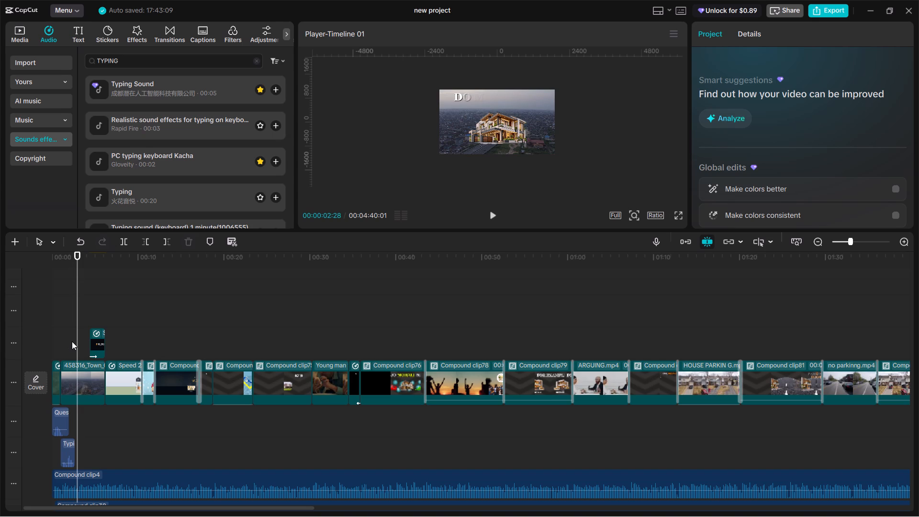
Split the Typing Sound clip at 00:00:02:09, as the EK HI SIZE KE title finishes appearing, and delete the remainder.
click(72, 341)
click(73, 341)
drag(77, 343, 71, 341)
key(Right)
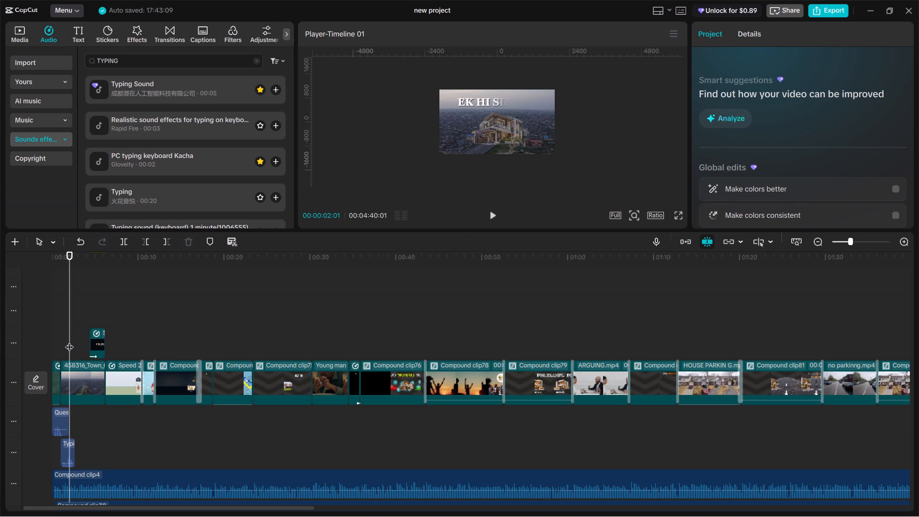
key(Right)
key(Right)
key(Right)
key(Right)
key(Right)
key(Right)
key(Right)
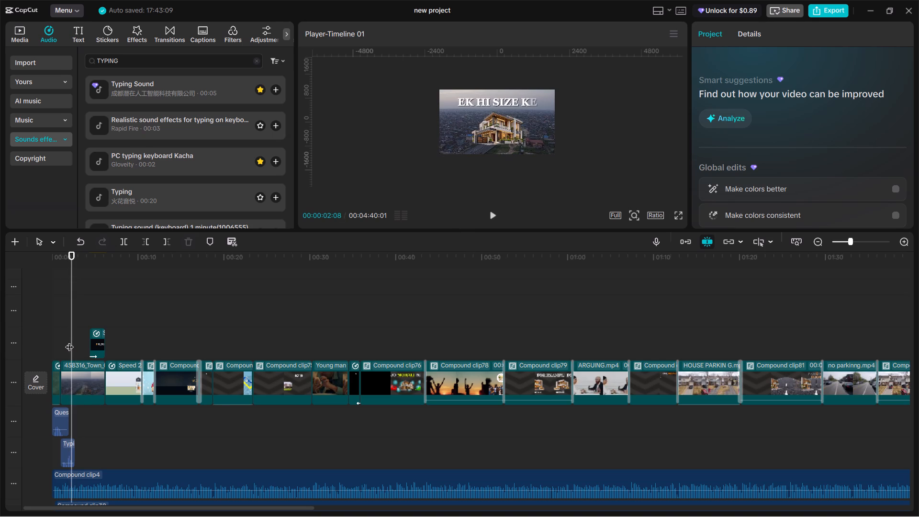
key(Right)
scroll(182, 292, up, 1)
ctrl+scroll(112, 450, up, 2)
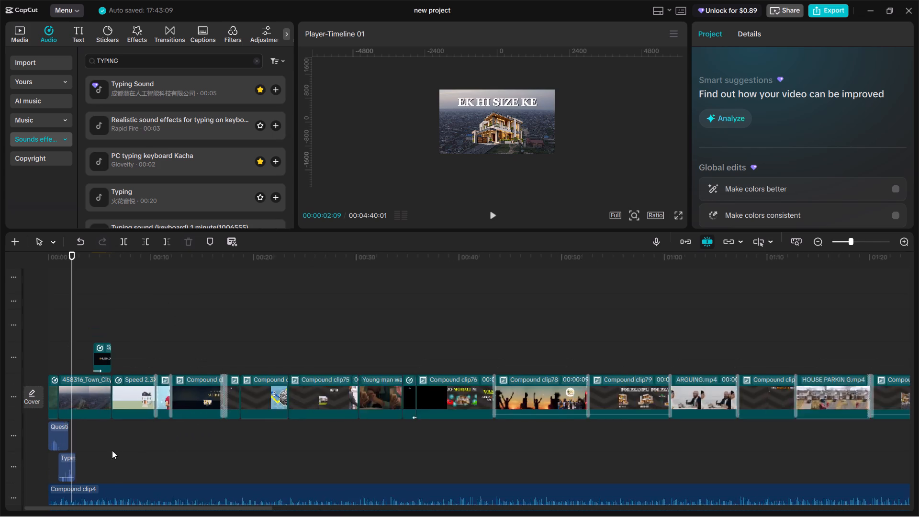
ctrl+scroll(112, 450, up, 10)
click(72, 462)
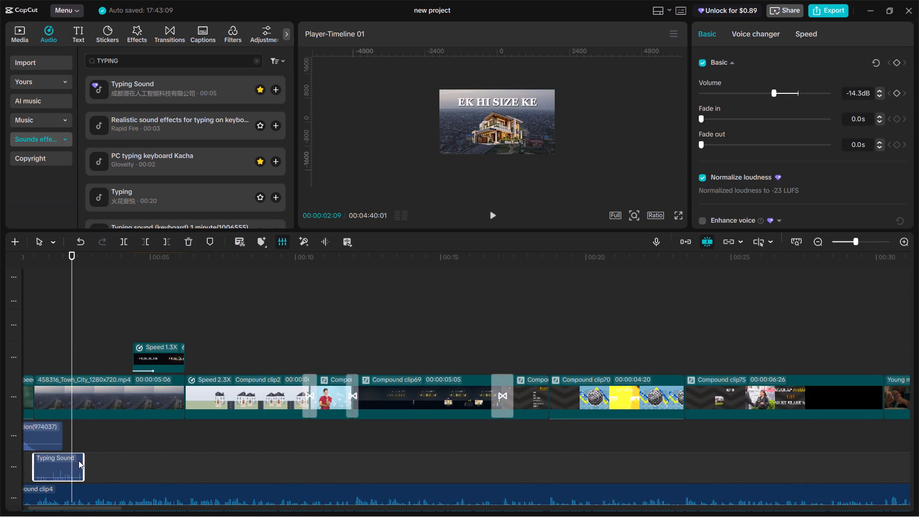
key(ctrl+b)
key(BackSpace)
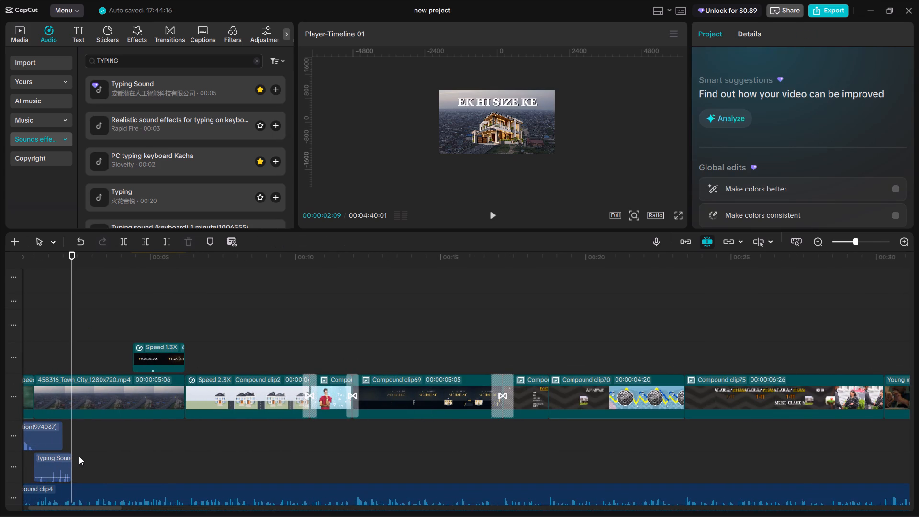
Replay the opening to check the shortened typing sound, then lower the system volume and play on into the DO MAKANO KI title.
ctrl+scroll(80, 453, down, 14)
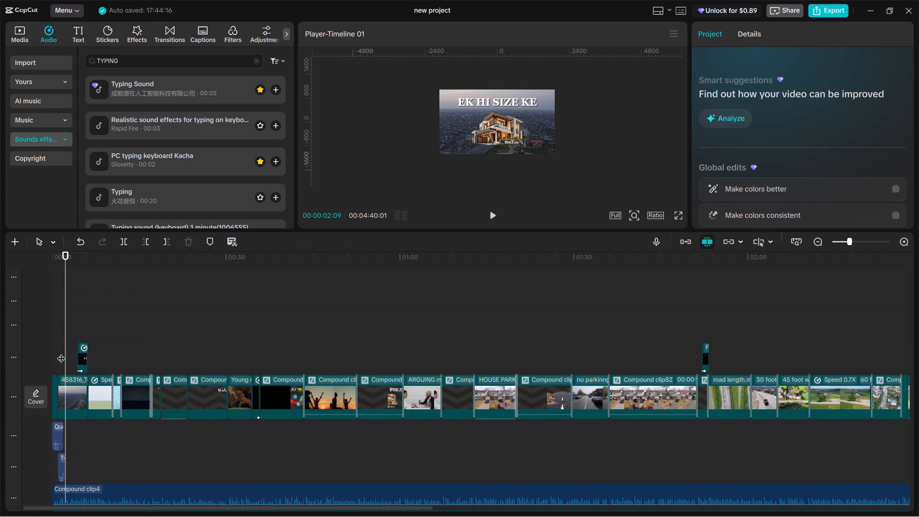
click(62, 354)
drag(60, 354, 55, 352)
click(55, 353)
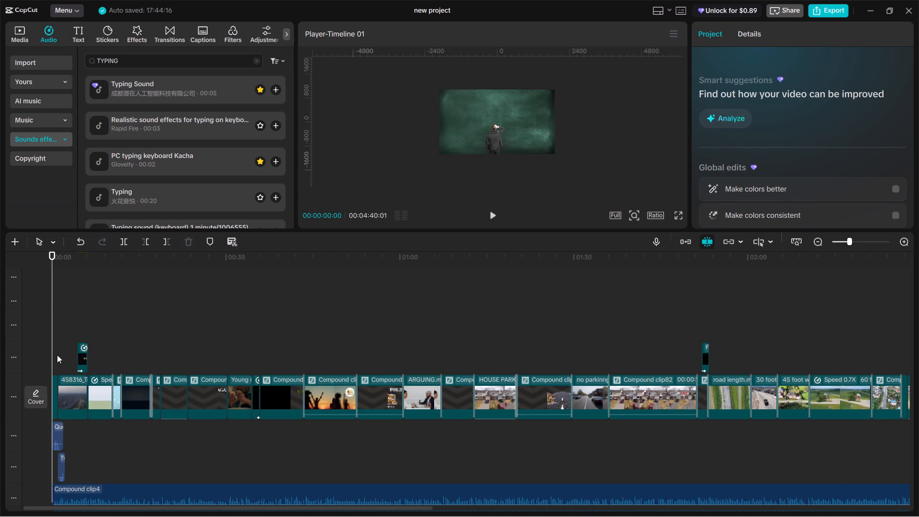
click(59, 360)
key(space)
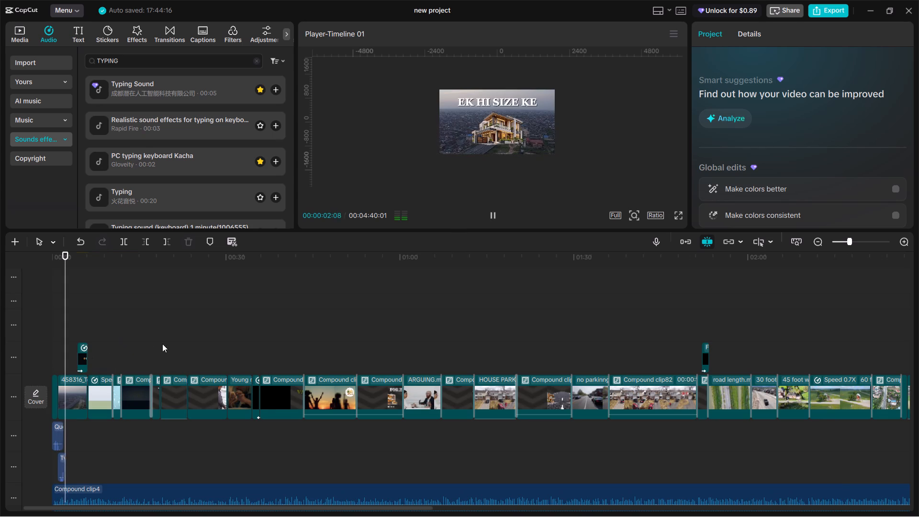
key(space)
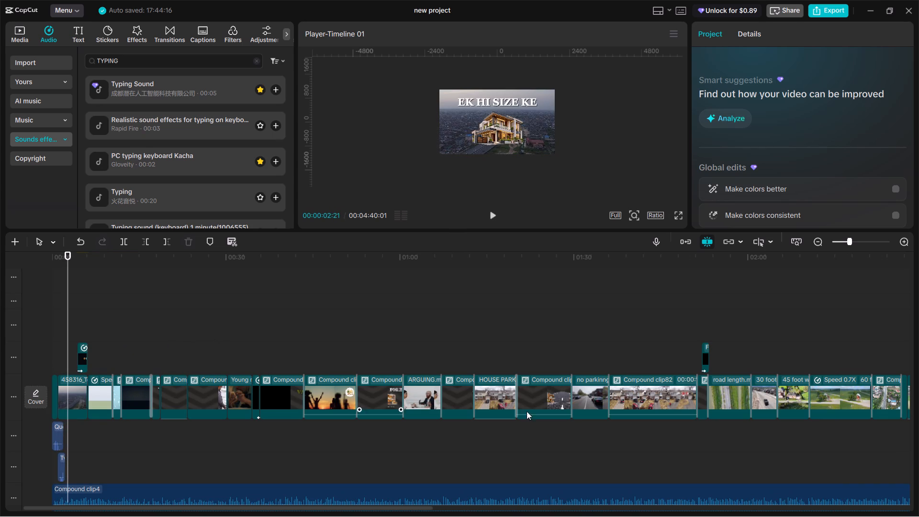
scroll(824, 504, down, 3)
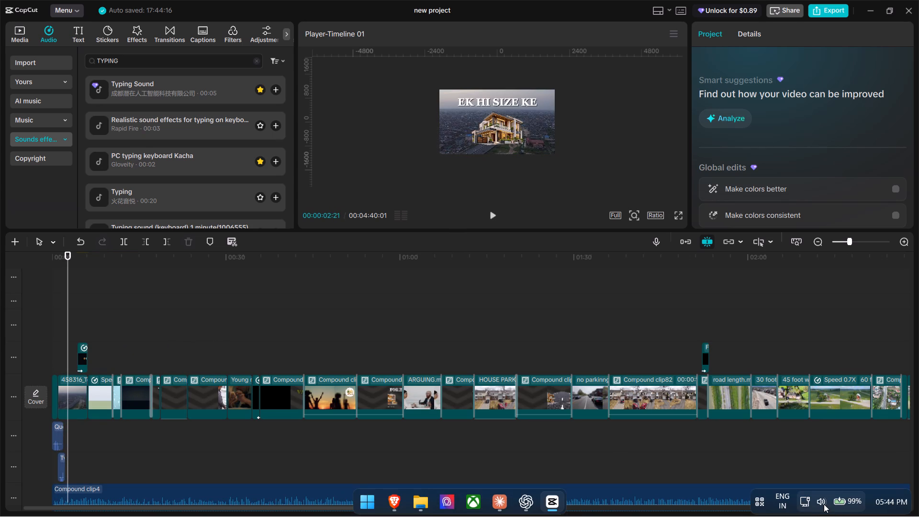
scroll(824, 504, down, 14)
key(space)
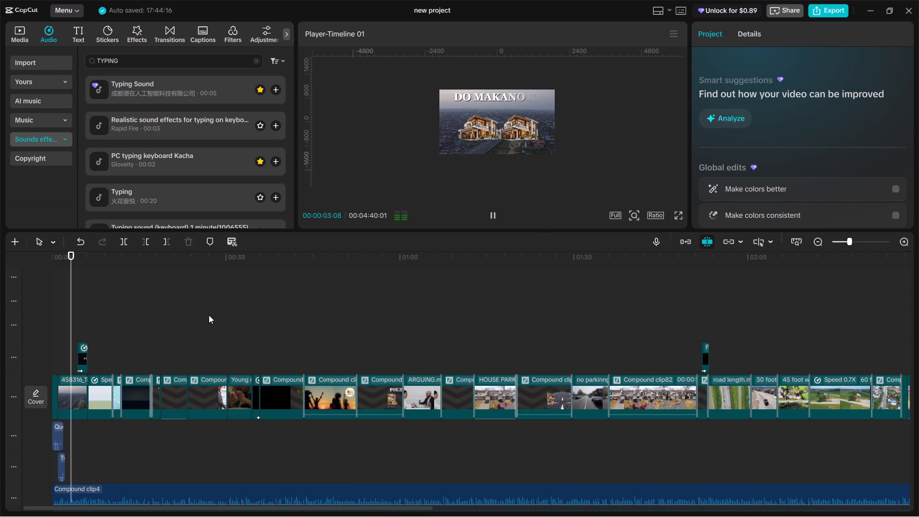
key(space)
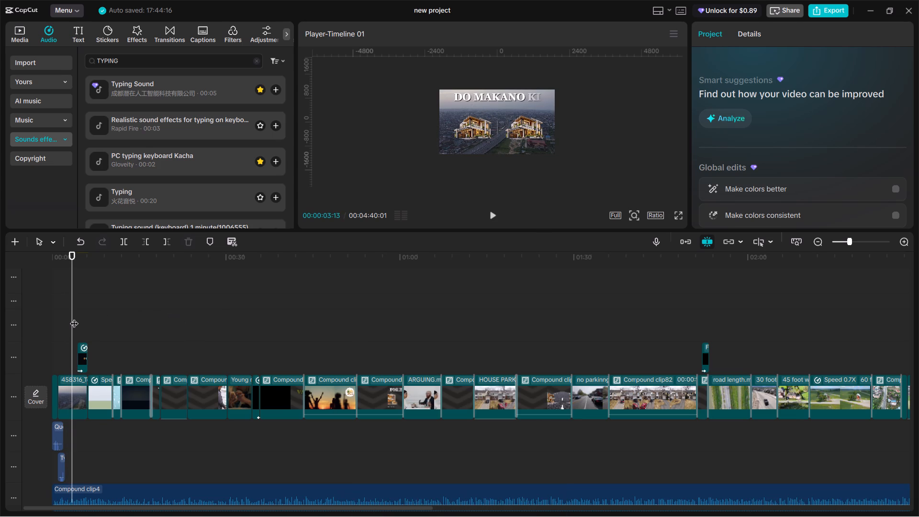
Search the sound effects for whoosh and preview the swish_whoosh (large) result.
drag(72, 317, 67, 316)
click(176, 63)
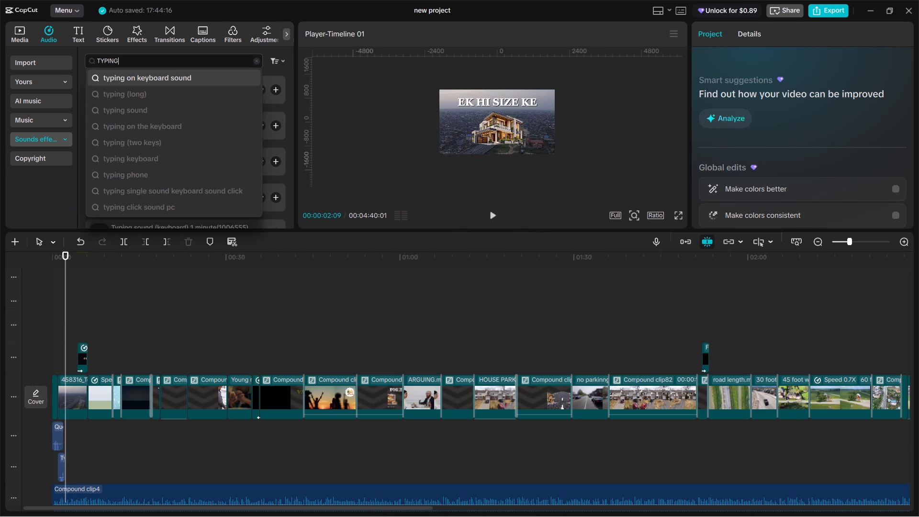
key(ctrl+a)
key(w)
text(HOOS)
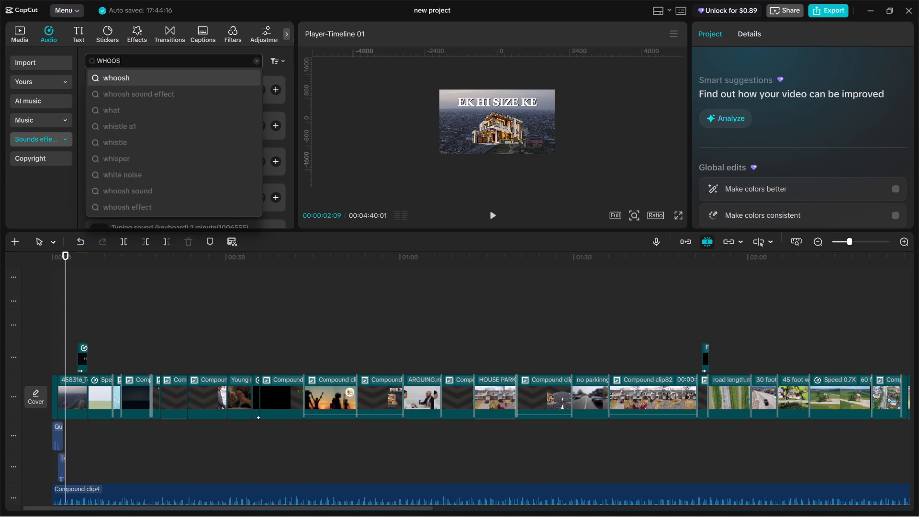
key(Return)
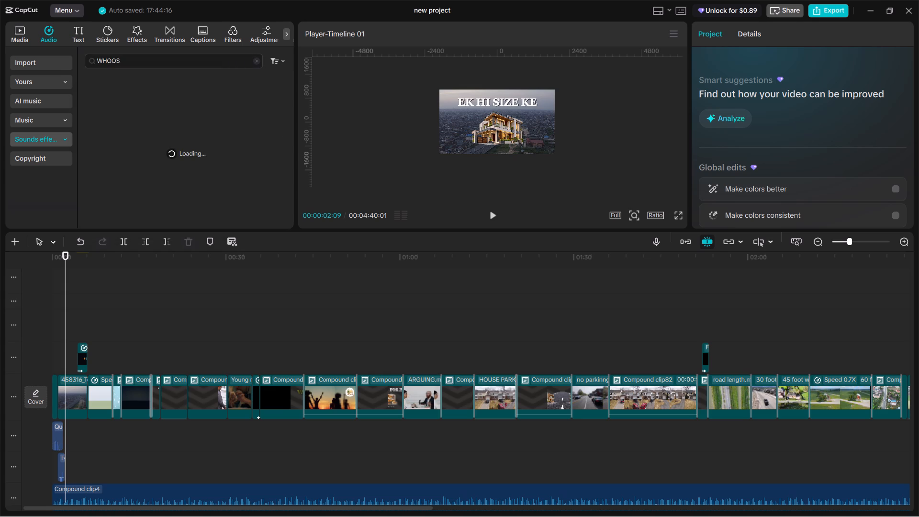
scroll(176, 63, up, 1)
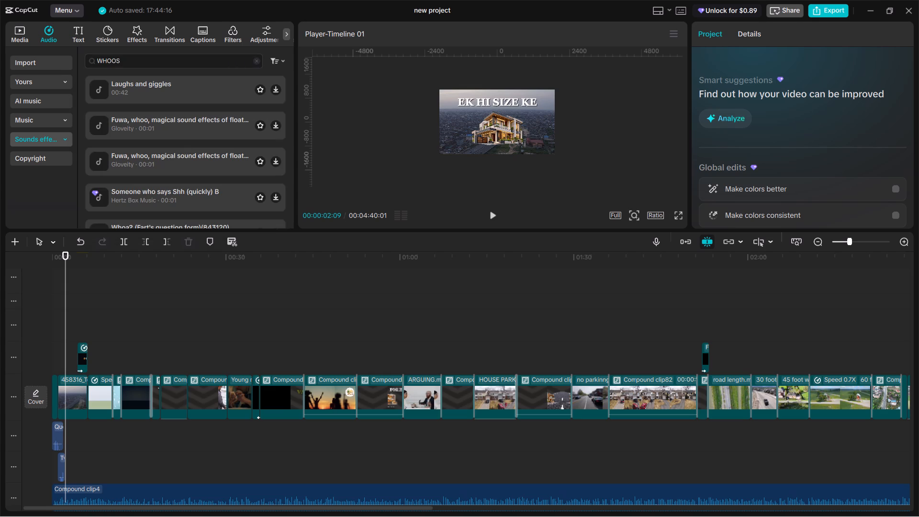
click(144, 64)
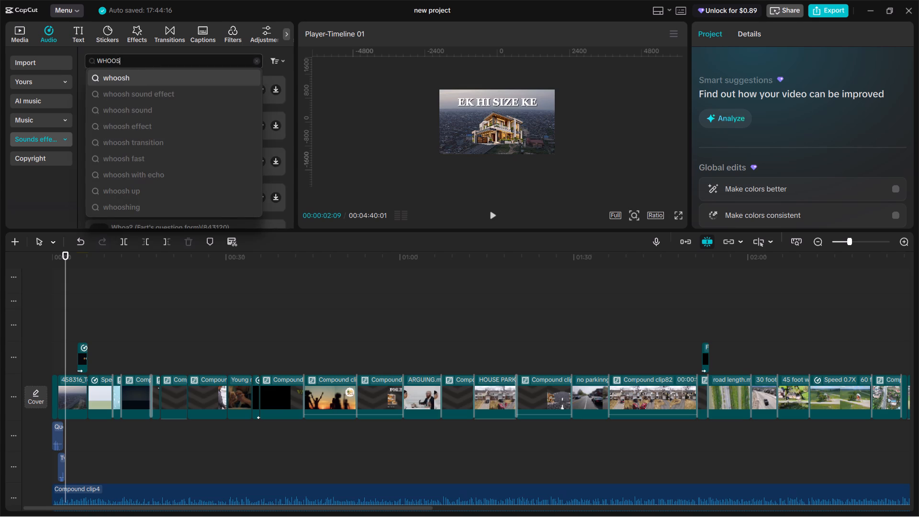
click(128, 78)
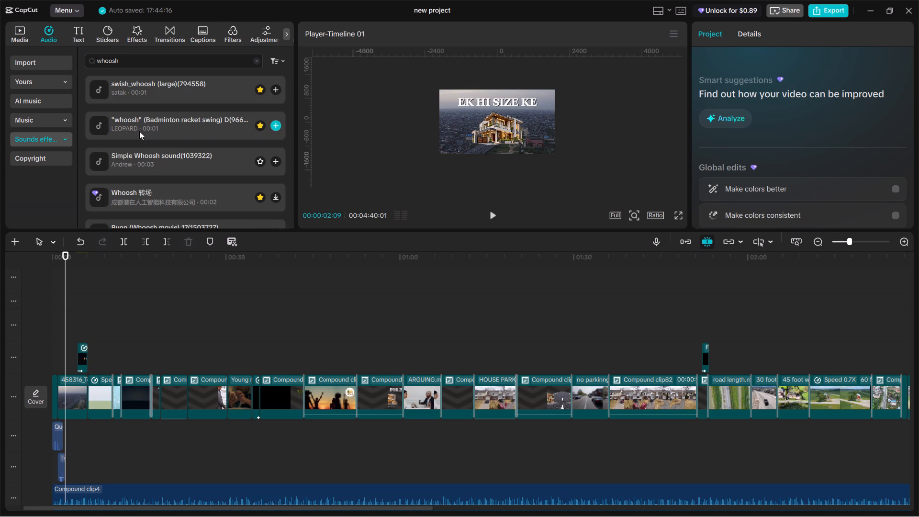
click(121, 93)
click(138, 123)
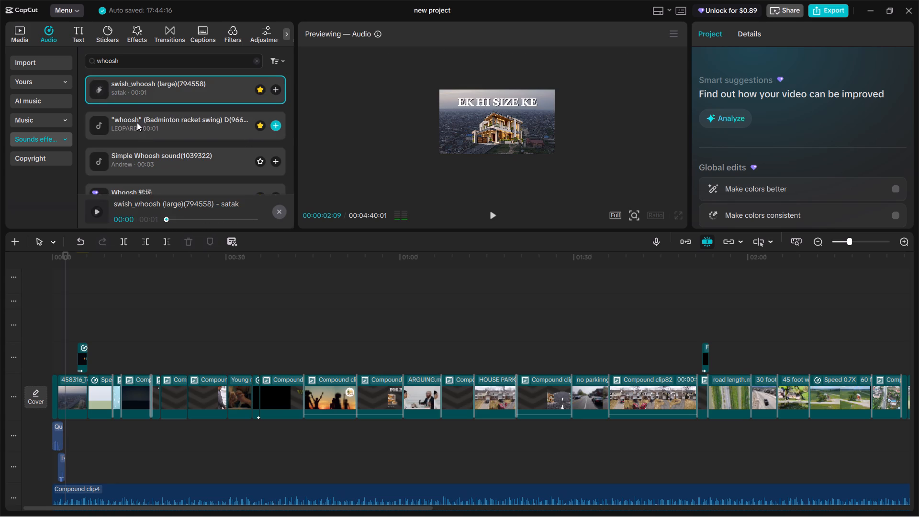
click(155, 93)
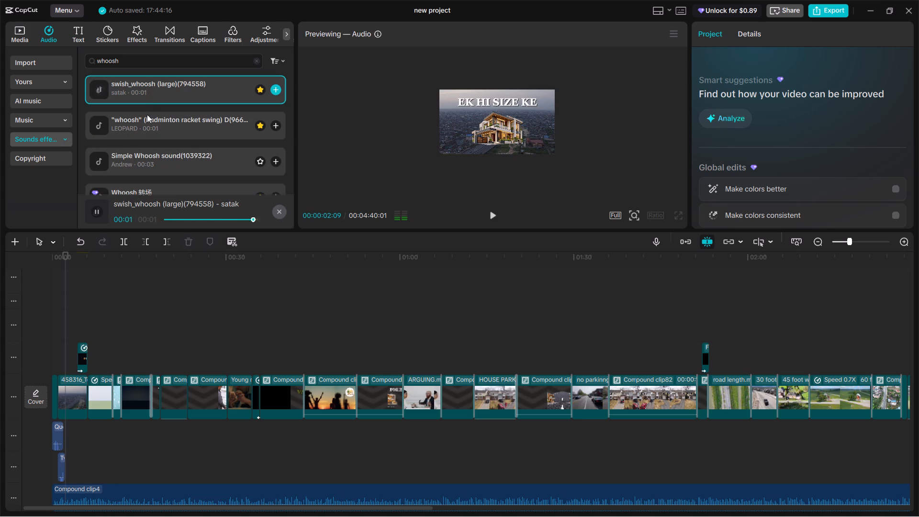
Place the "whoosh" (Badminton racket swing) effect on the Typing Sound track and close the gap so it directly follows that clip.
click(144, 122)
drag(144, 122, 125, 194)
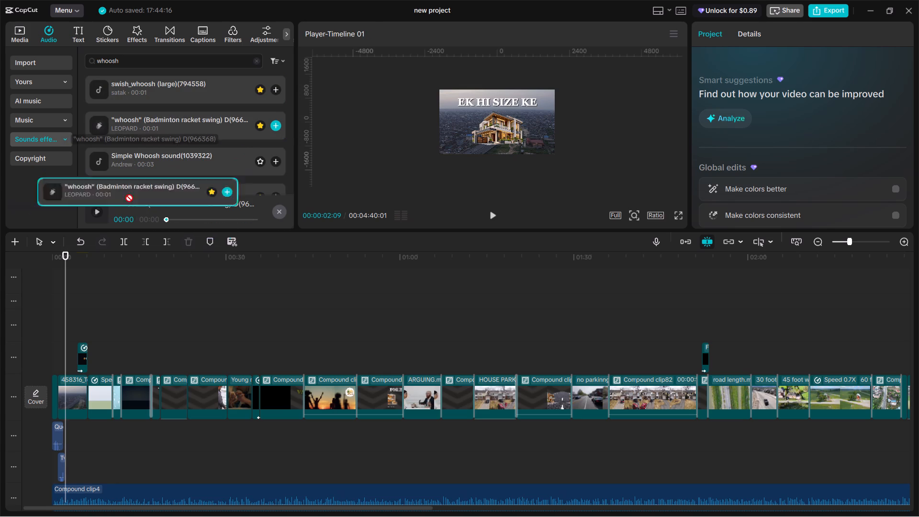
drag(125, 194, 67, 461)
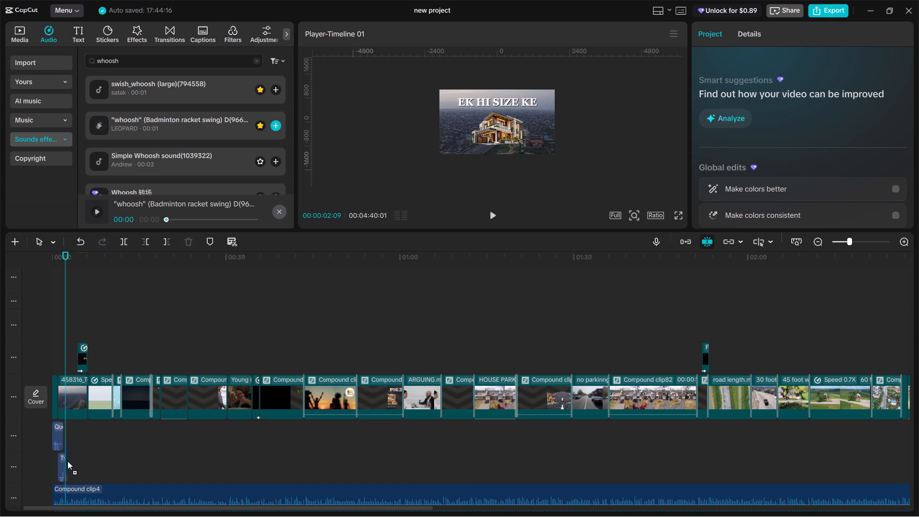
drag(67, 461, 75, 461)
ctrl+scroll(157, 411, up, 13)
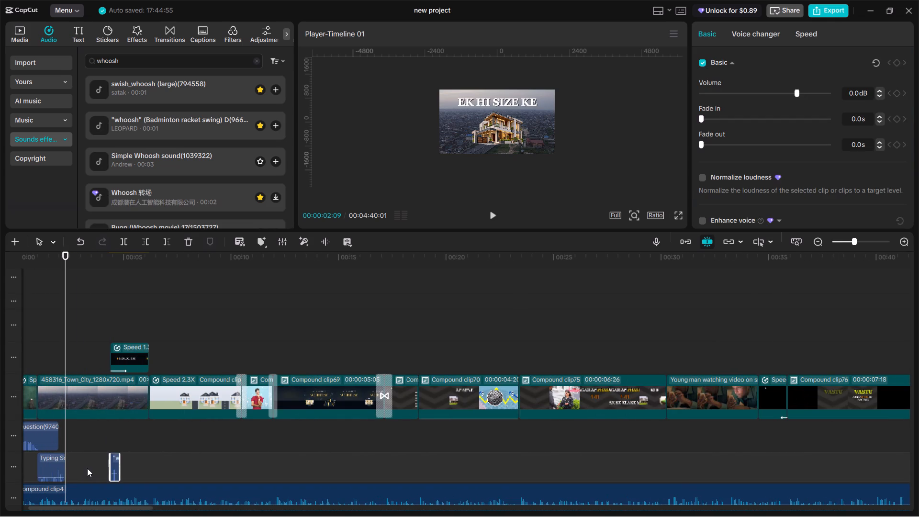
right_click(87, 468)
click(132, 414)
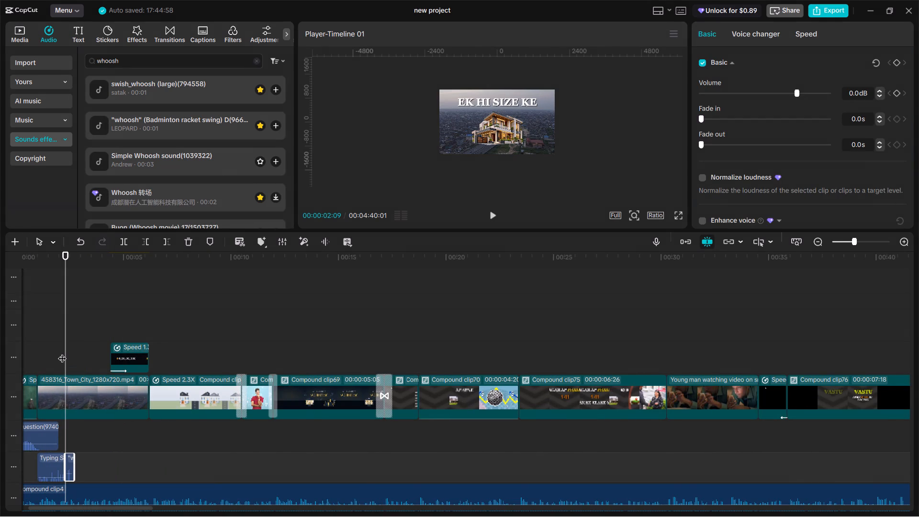
Replay the section with the added whoosh and locate the frame where the DO MAKANO KI title starts appearing, at 00:00:02:27.
click(62, 352)
click(55, 352)
key(space)
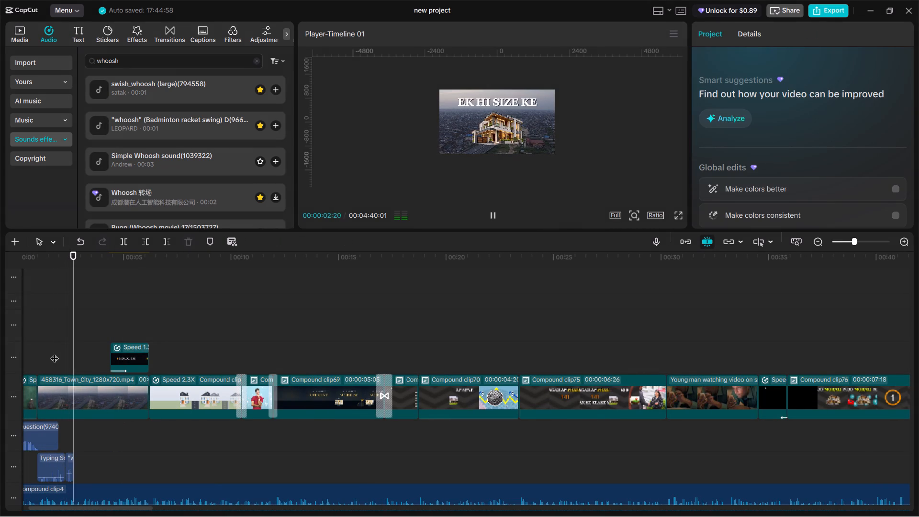
key(space)
click(60, 352)
drag(60, 352, 69, 360)
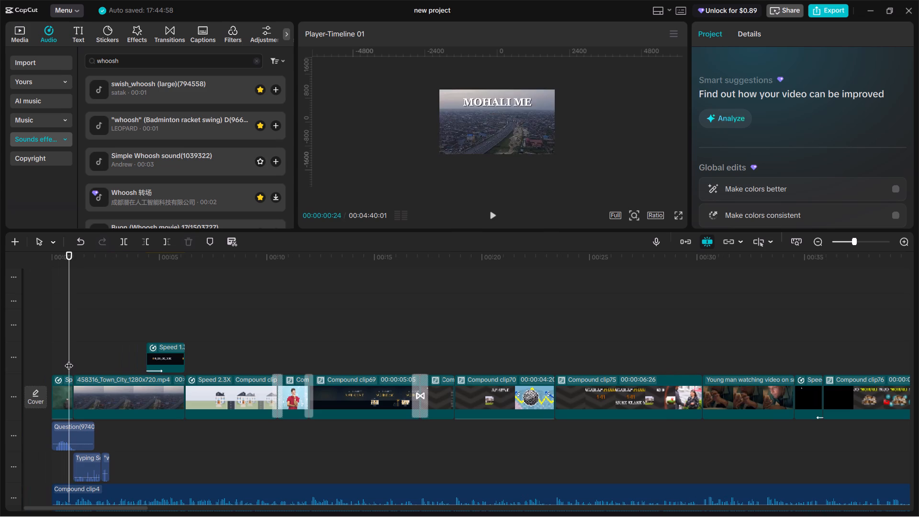
click(73, 355)
drag(71, 354, 115, 372)
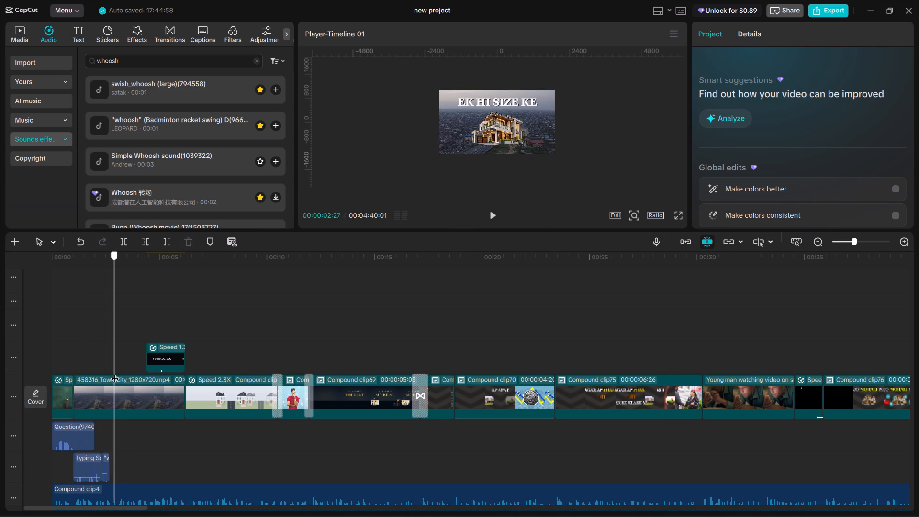
drag(115, 372, 114, 369)
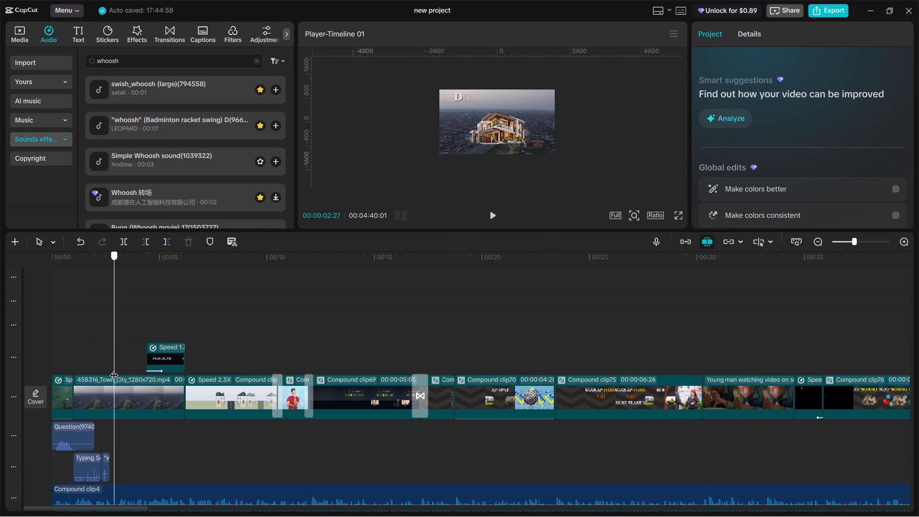
drag(114, 369, 114, 367)
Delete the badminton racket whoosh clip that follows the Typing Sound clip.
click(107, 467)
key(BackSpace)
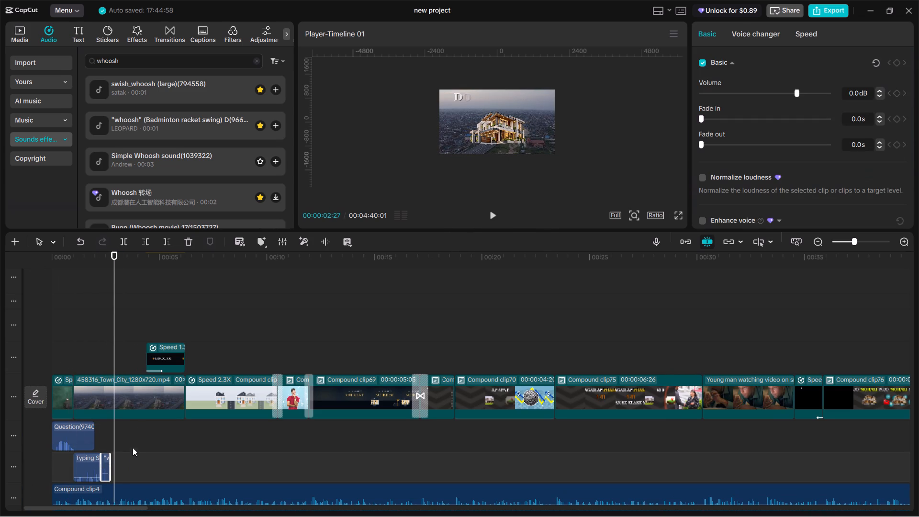
Compare the whoosh effects by ear and place swish_whoosh (large) on the Typing Sound track at 00:00:02:27, where the DO MAKANO KI title starts.
click(187, 89)
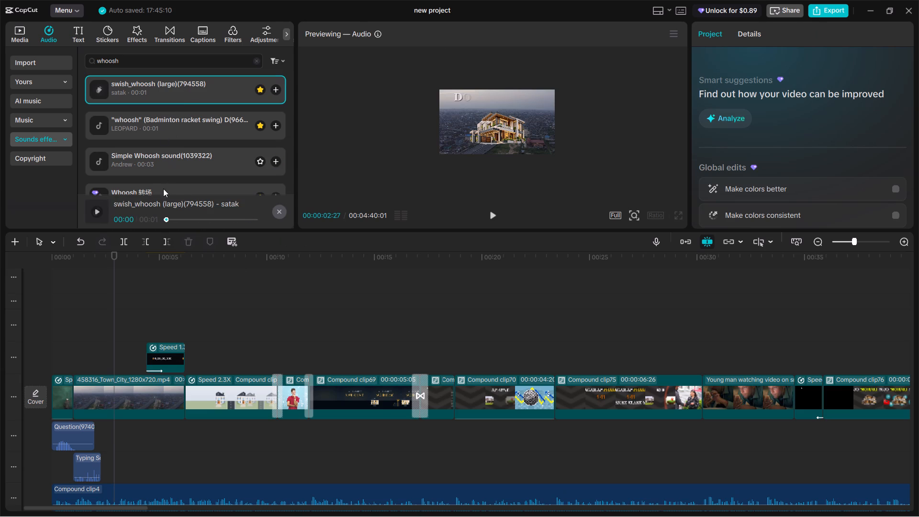
click(163, 189)
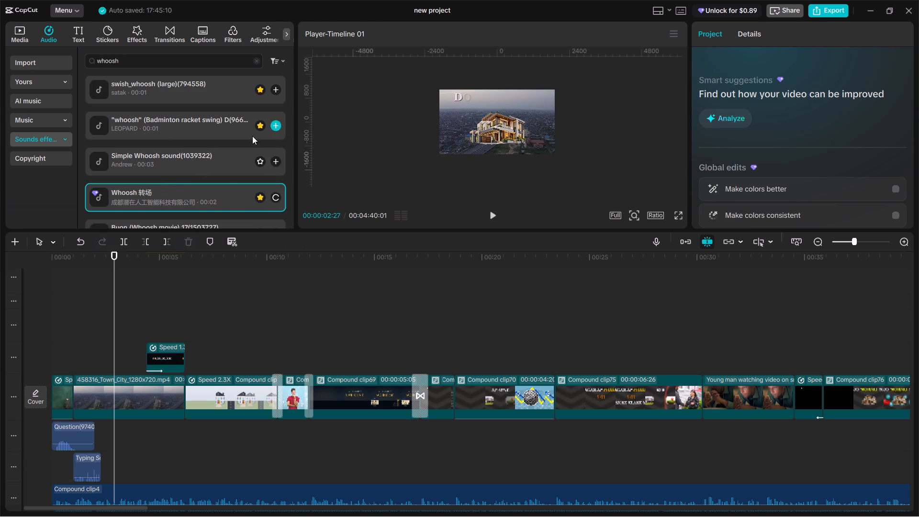
scroll(232, 172, down, 1)
scroll(225, 161, up, 2)
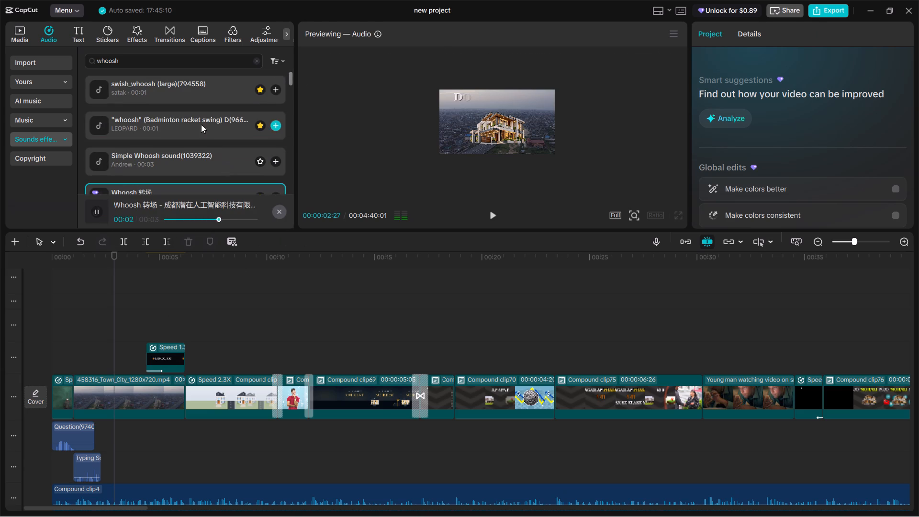
click(178, 150)
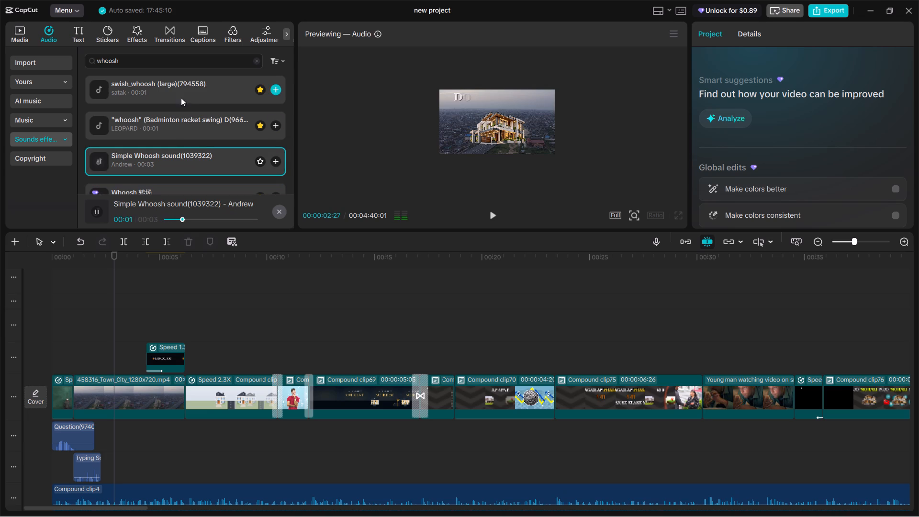
drag(180, 85, 112, 465)
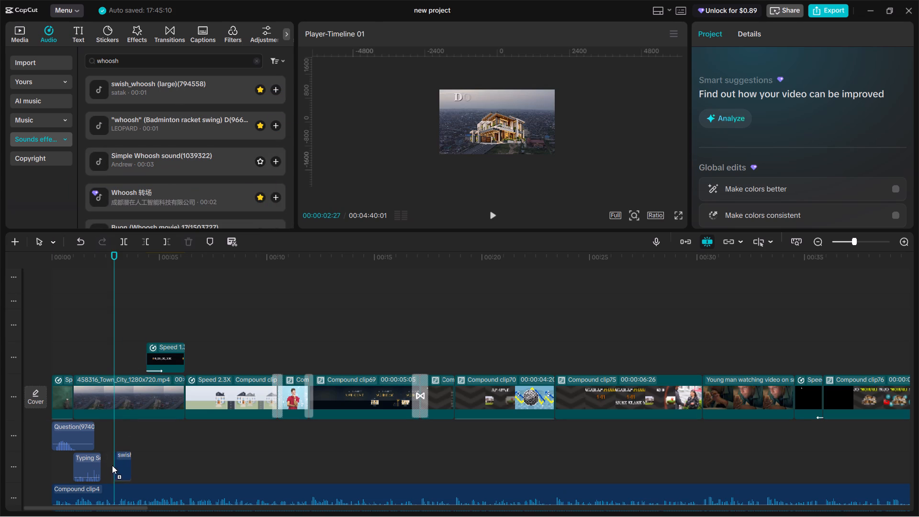
Play the start of the DO MAKANO KI title with the swish_whoosh and lower that clip's volume to -15.5 dB.
click(113, 435)
click(110, 438)
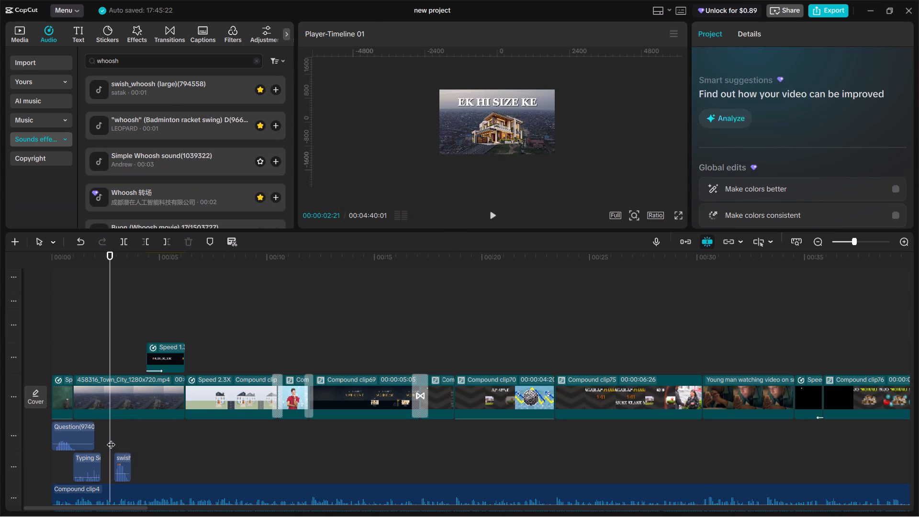
key(space)
key(space)
double_click(113, 438)
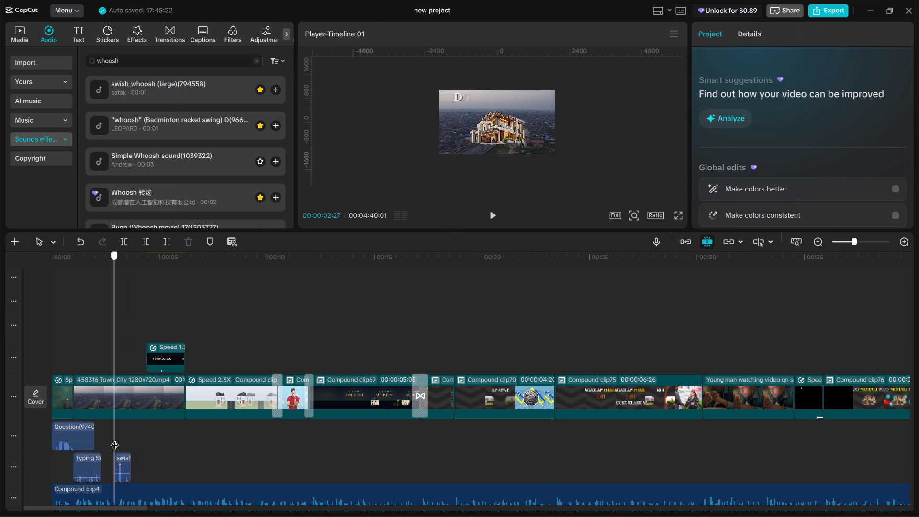
key(space)
key(space)
click(128, 464)
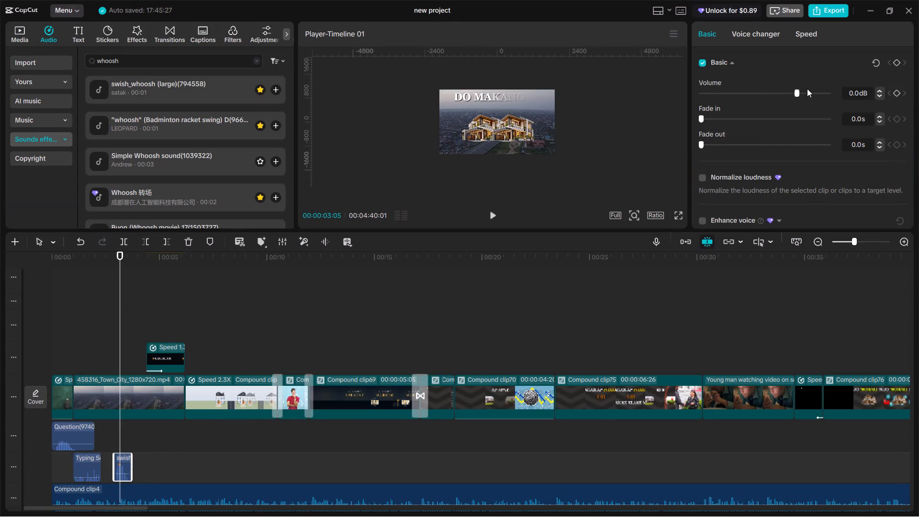
drag(796, 93, 772, 95)
drag(772, 95, 770, 93)
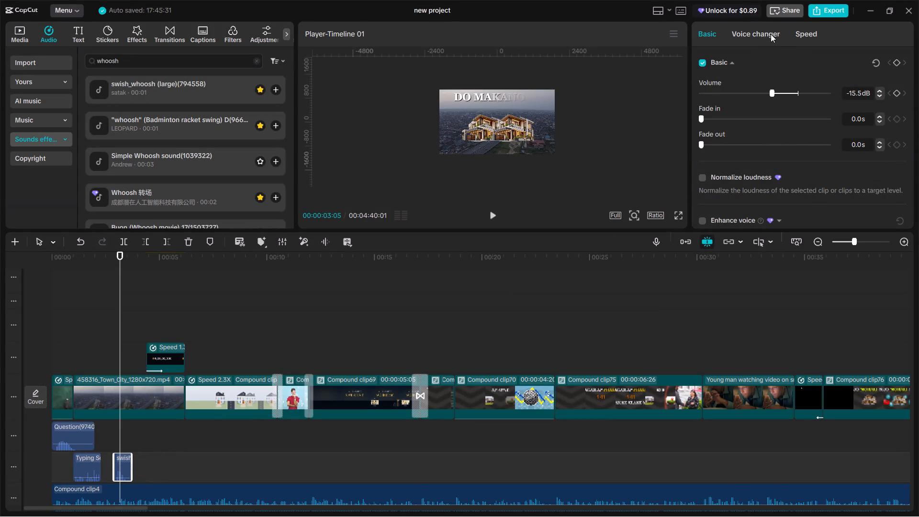
Slow the swish_whoosh clip to 0.62x speed, stretching its duration to 1.3 s under the DO MAKANO KI title.
click(802, 36)
key(space)
key(space)
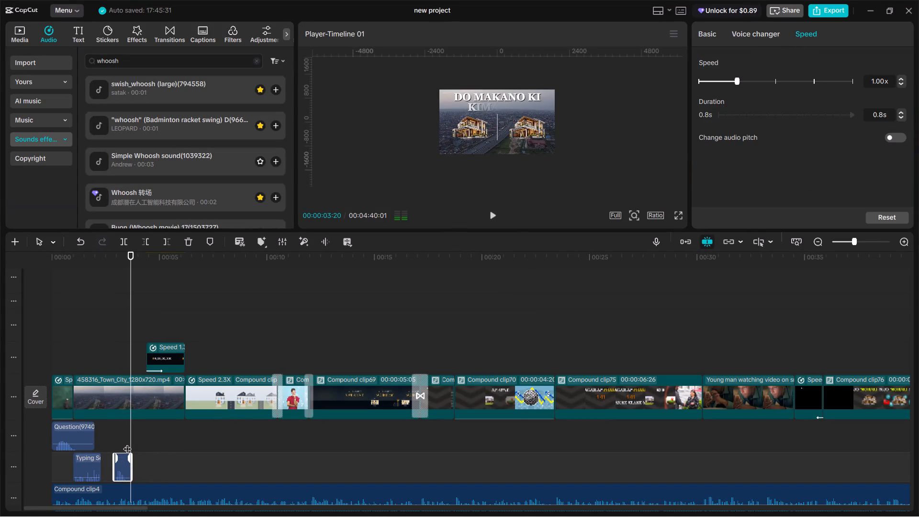
click(128, 428)
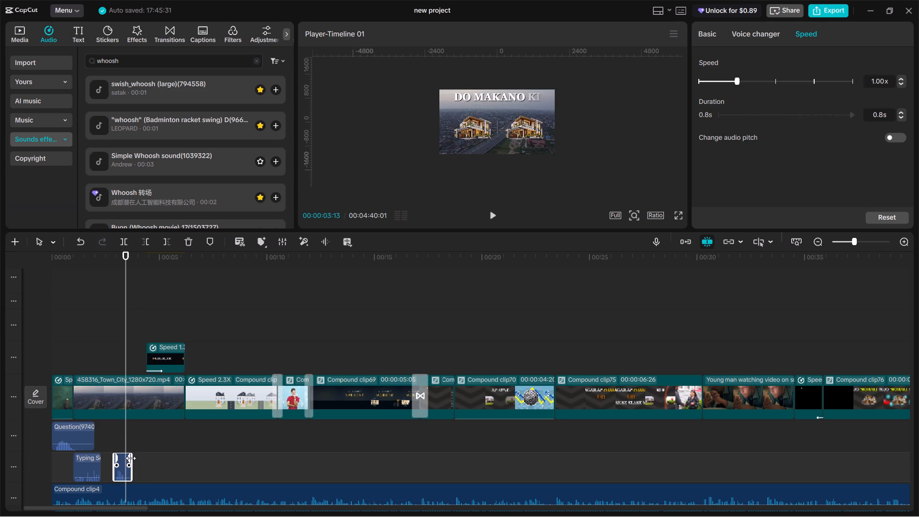
drag(131, 459, 142, 461)
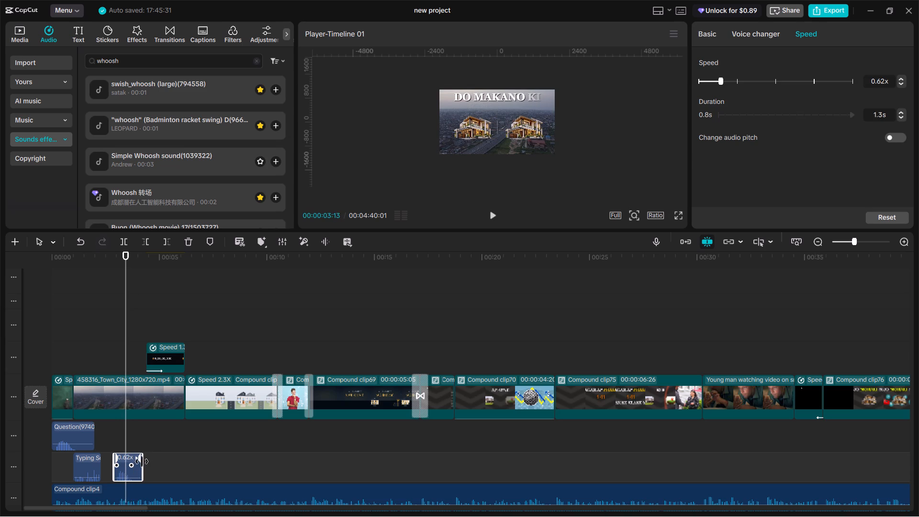
Replay the DO MAKANO KI title from just before it appears to check the timing and level of the slowed swish_whoosh.
click(108, 435)
key(space)
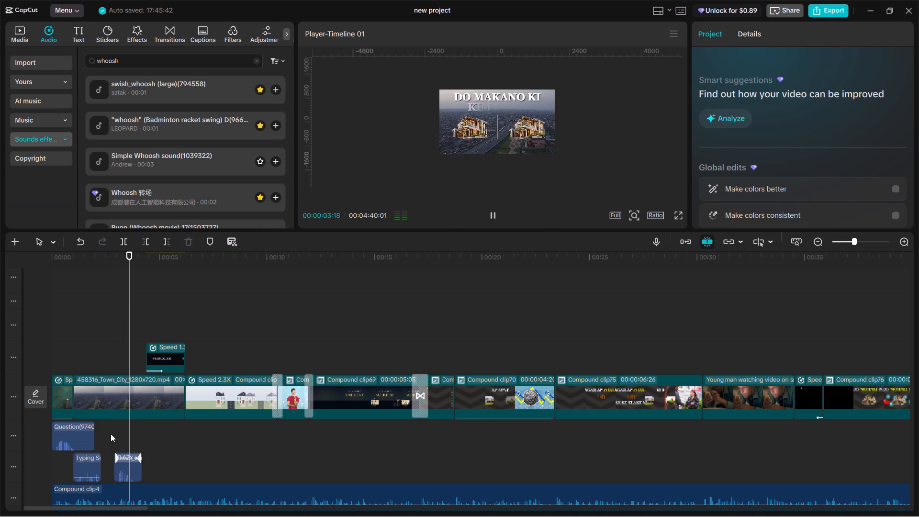
key(space)
click(116, 434)
key(space)
click(116, 434)
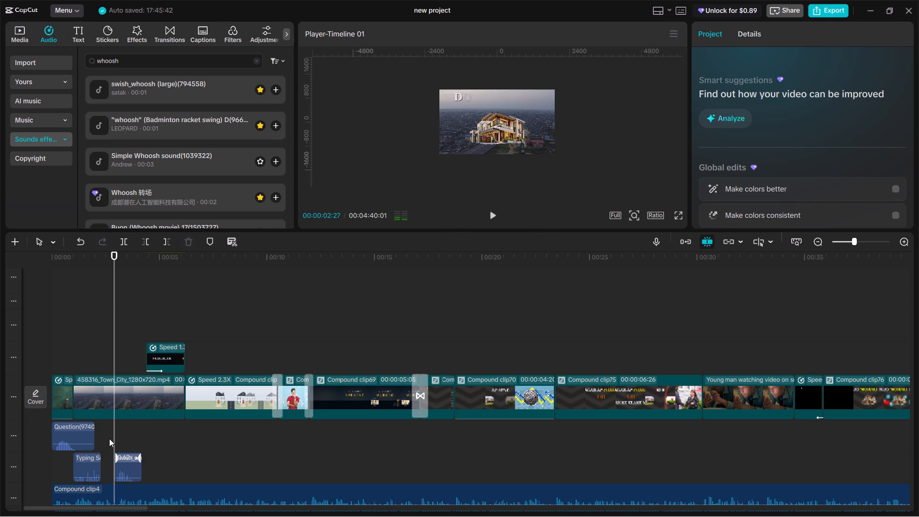
click(109, 438)
key(space)
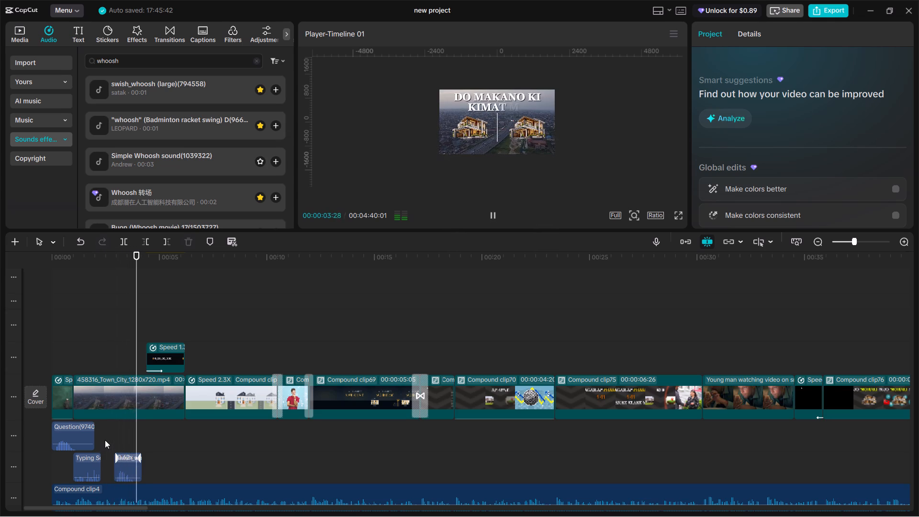
Play on through the ₹ price animation and return the playhead to its start at 00:00:04:12.
key(space)
key(space)
key(space)
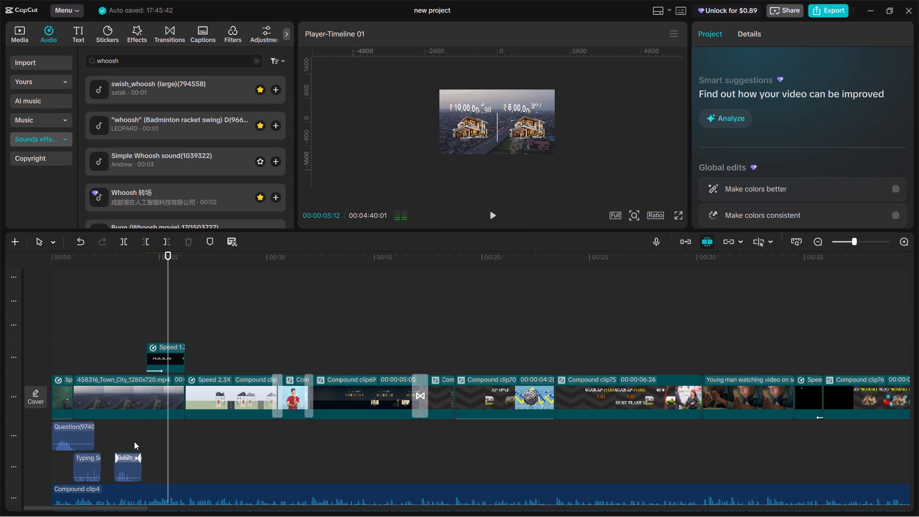
click(133, 434)
drag(134, 434, 149, 442)
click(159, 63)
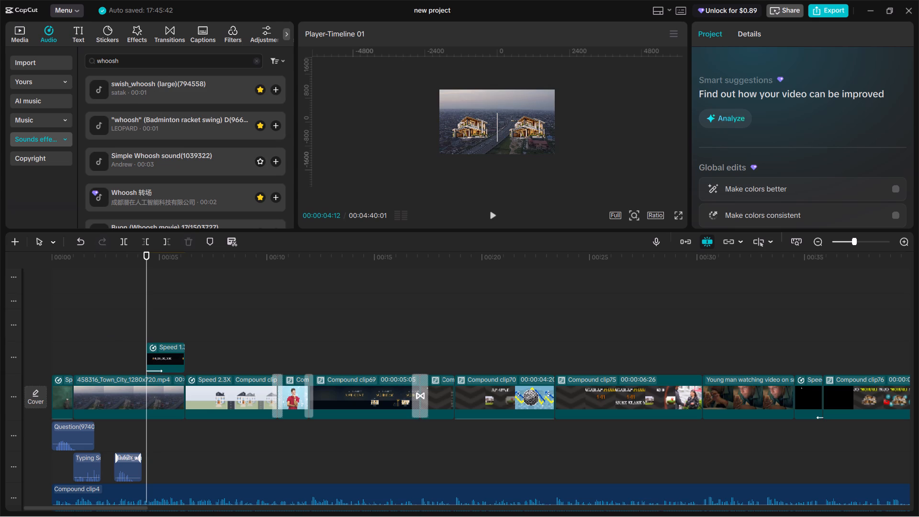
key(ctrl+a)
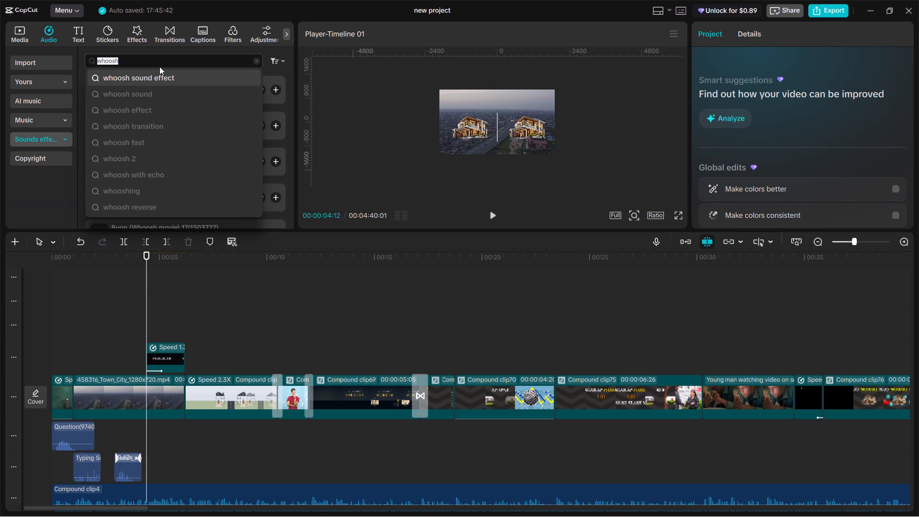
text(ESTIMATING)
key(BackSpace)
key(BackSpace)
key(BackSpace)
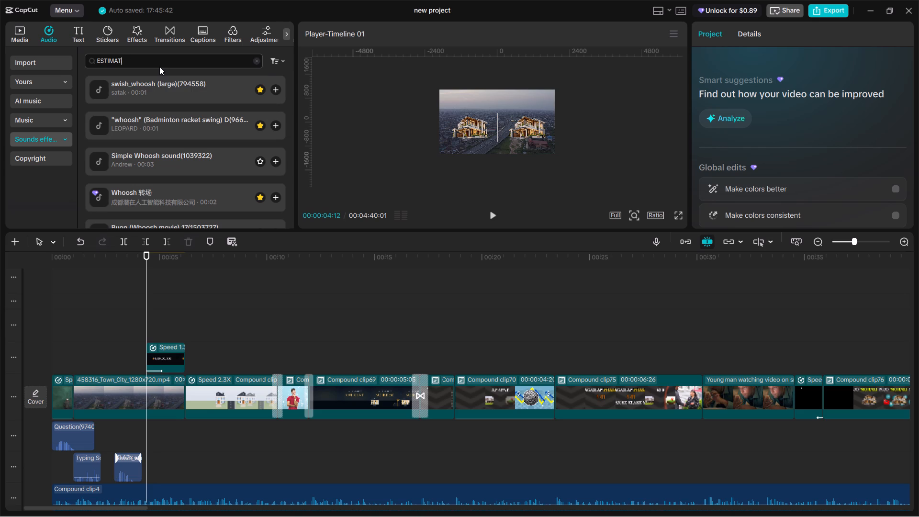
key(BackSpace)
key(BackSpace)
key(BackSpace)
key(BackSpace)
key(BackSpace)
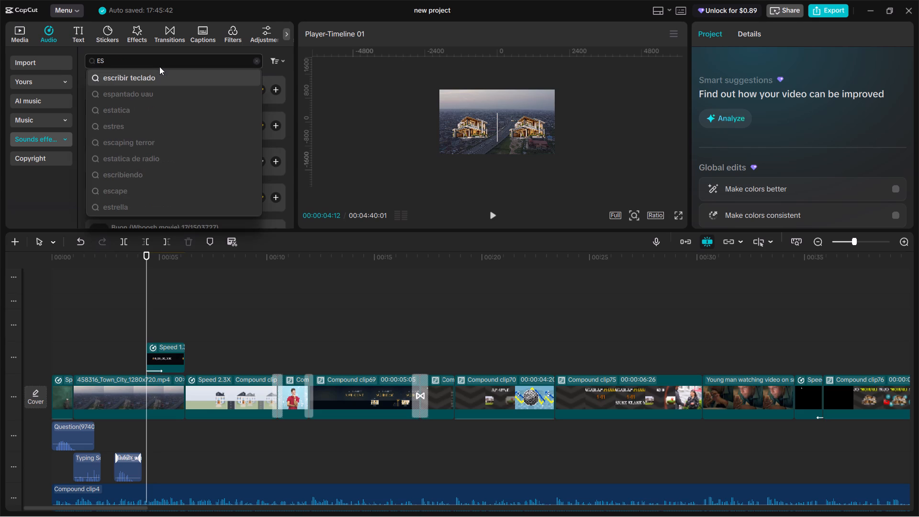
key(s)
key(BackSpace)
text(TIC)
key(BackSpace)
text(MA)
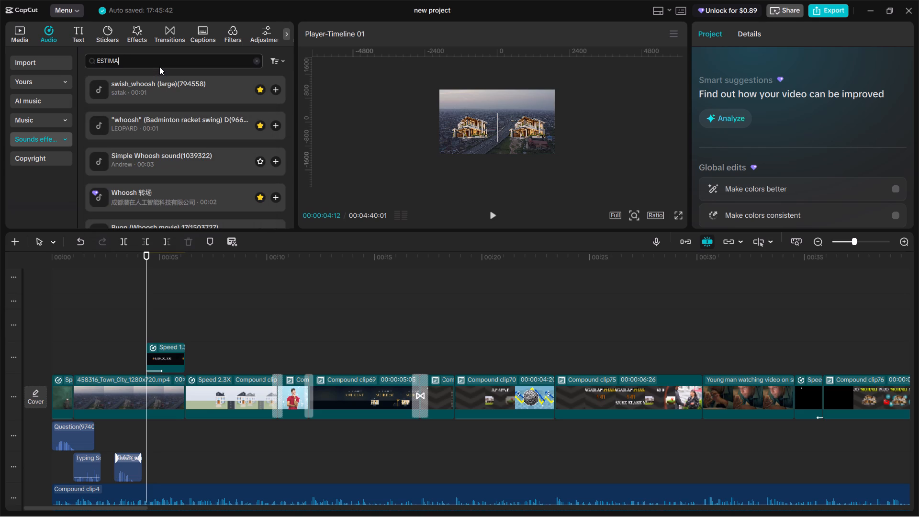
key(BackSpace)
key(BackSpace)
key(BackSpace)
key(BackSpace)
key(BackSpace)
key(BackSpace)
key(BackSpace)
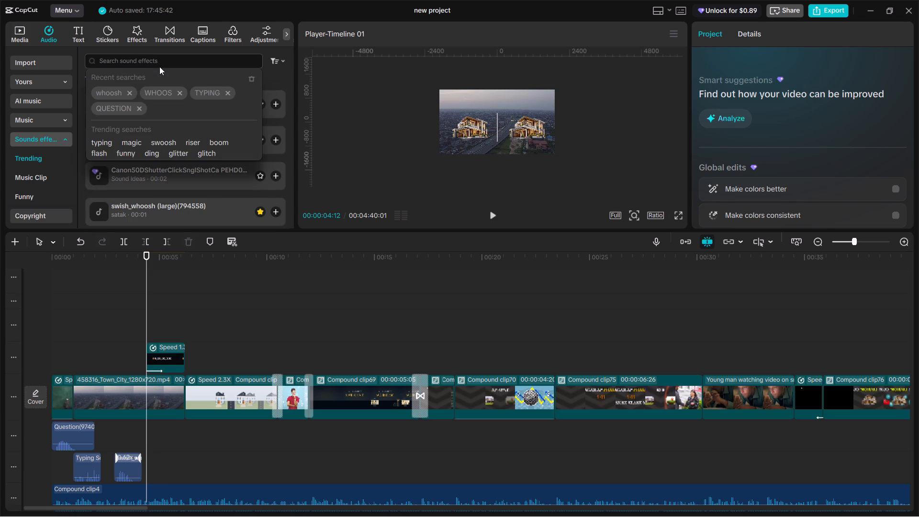
Search the sound effects for RISER and audition Riser A3, RISER_01, Riser with a sense of tension & impact 1 and Dark Legacy No Riser8952.
text(RISER)
key(Return)
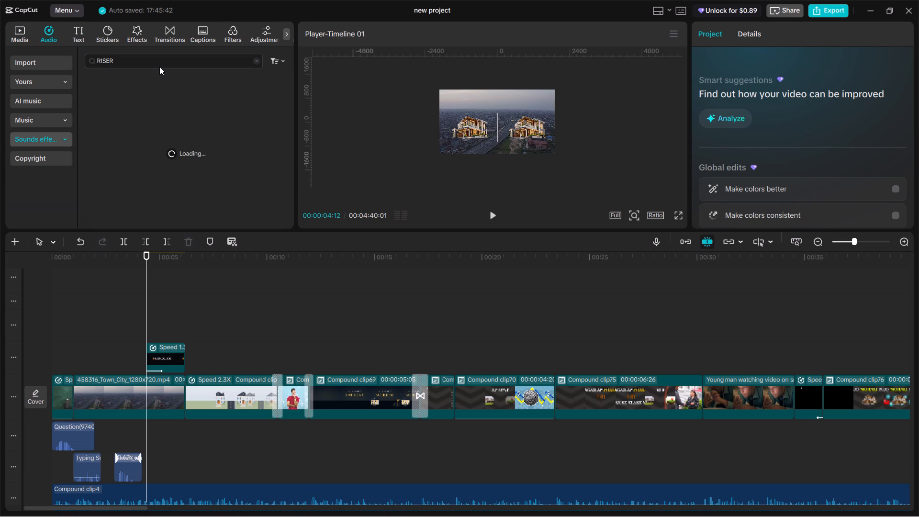
click(115, 88)
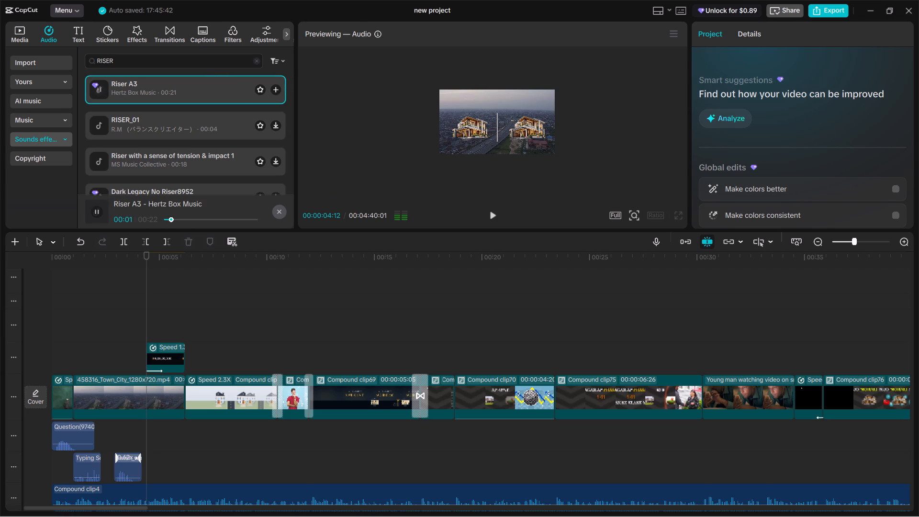
click(194, 121)
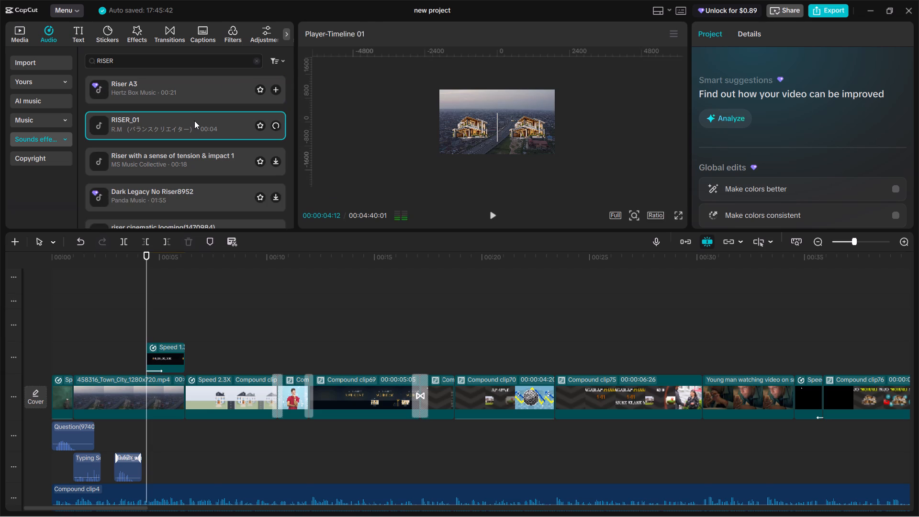
click(194, 162)
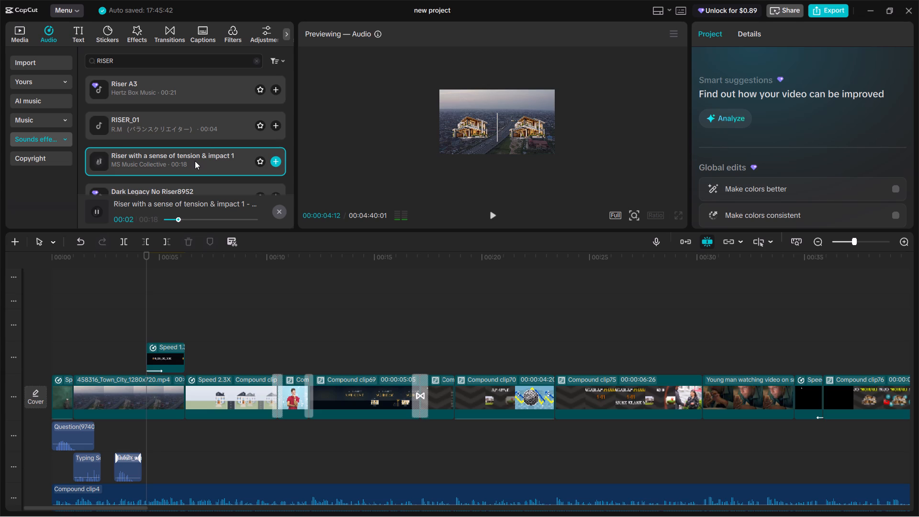
scroll(197, 160, down, 1)
click(184, 141)
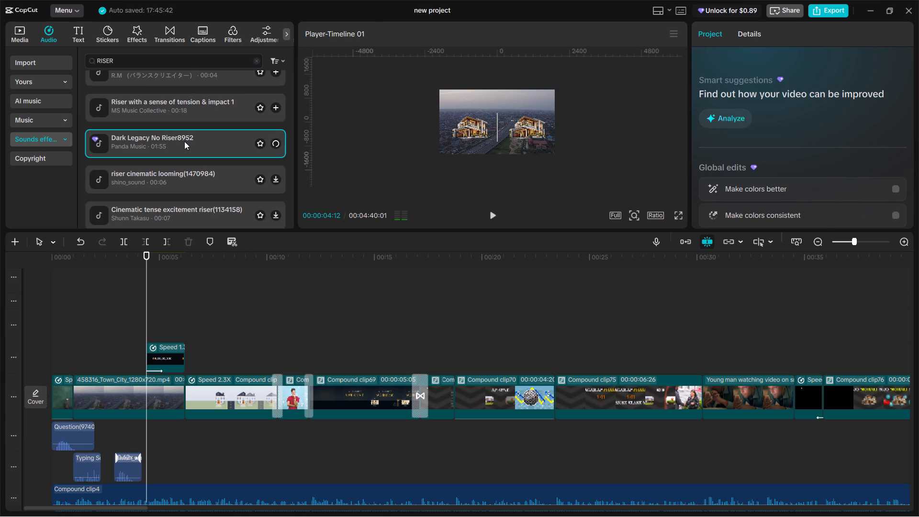
scroll(184, 143, up, 4)
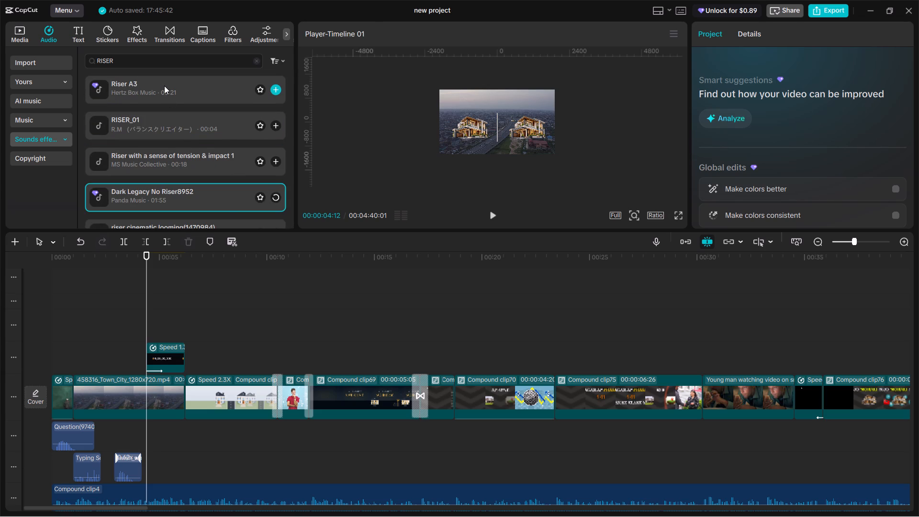
Search for number scroll effects, compare the first two by ear and place KANT app scroll sound 2 on the Typing Sound track at 00:00:04:12.
click(181, 59)
key(ctrl+a)
text(NUMBER)
key(space)
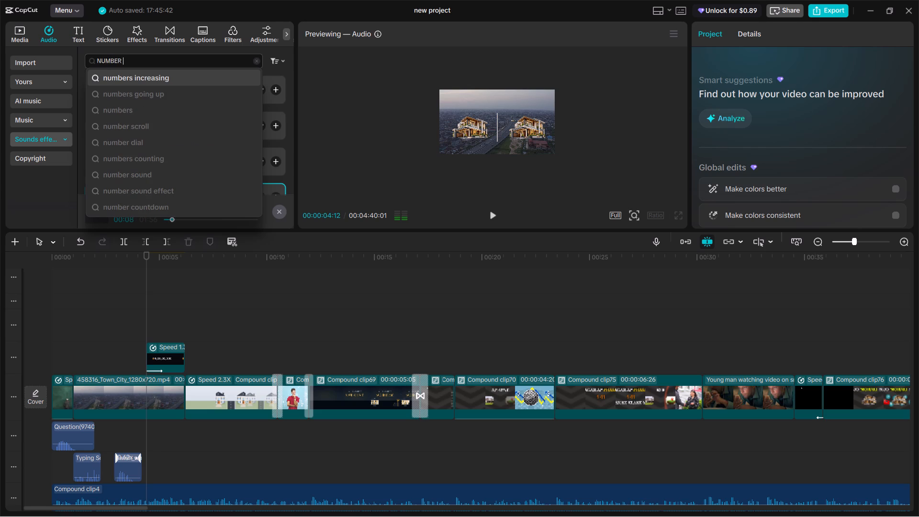
click(162, 127)
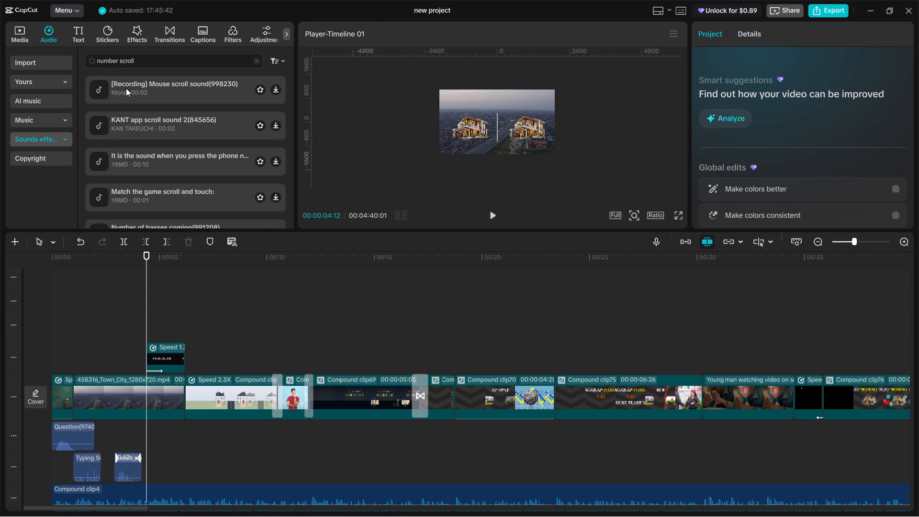
click(126, 88)
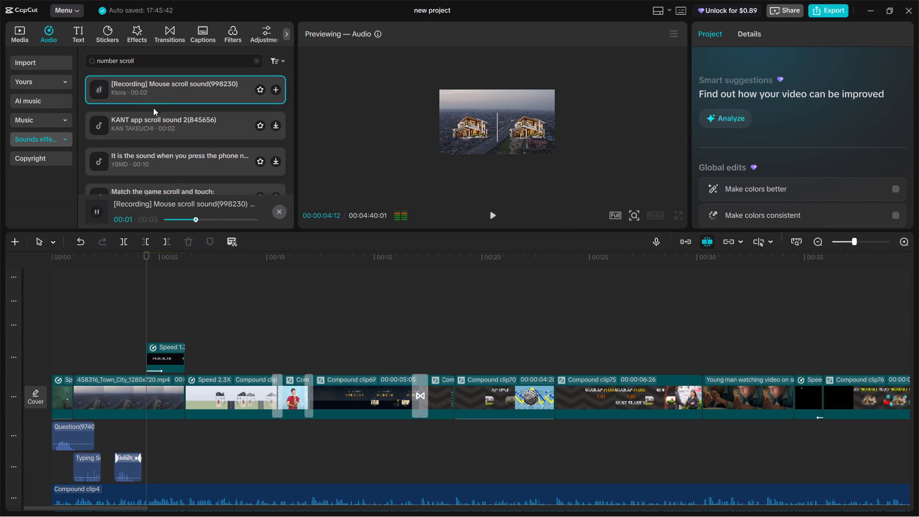
click(154, 123)
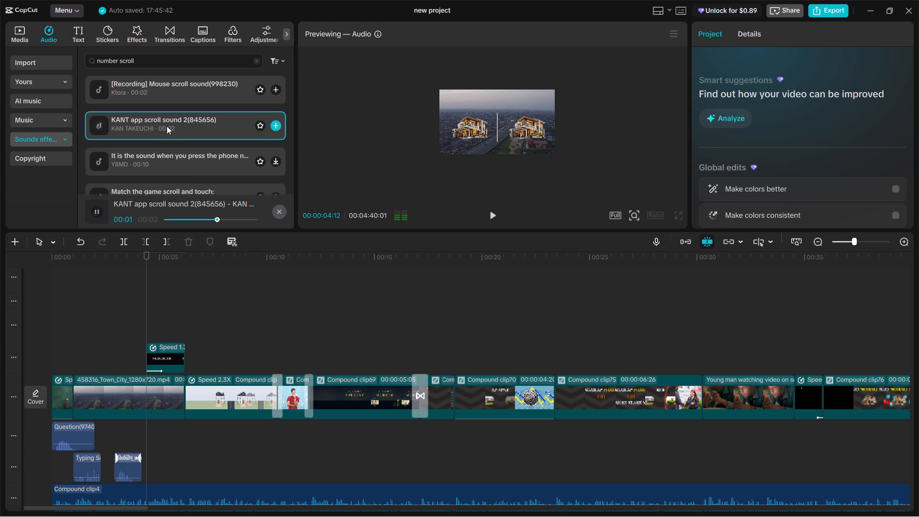
drag(168, 121, 145, 459)
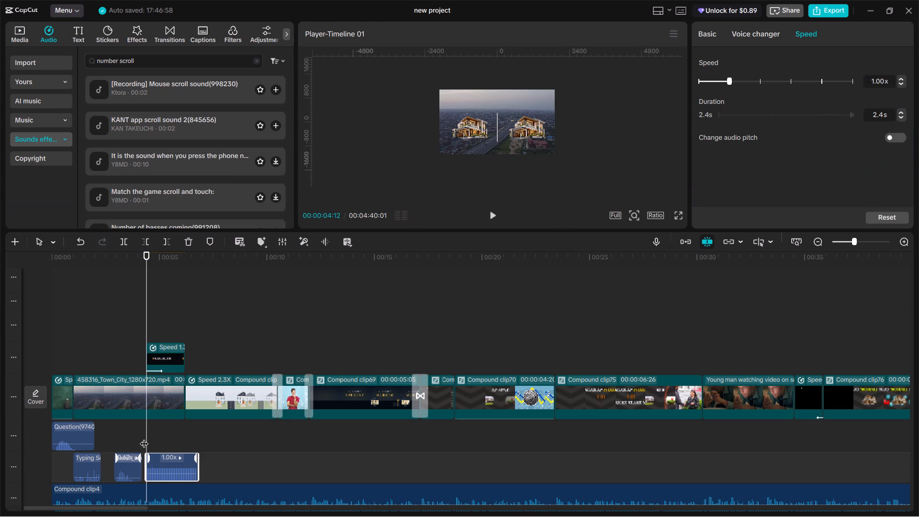
Play the ₹ price animation from 00:00:04:06 to hear how the app scroll sound fits the numbers.
click(143, 436)
click(143, 436)
click(141, 436)
double_click(141, 436)
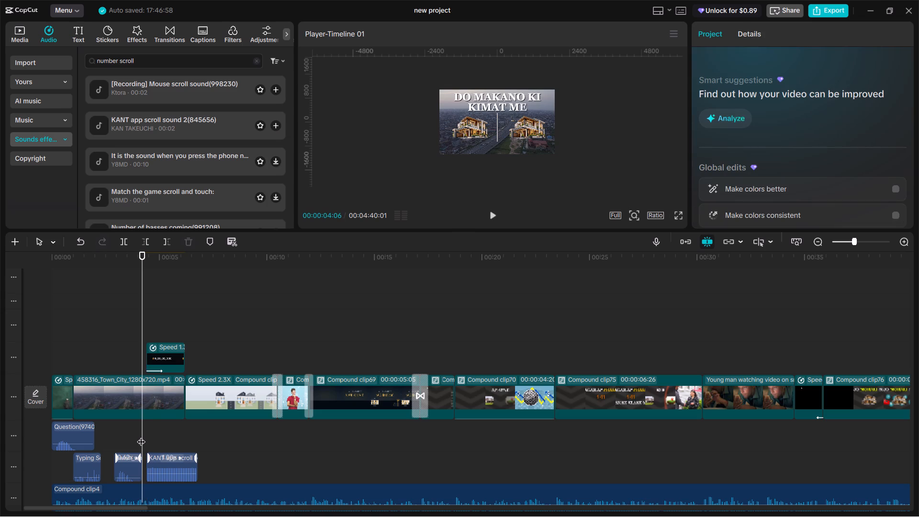
key(space)
key(space)
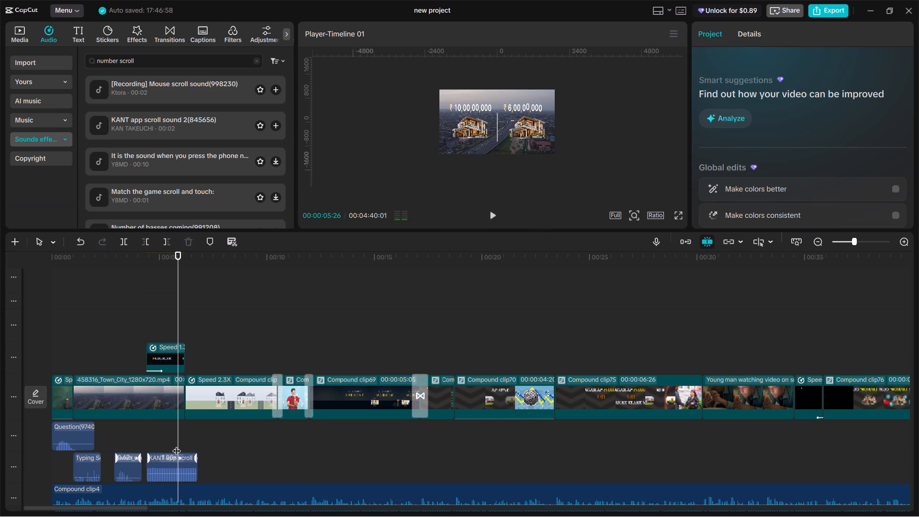
Trim the end of the KANT app scroll clip to 00:00:06:06, where the price overlay ends, making it 1.8 s long.
drag(178, 433, 180, 436)
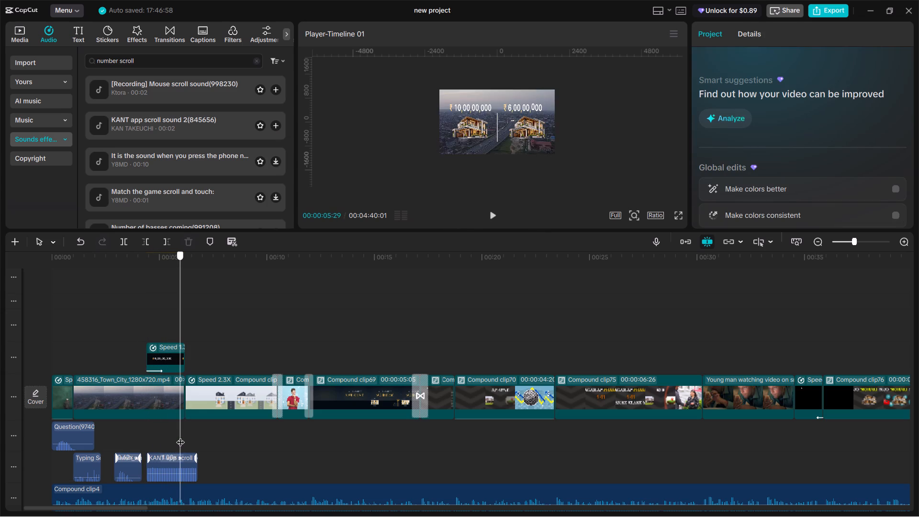
drag(180, 436, 183, 438)
click(194, 457)
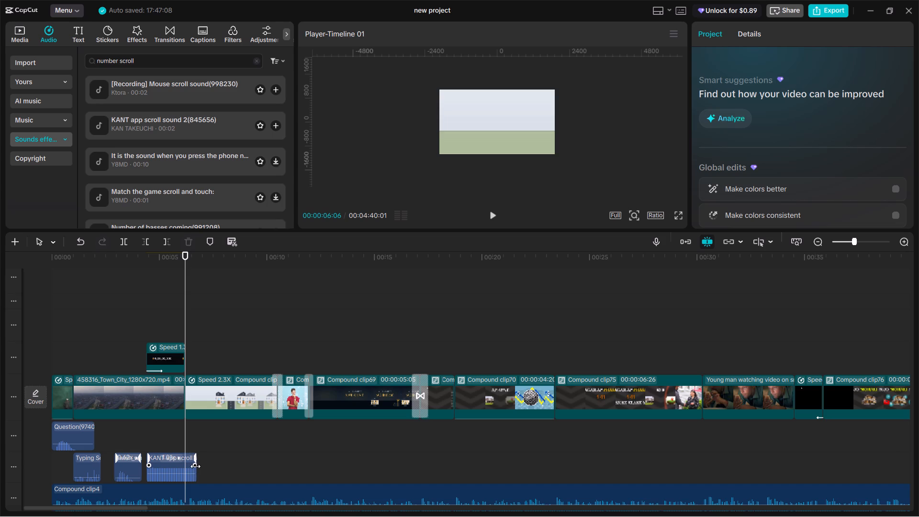
drag(196, 471, 184, 470)
Lower the KANT app scroll clip's volume to -12.8 dB.
click(171, 465)
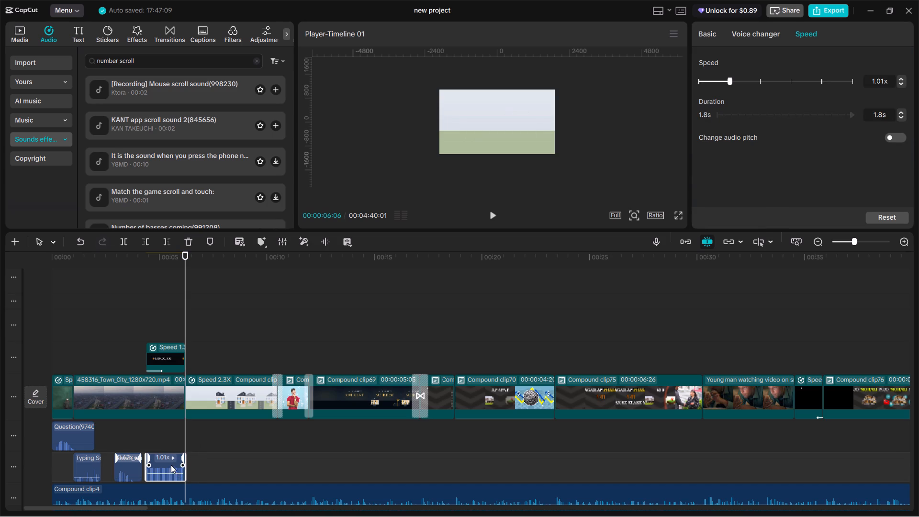
click(710, 38)
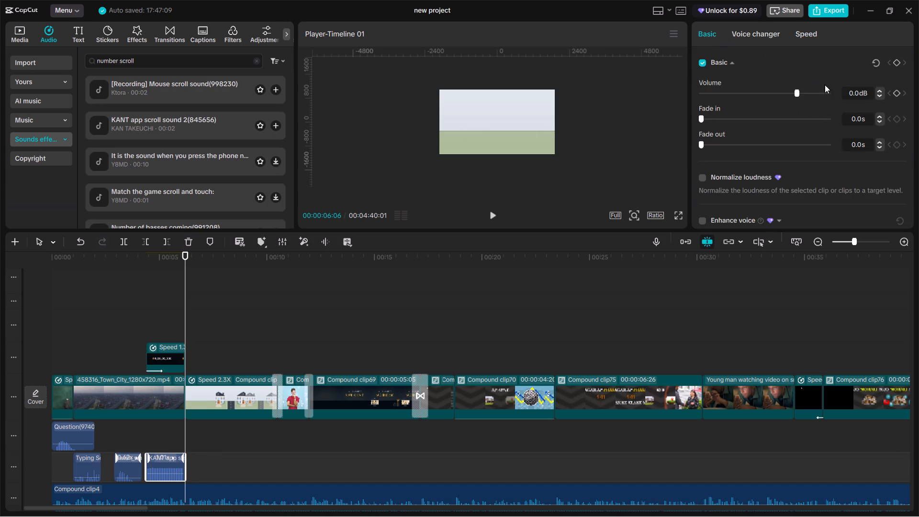
click(880, 95)
drag(795, 92, 786, 92)
drag(786, 92, 774, 84)
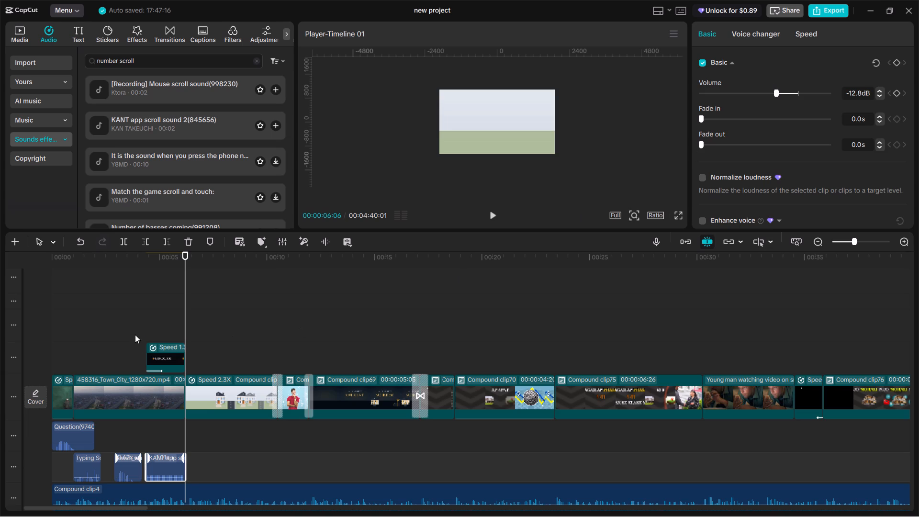
Replay from just before the ₹ price animation into the two-houses shot to check the scroll sound's level and ending.
click(135, 329)
drag(135, 329, 140, 333)
key(space)
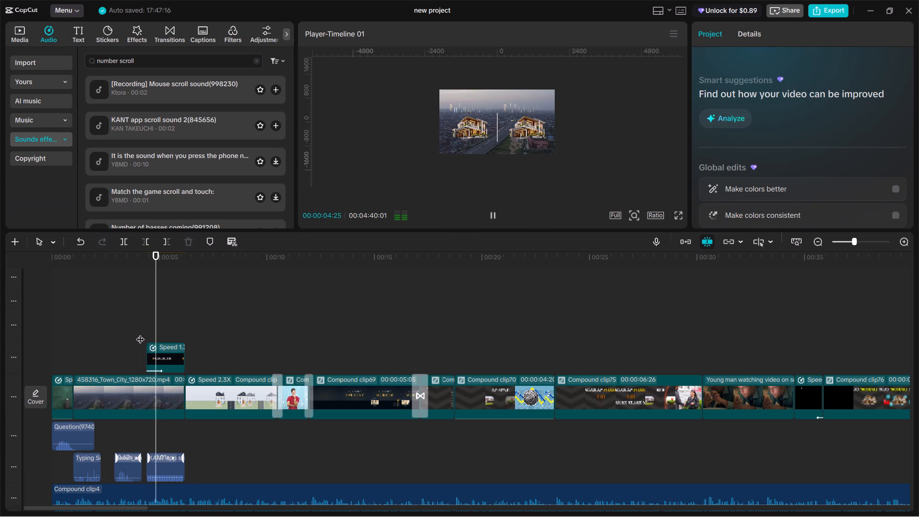
key(space)
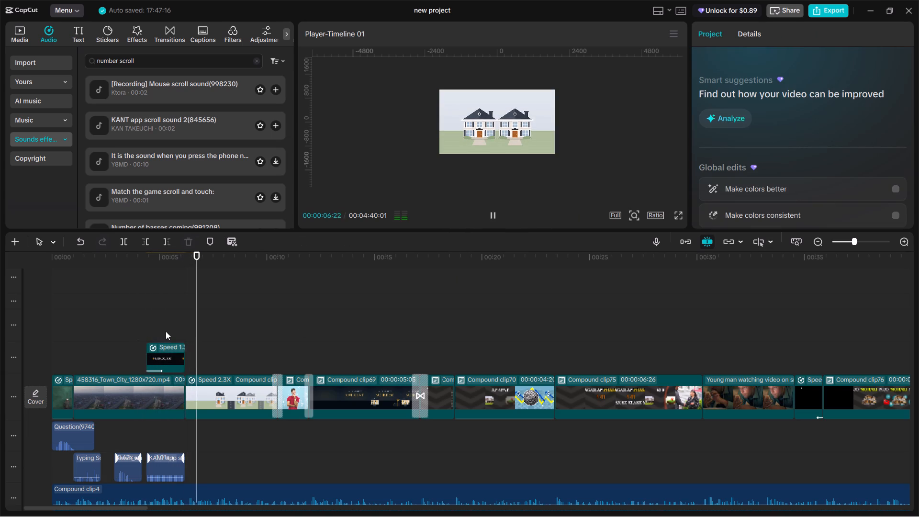
double_click(184, 326)
key(space)
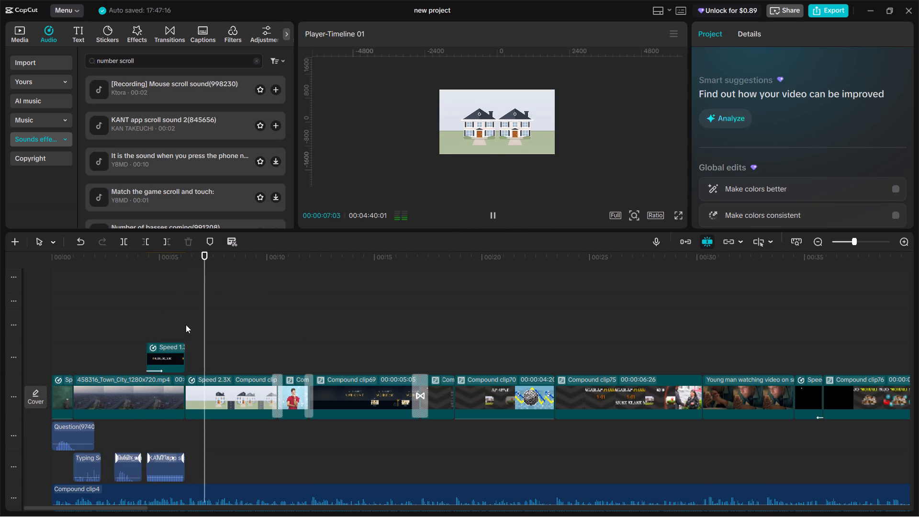
key(space)
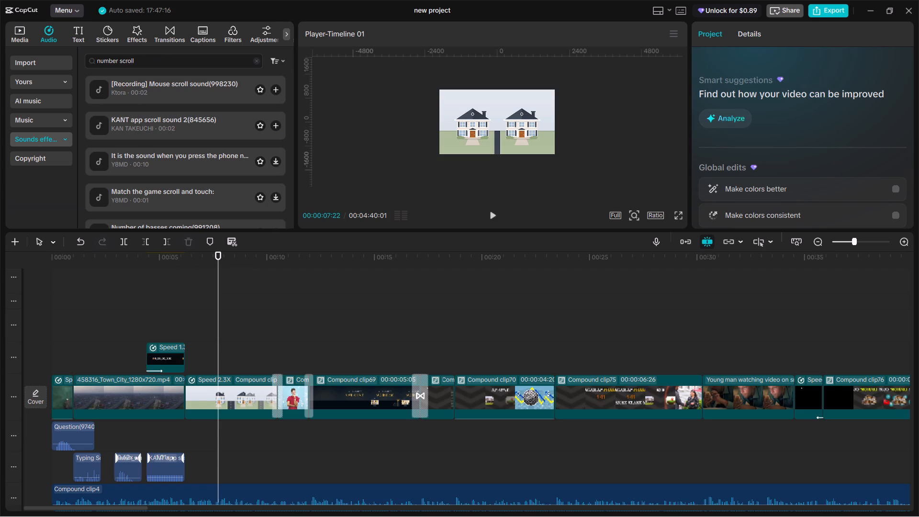
Search the sound effects for woosh and preview Woosh and Deep woosh for the two-houses shot.
ctrl+click(158, 61)
key(ctrl+a)
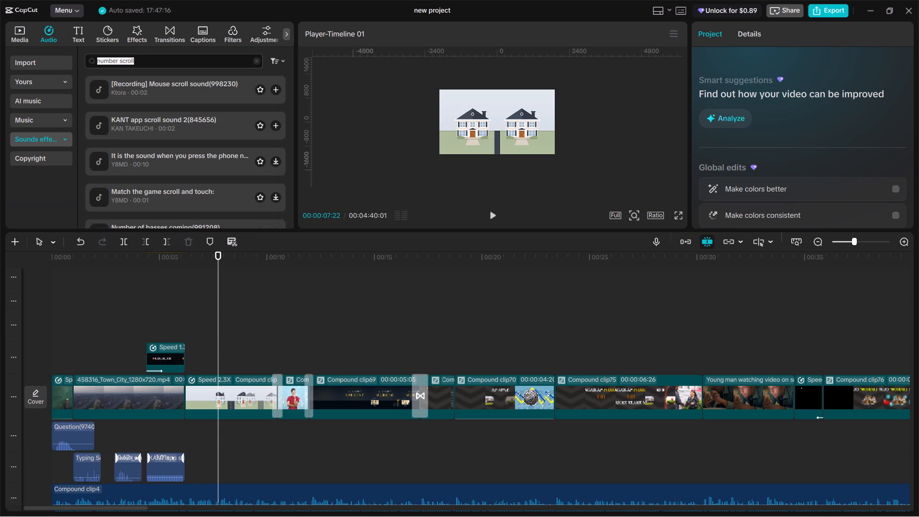
key(w)
key(o)
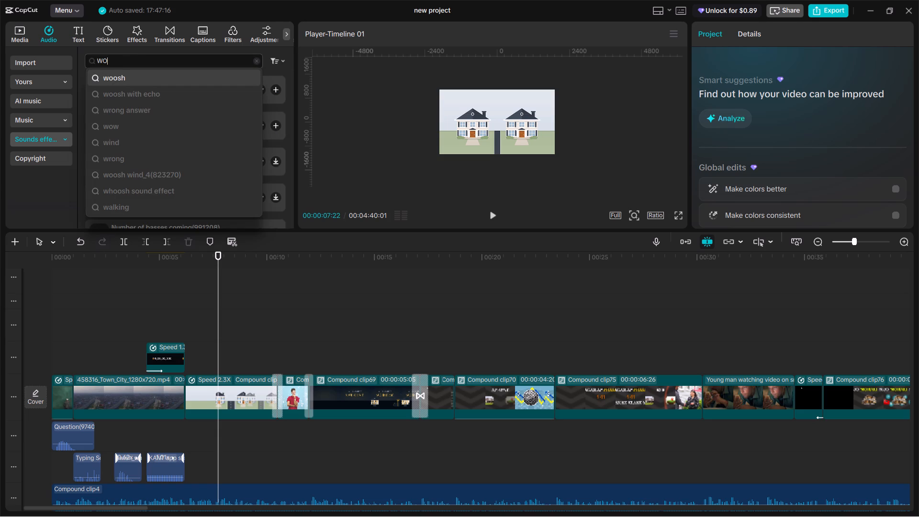
key(Down)
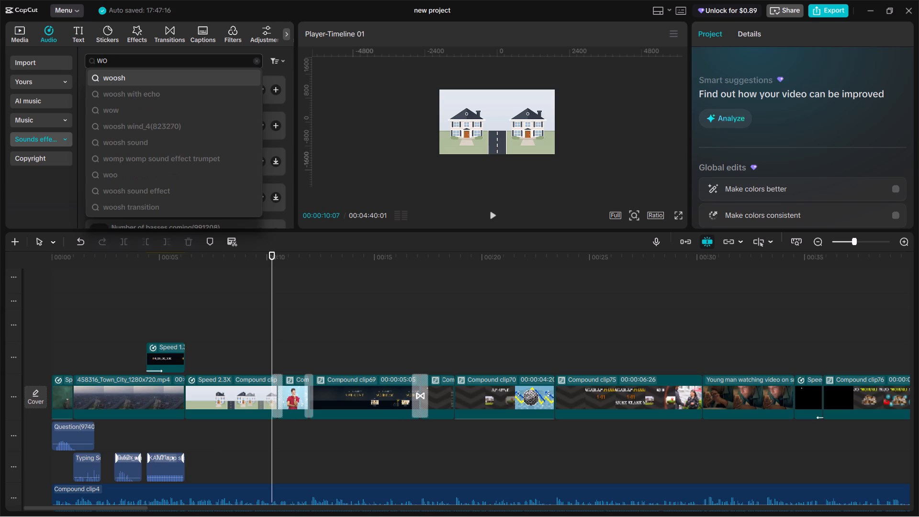
key(Up)
click(151, 83)
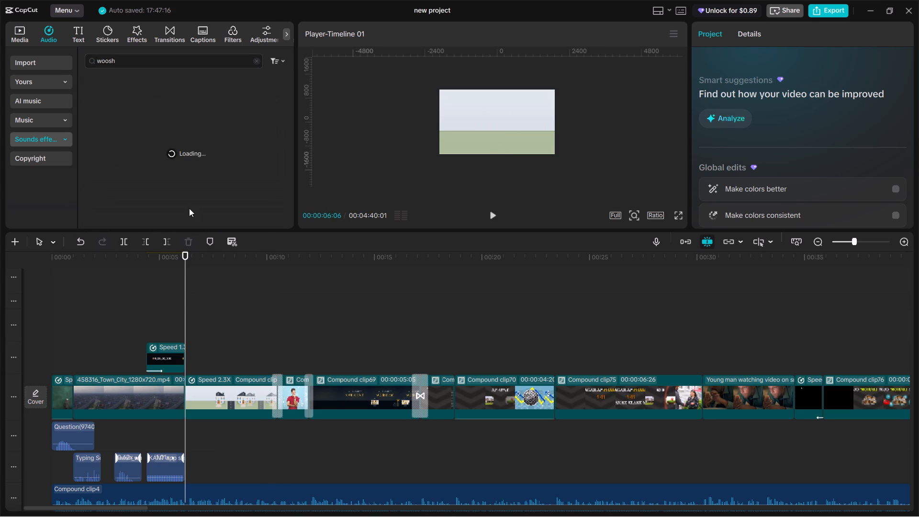
click(165, 84)
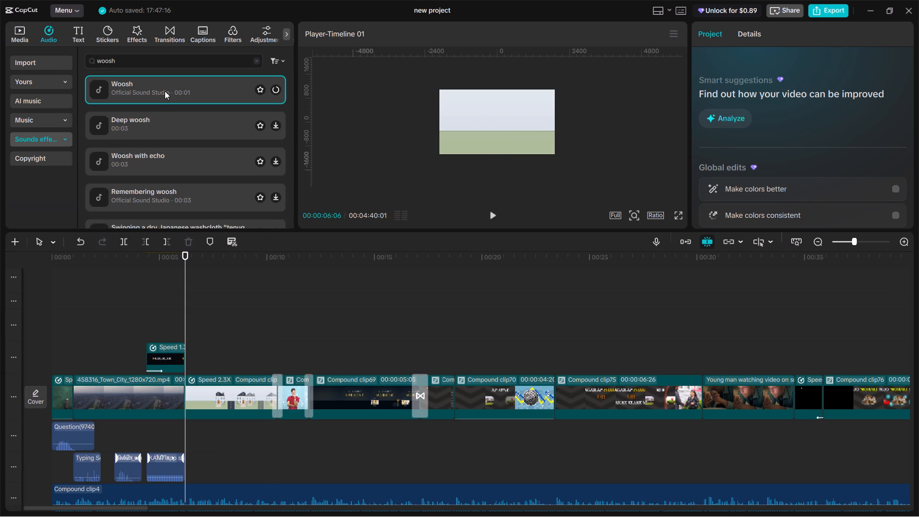
click(165, 134)
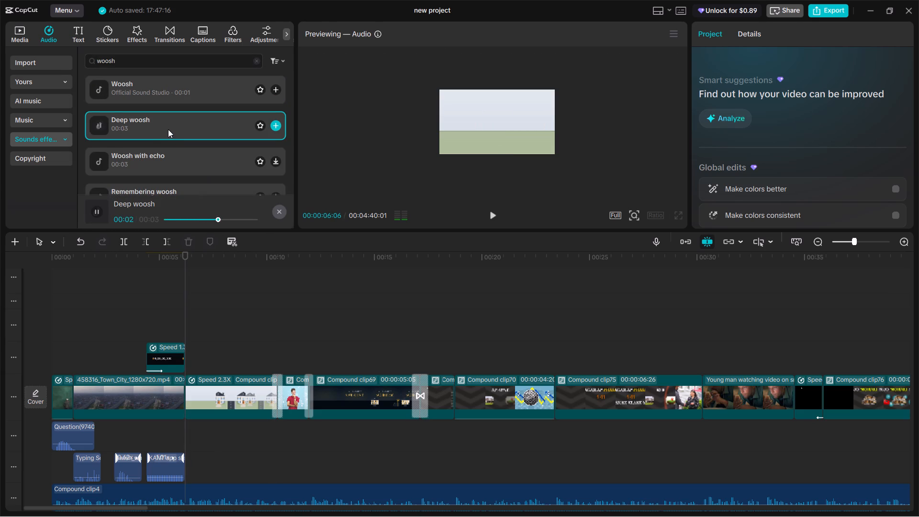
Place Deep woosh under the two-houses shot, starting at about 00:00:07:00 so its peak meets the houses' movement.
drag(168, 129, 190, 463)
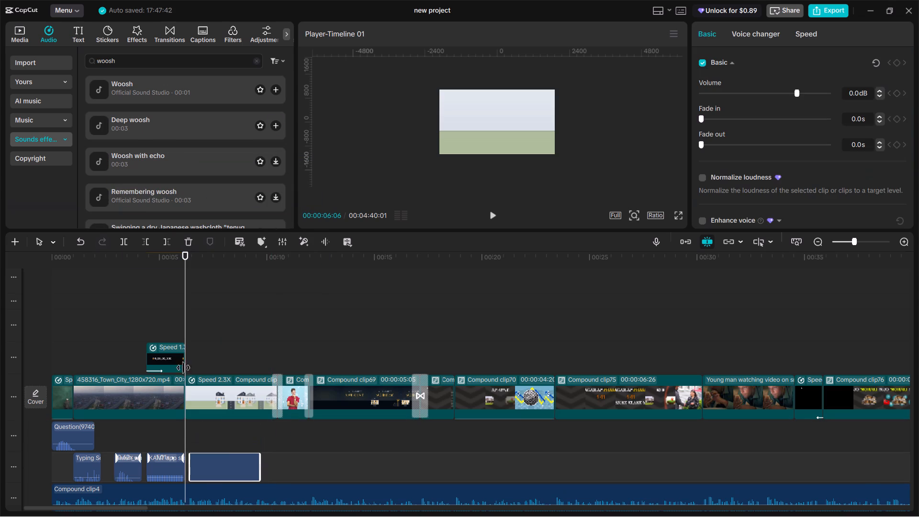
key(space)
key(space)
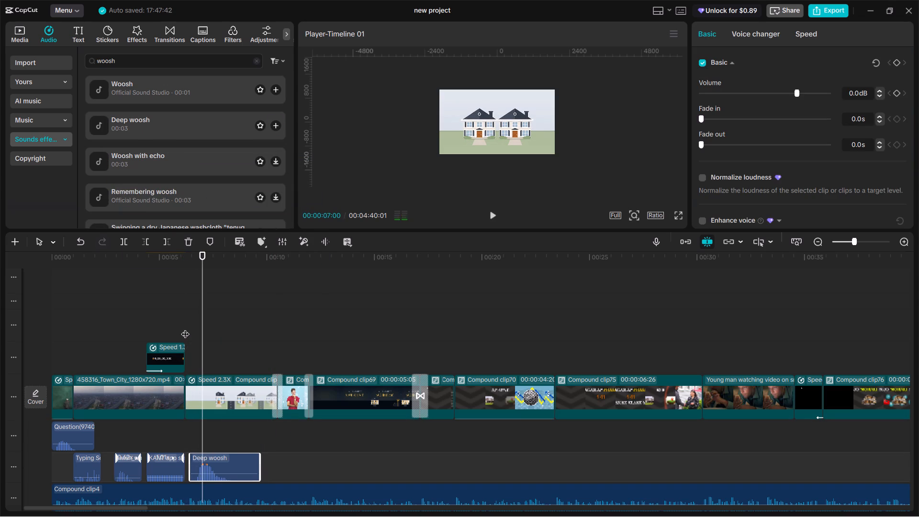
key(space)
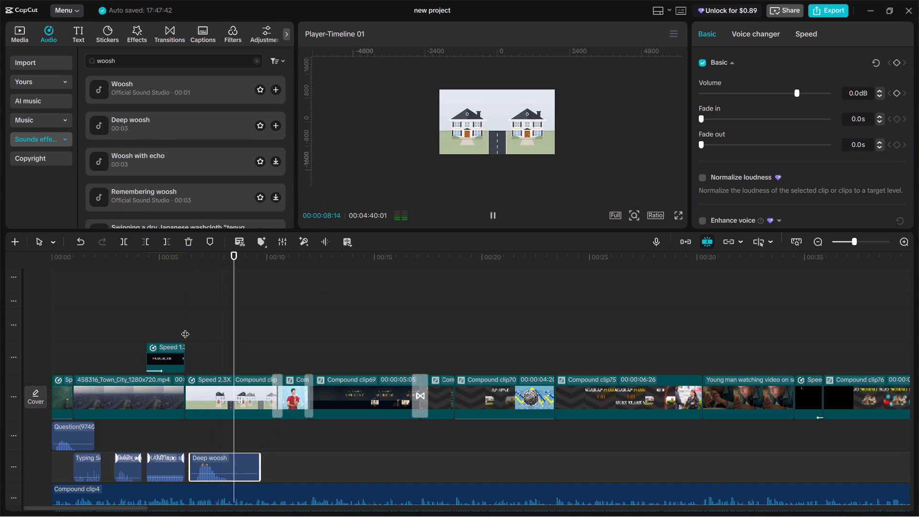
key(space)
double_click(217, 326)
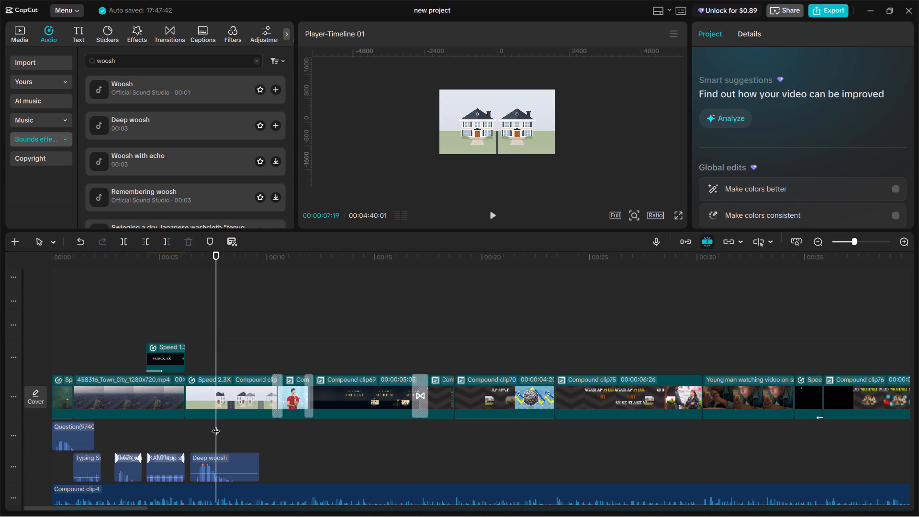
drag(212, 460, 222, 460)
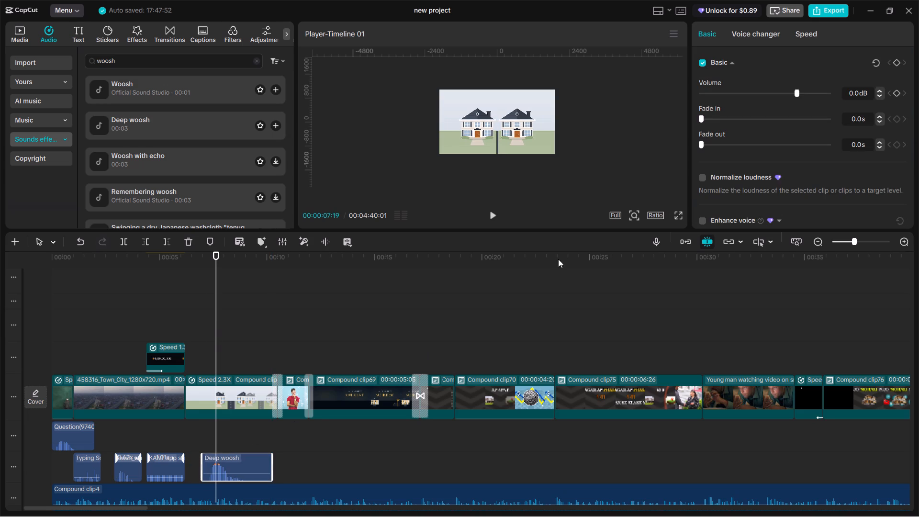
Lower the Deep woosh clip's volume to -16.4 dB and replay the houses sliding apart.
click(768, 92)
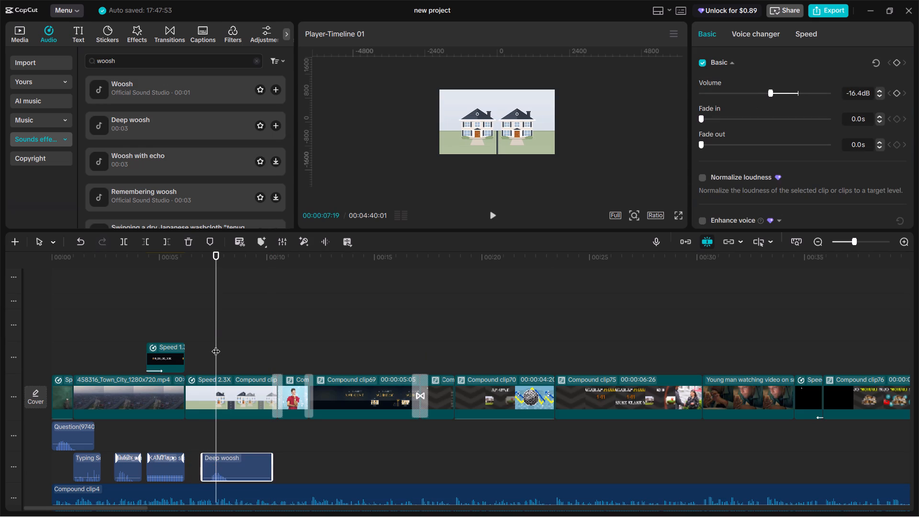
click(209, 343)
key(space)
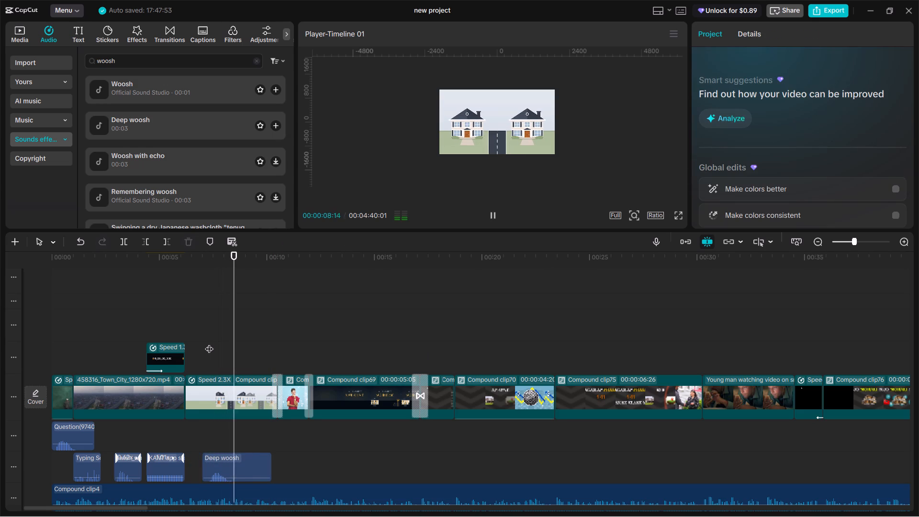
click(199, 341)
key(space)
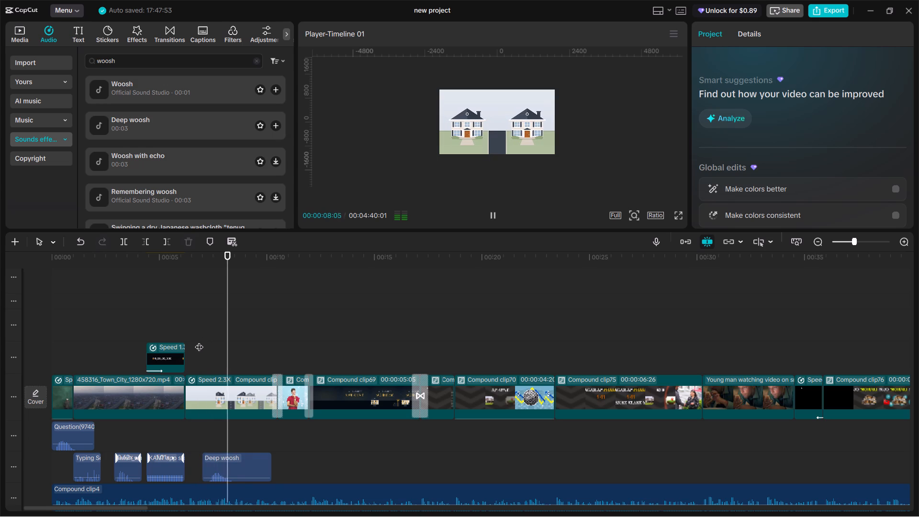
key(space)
Preview Woosh with echo, Remembering woosh and the Japanese washcloth swing as alternative sounds.
click(109, 157)
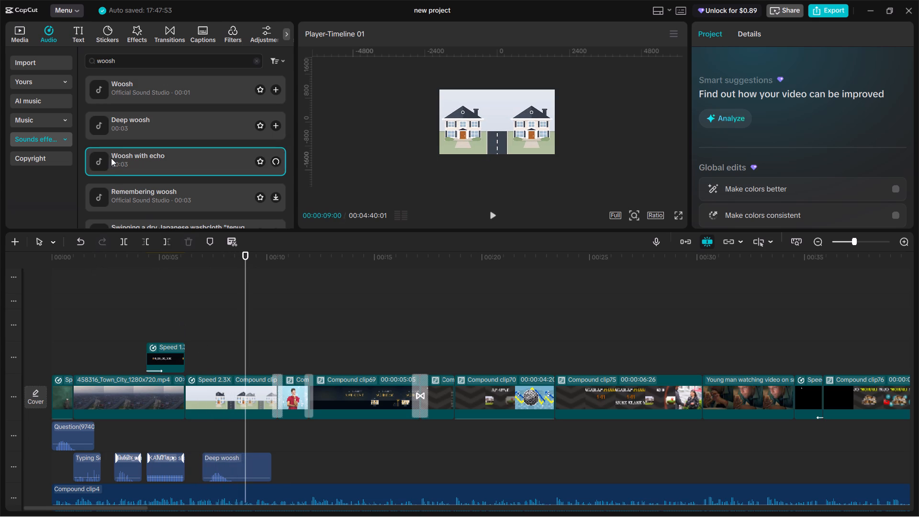
click(134, 189)
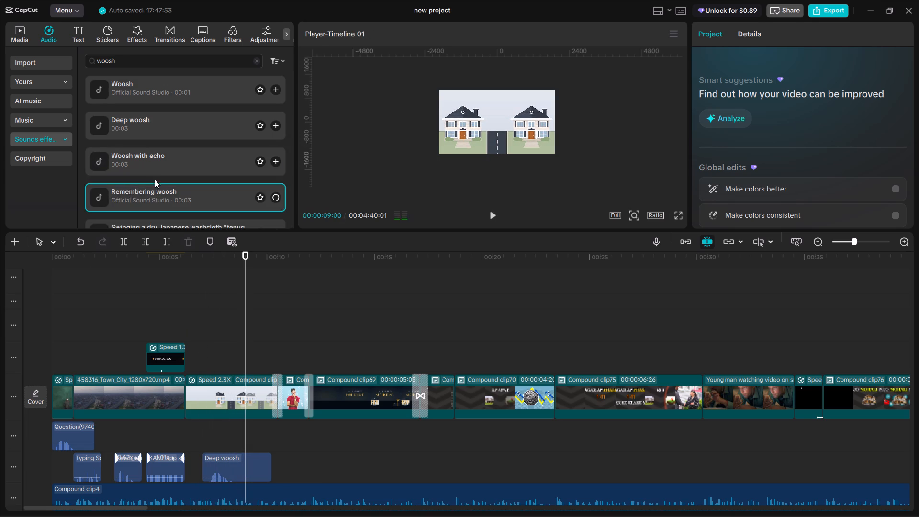
scroll(156, 178, down, 1)
click(143, 174)
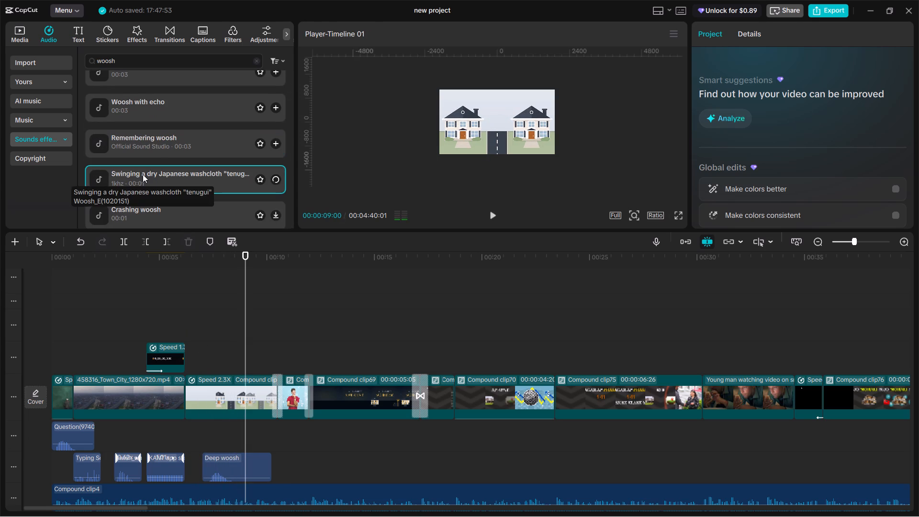
click(157, 147)
Replace Deep woosh with Remembering woosh under the two-houses shot, starting at about 00:00:07:10.
drag(157, 145, 194, 449)
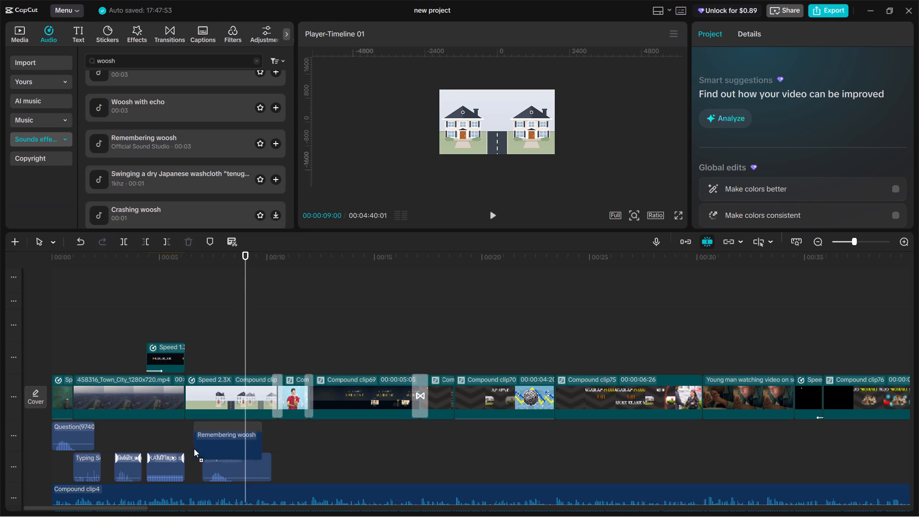
drag(194, 449, 206, 468)
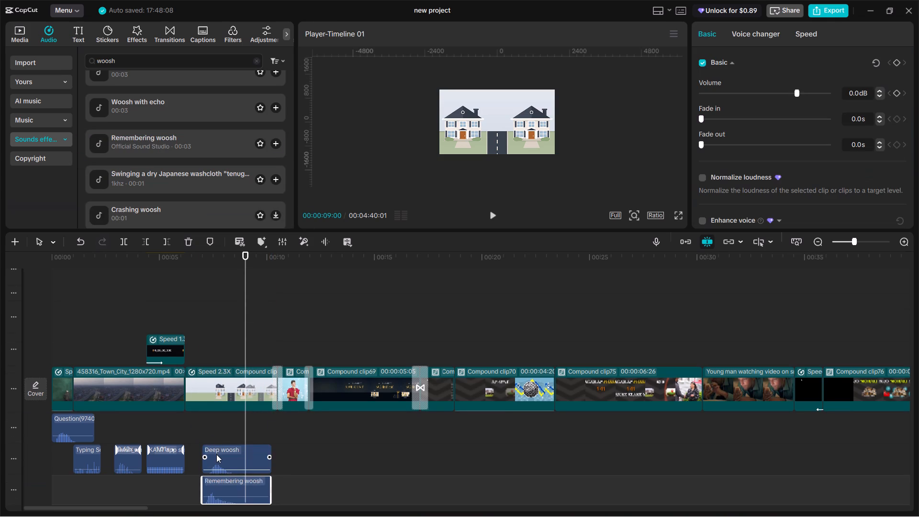
click(216, 454)
key(BackSpace)
drag(217, 487, 224, 487)
Play the two-houses shot to hear how Remembering woosh fits the houses sliding apart.
click(202, 453)
key(space)
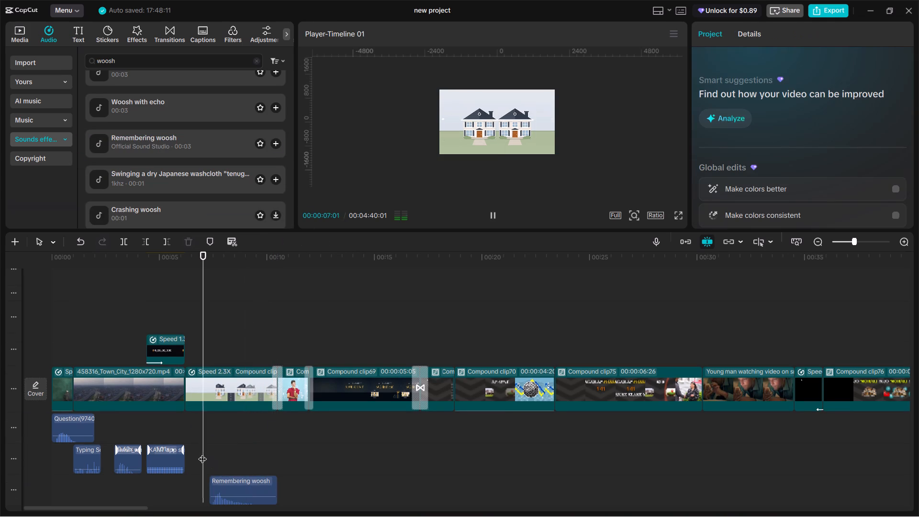
key(space)
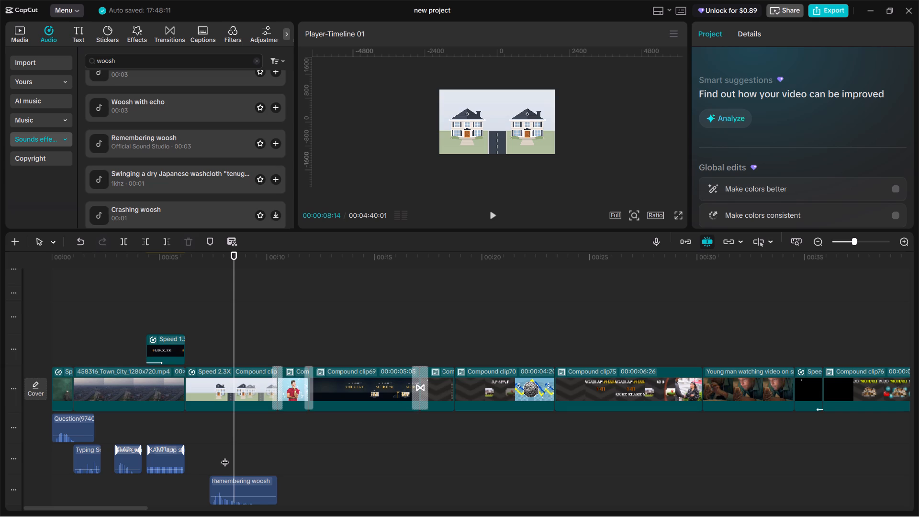
click(196, 343)
click(210, 342)
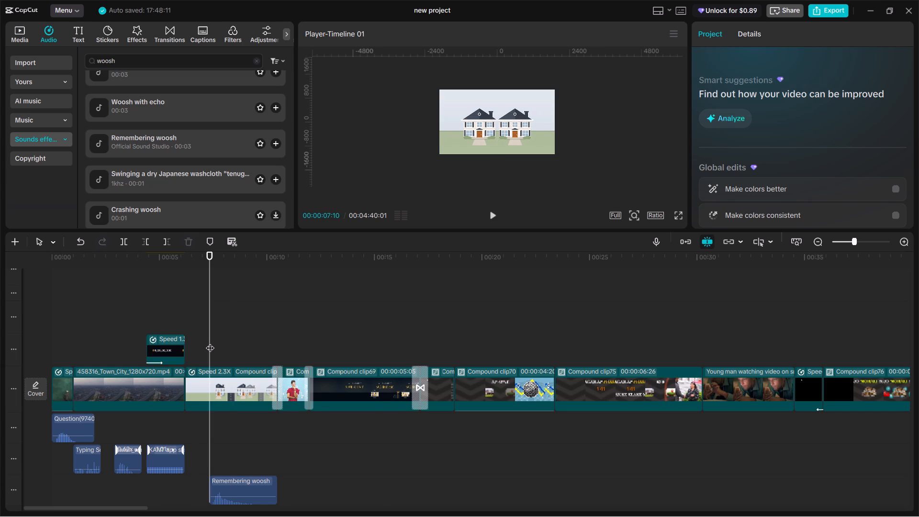
key(space)
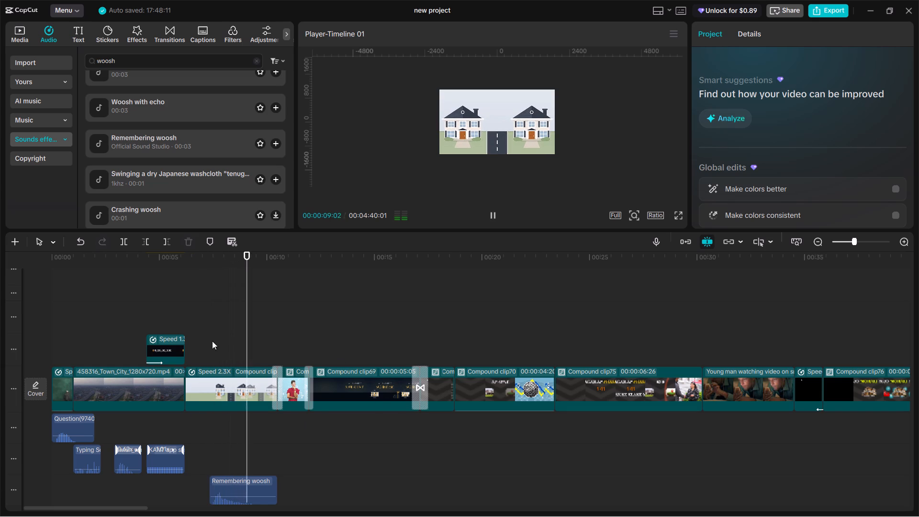
key(space)
Trim the end of the Remembering woosh clip so it lasts about 1 s.
drag(277, 485, 253, 485)
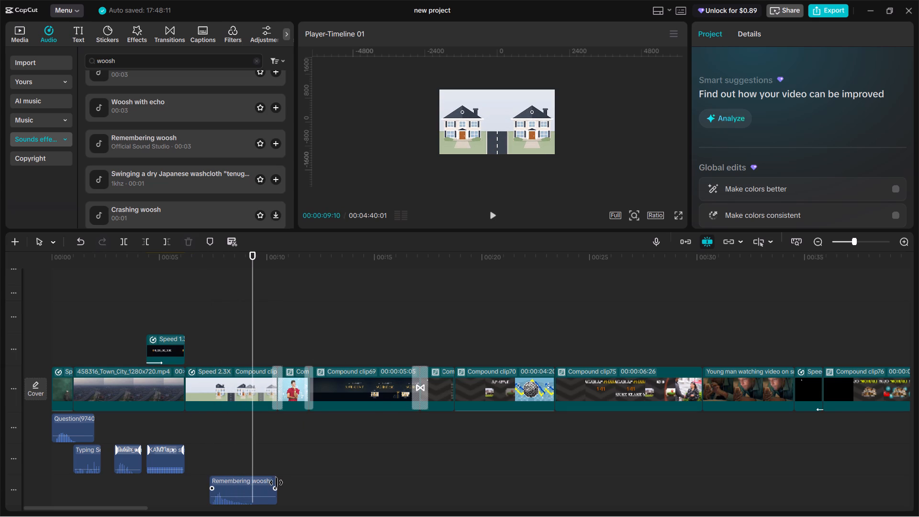
drag(277, 480, 232, 478)
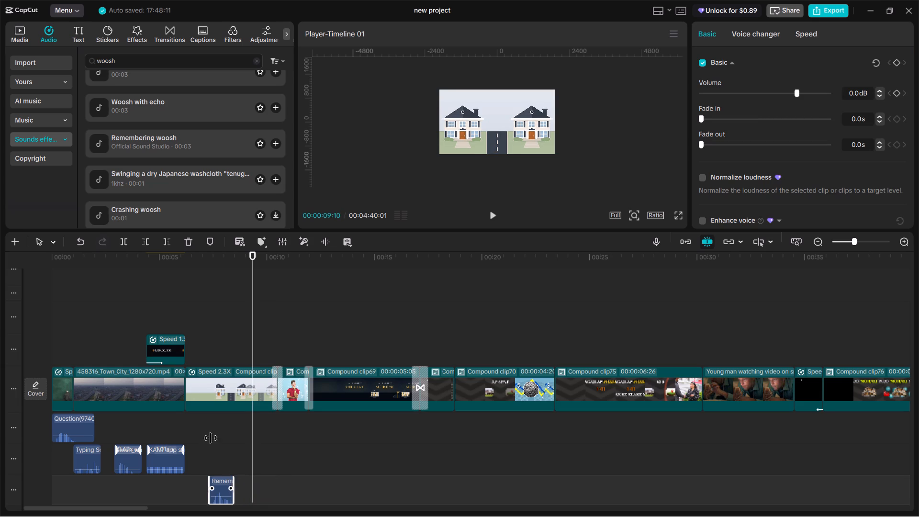
Replay the two-houses shot several times to check the trimmed woosh's timing and level.
click(204, 335)
key(space)
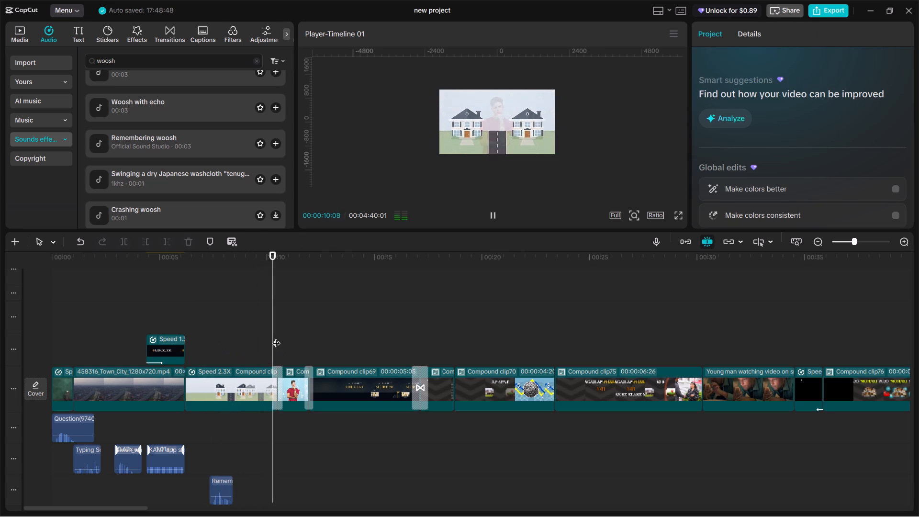
key(space)
click(208, 336)
key(space)
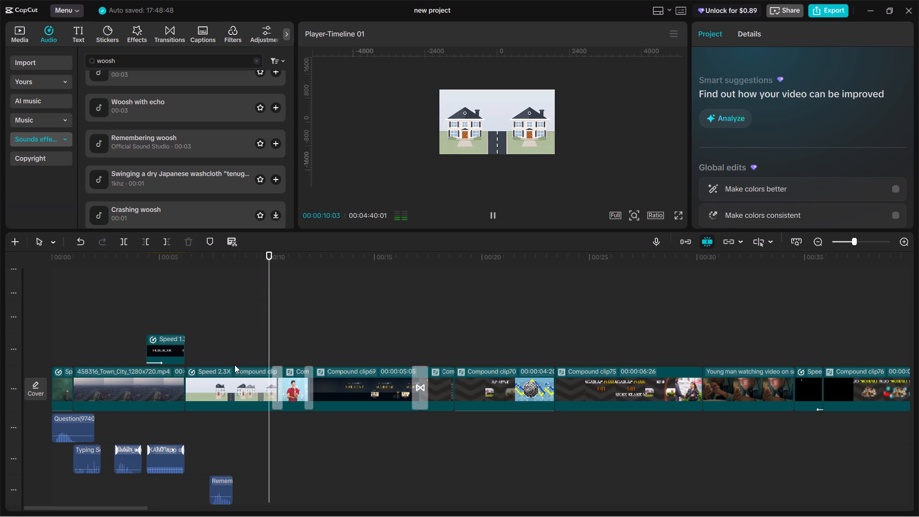
click(229, 345)
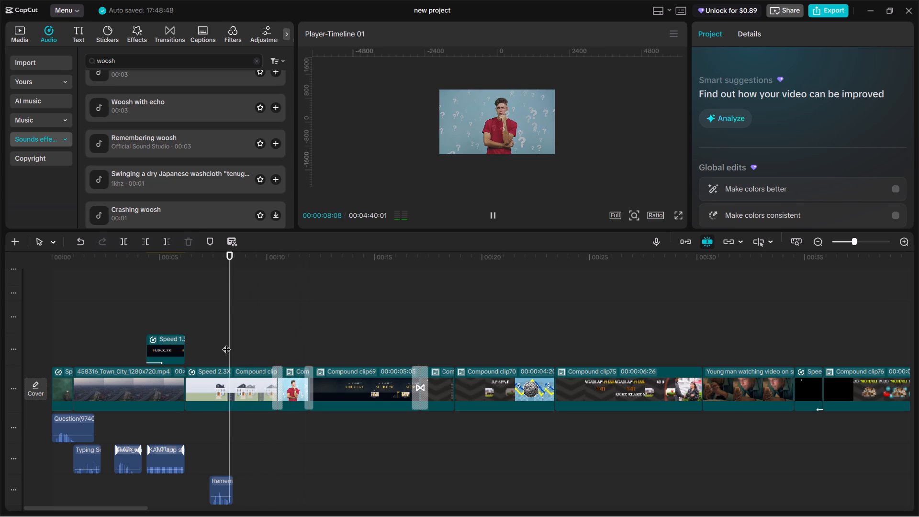
click(226, 343)
click(223, 342)
click(217, 342)
click(217, 342)
click(217, 342)
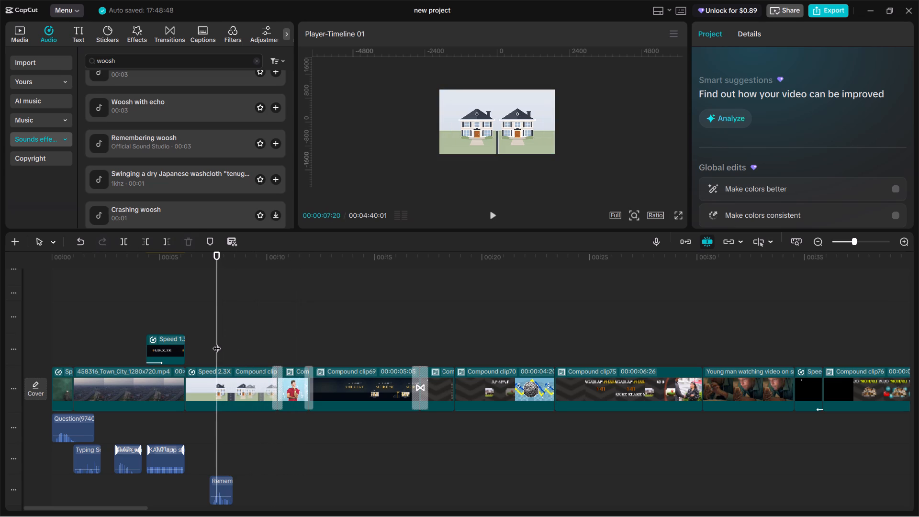
click(212, 344)
key(space)
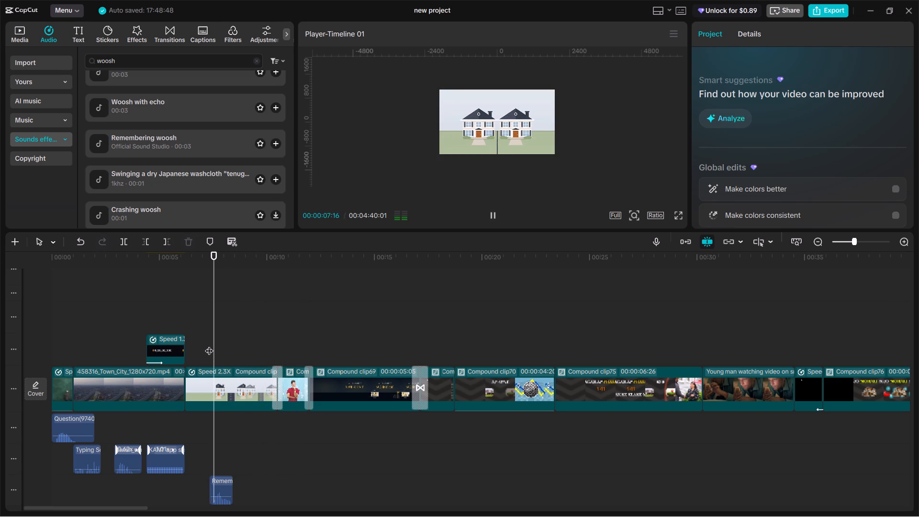
key(space)
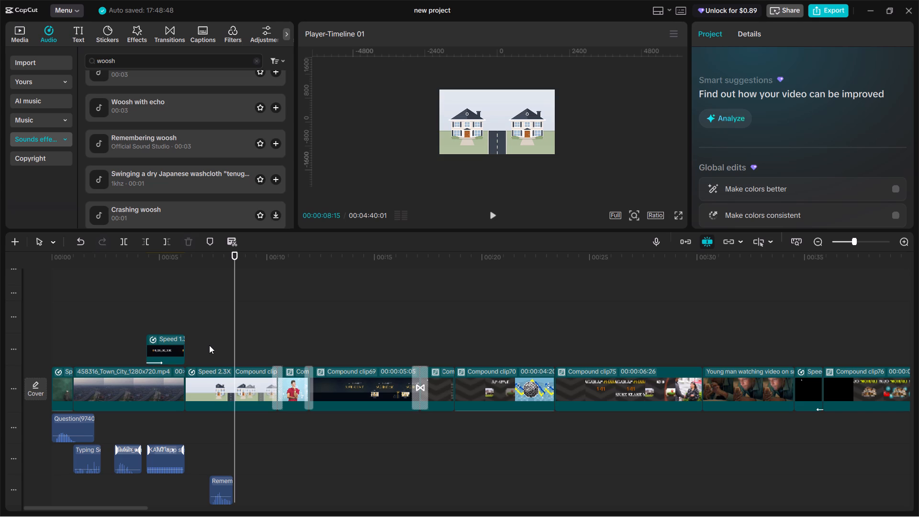
Raise the computer's speaker volume to hear the sound effects better.
scroll(213, 347, down, 1)
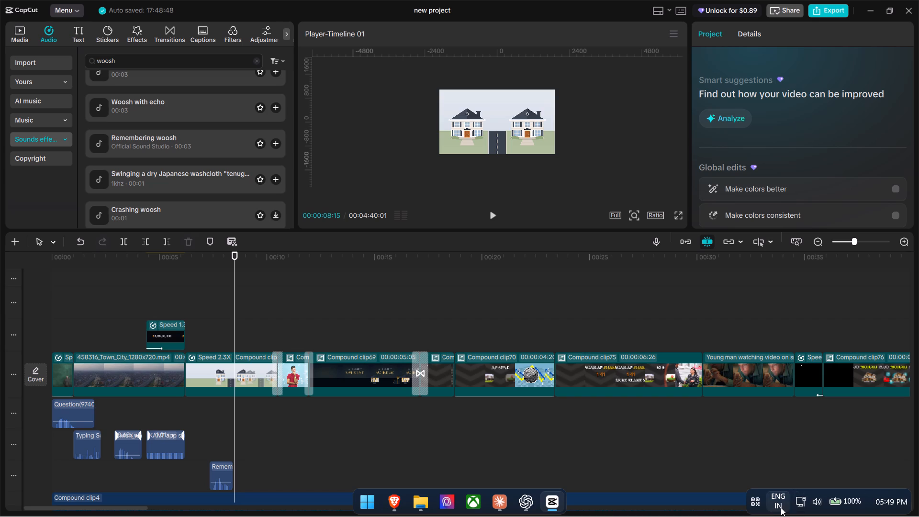
scroll(815, 503, up, 20)
scroll(815, 503, up, 5)
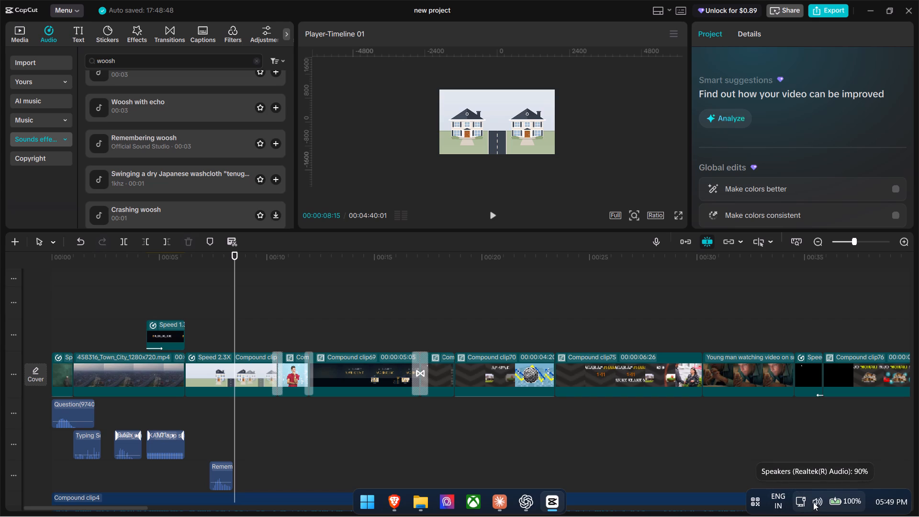
scroll(813, 502, up, 8)
Play from the two-houses shot to the FACTORS list to check the woosh and find the next moment needing a sound.
click(204, 324)
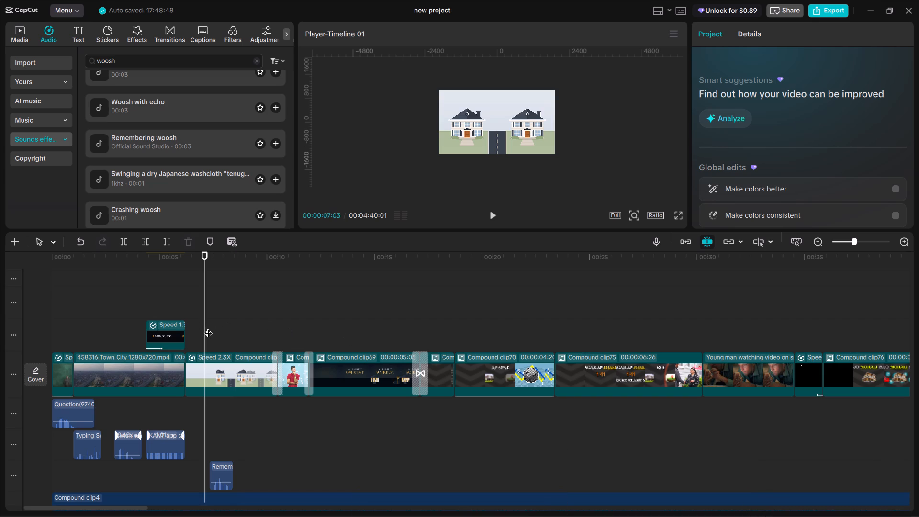
key(space)
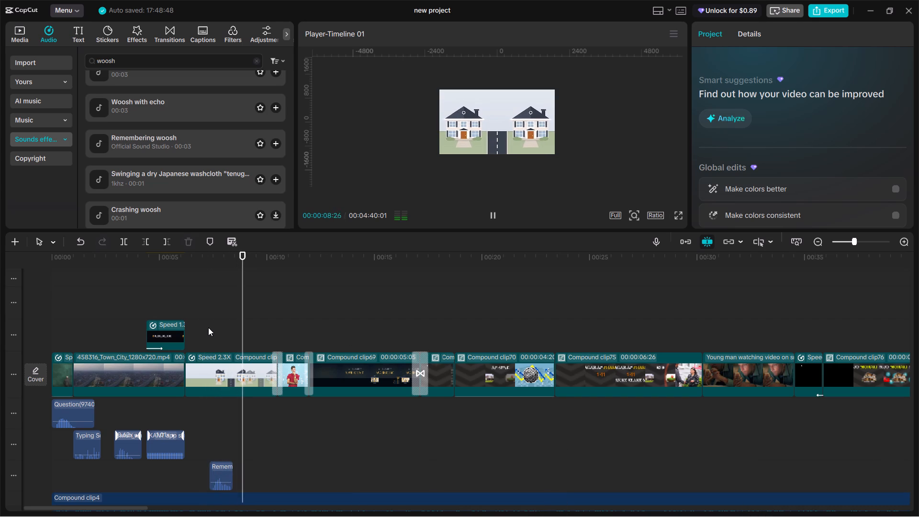
key(space)
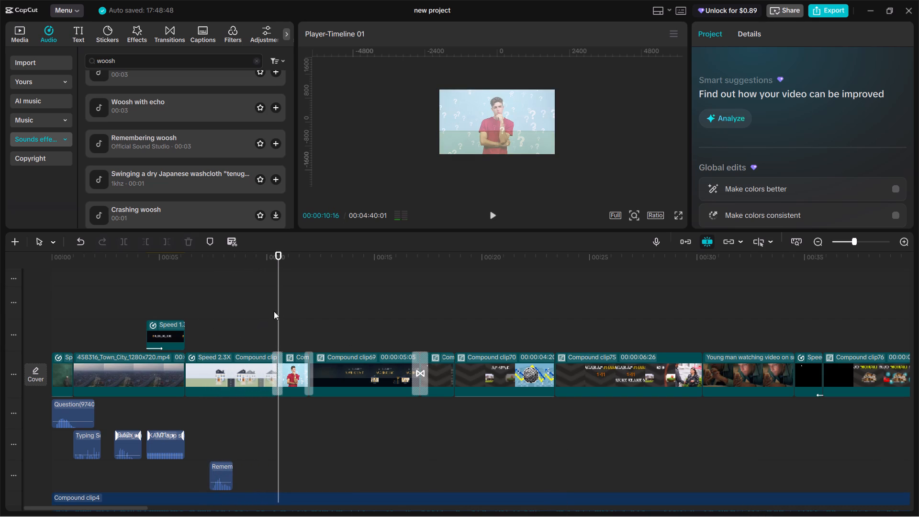
key(space)
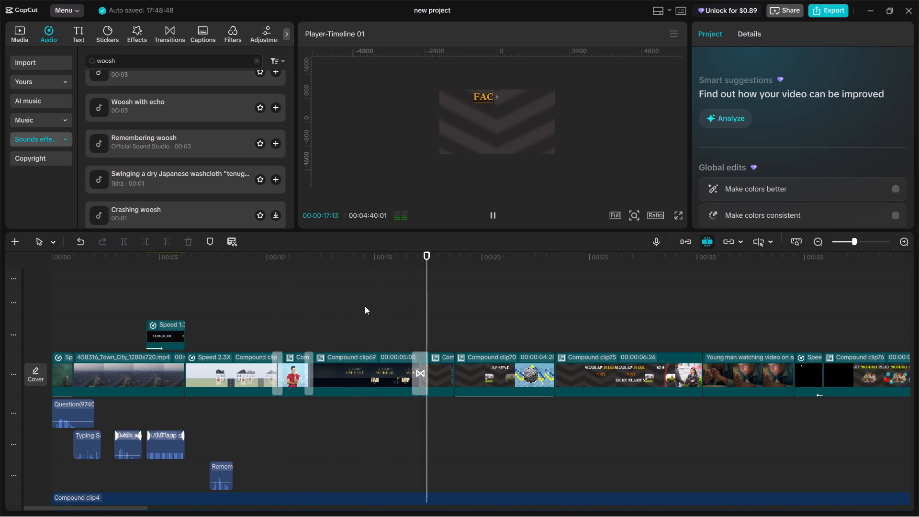
click(411, 328)
key(space)
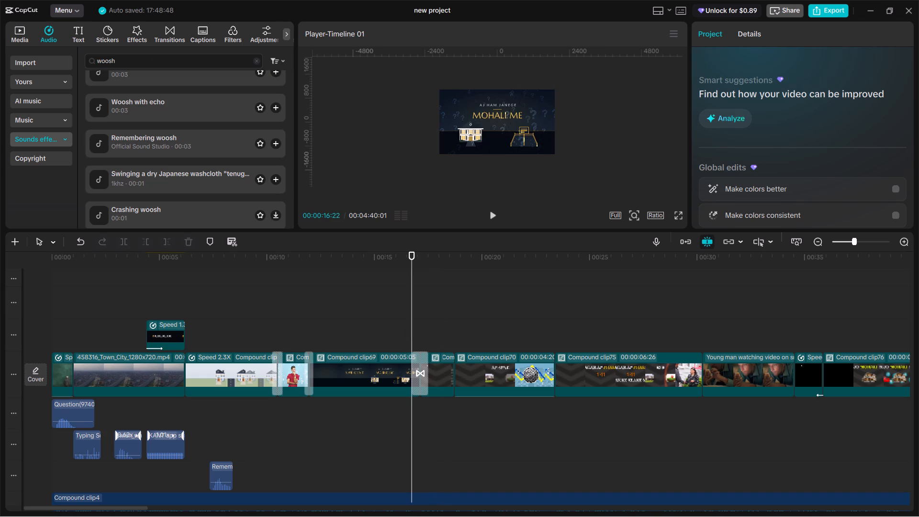
Replay the transition from the MOHALI ME shot into the FACTORS list to find where its sound effect should start.
click(151, 63)
key(ctrl+a)
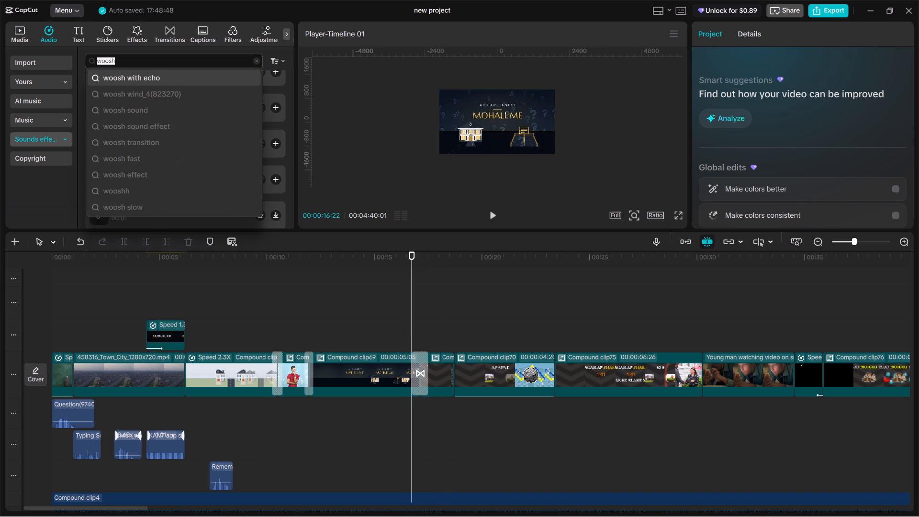
double_click(408, 316)
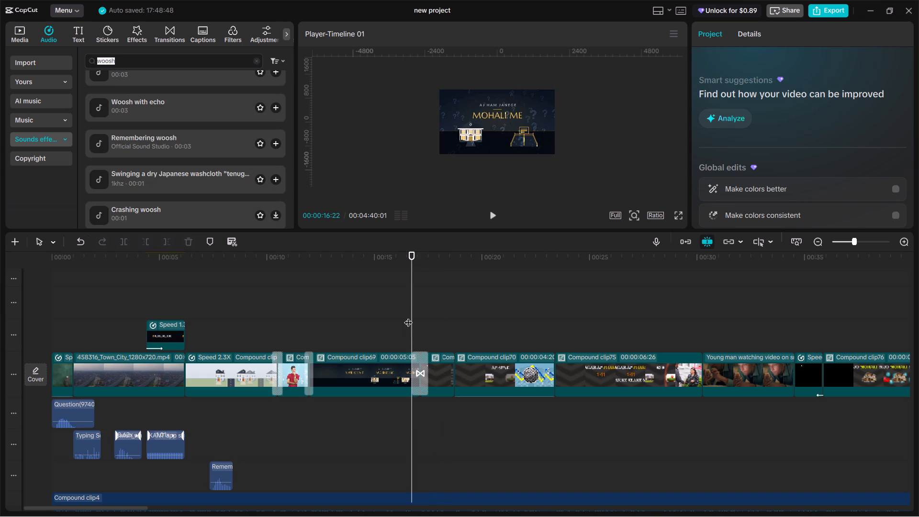
click(408, 316)
key(space)
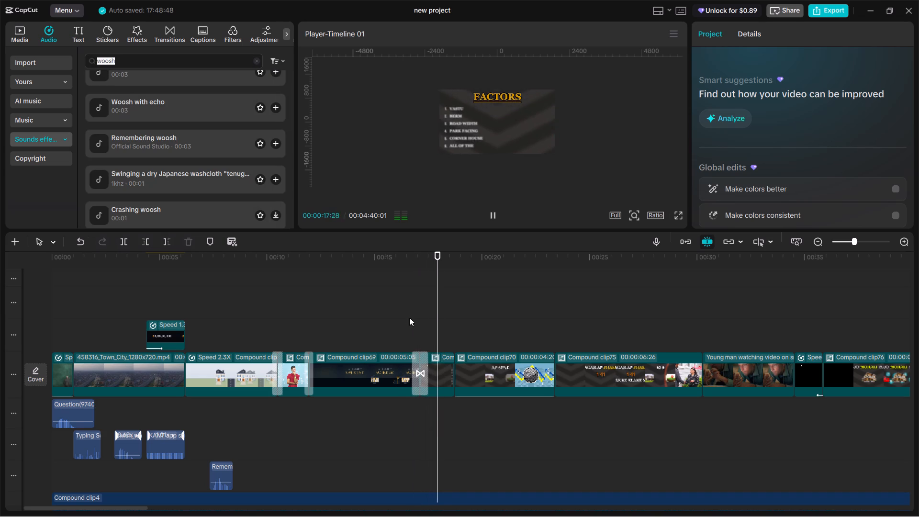
click(409, 317)
key(space)
click(409, 317)
click(404, 319)
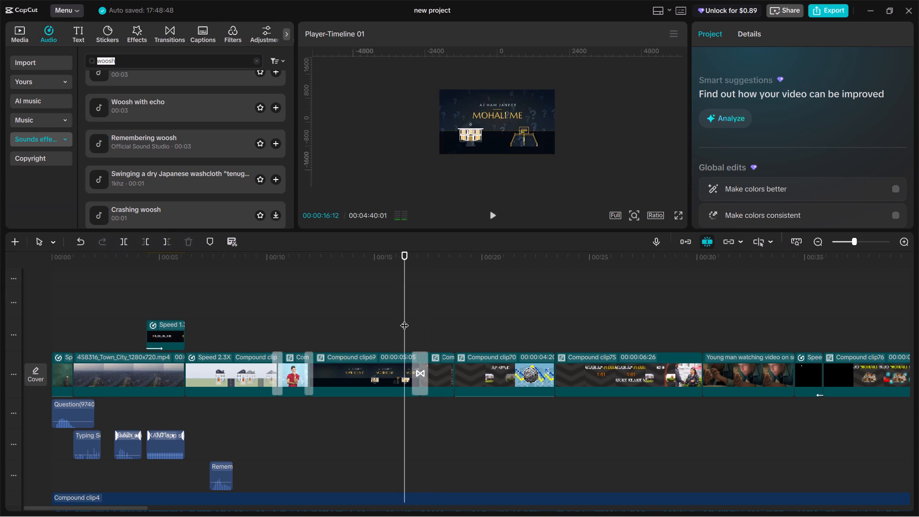
key(space)
click(406, 323)
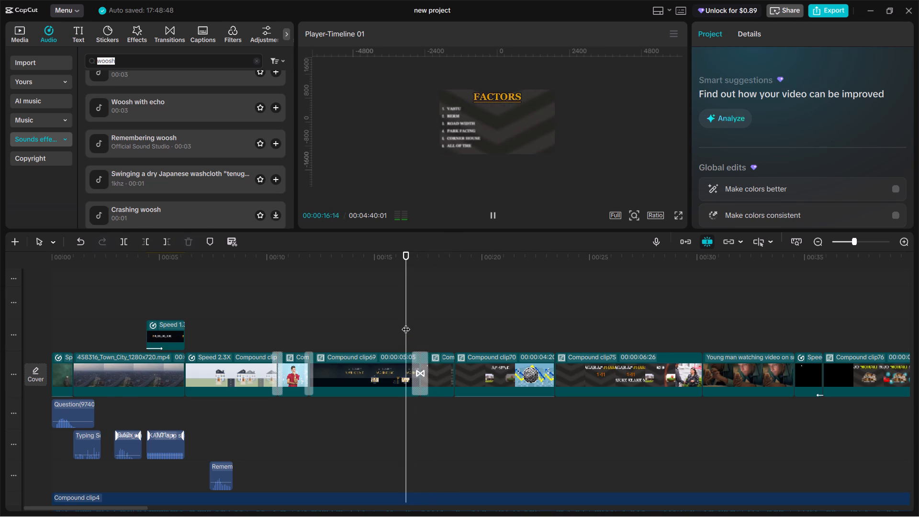
key(space)
click(416, 327)
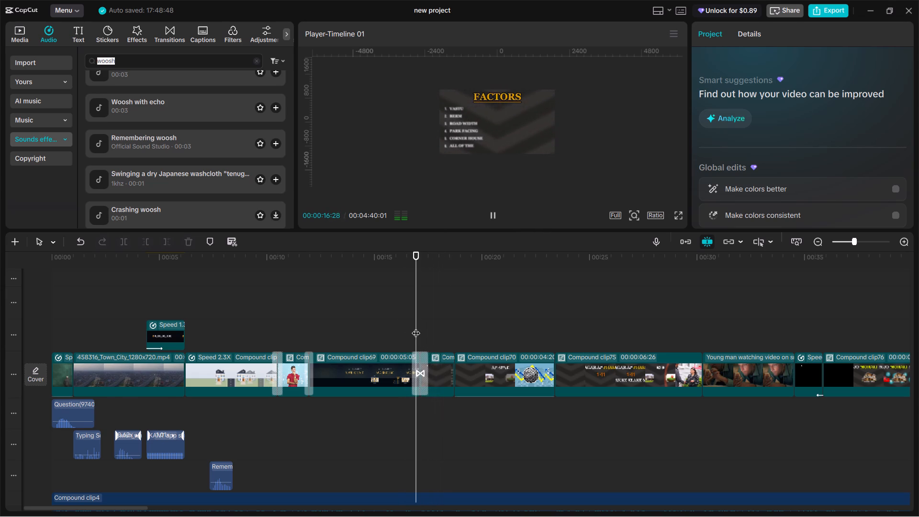
drag(416, 327, 412, 326)
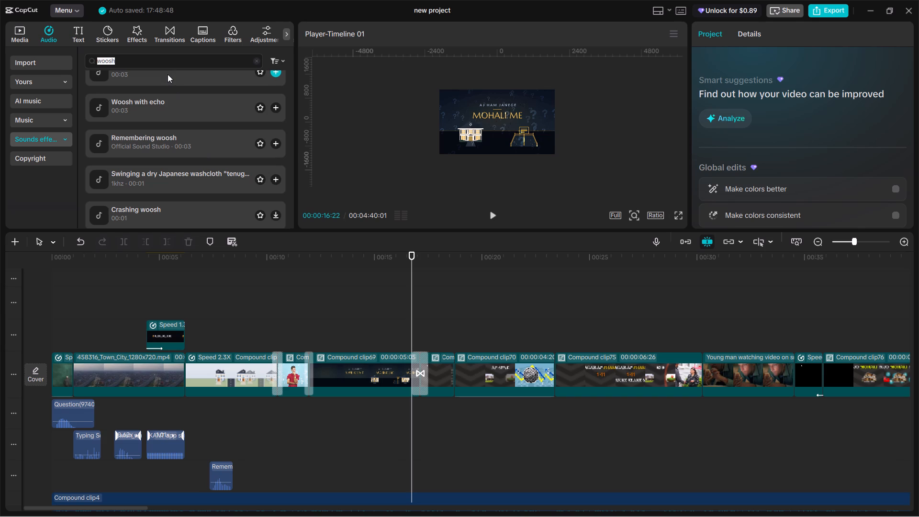
Search the sound effects library for CAMERA SHUTTER.
text(CAM)
key(r)
click(160, 62)
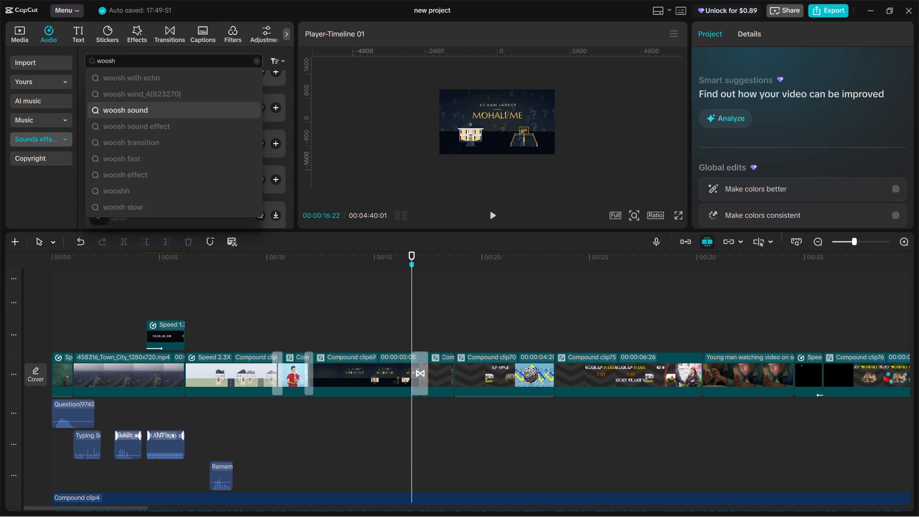
key(ctrl+a)
text(CAMERA)
key(space)
text(SHUTTER)
key(Return)
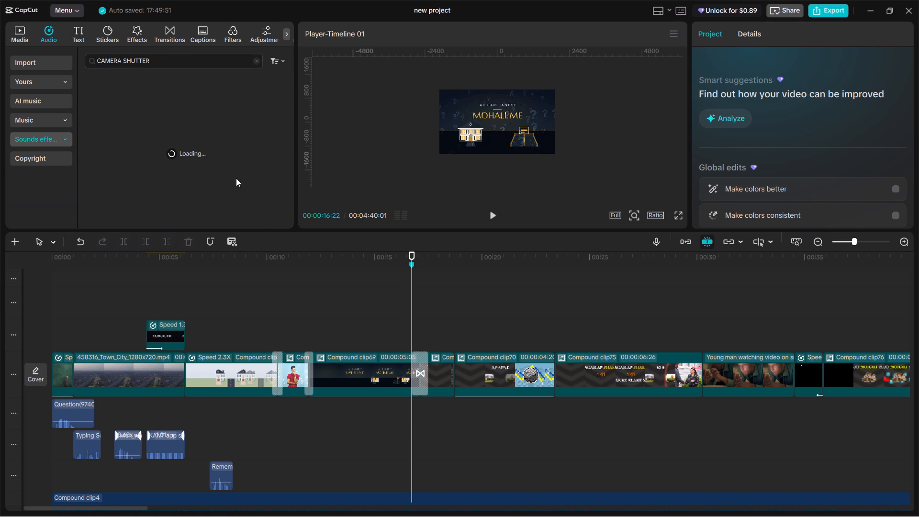
Audition the camera shutter sounds and place Shutter Sound of the Camera at 00:00:16:22, where the transition into the FACTORS list begins.
click(109, 82)
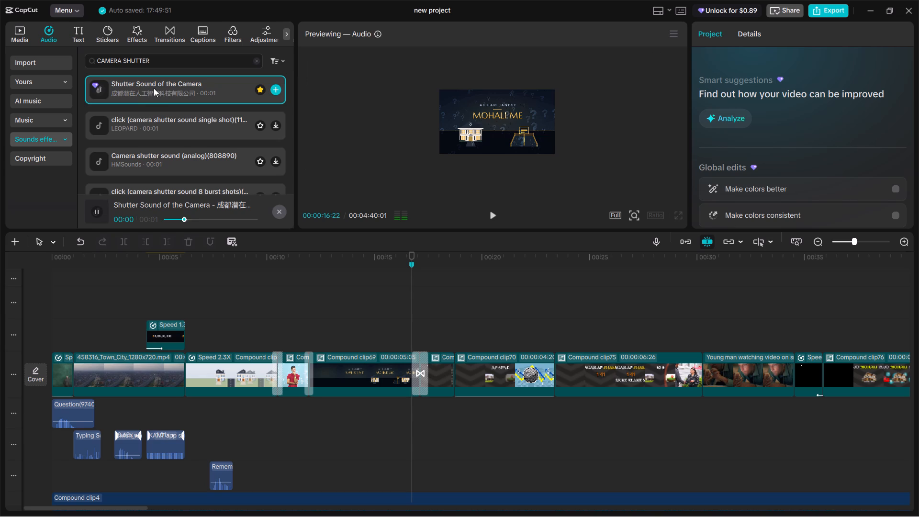
click(154, 125)
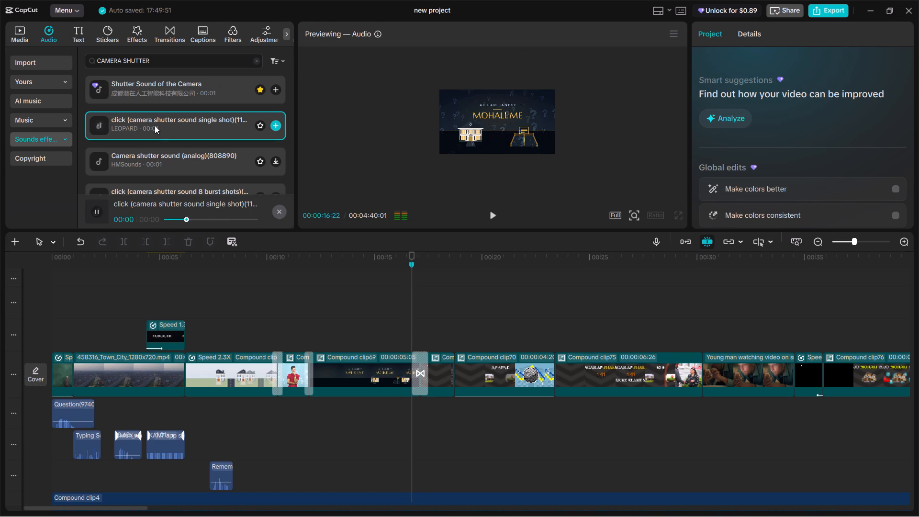
click(156, 162)
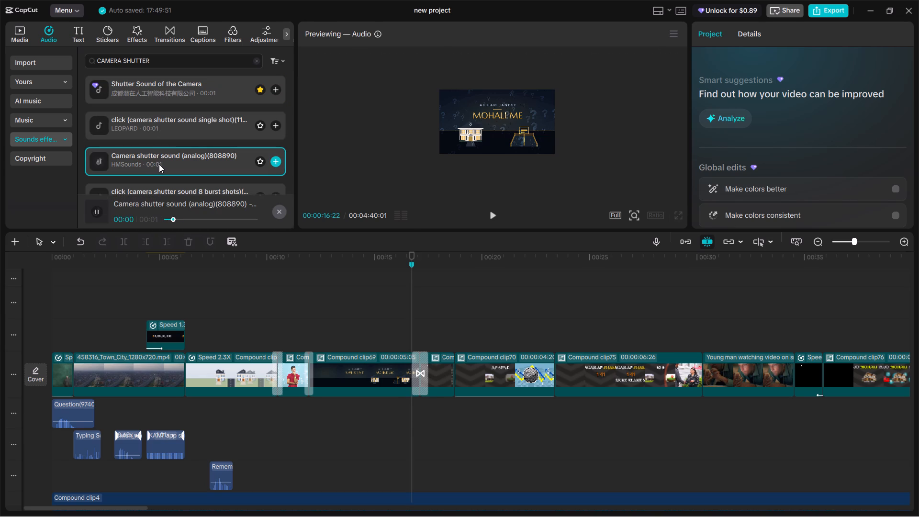
scroll(161, 166, down, 1)
click(159, 149)
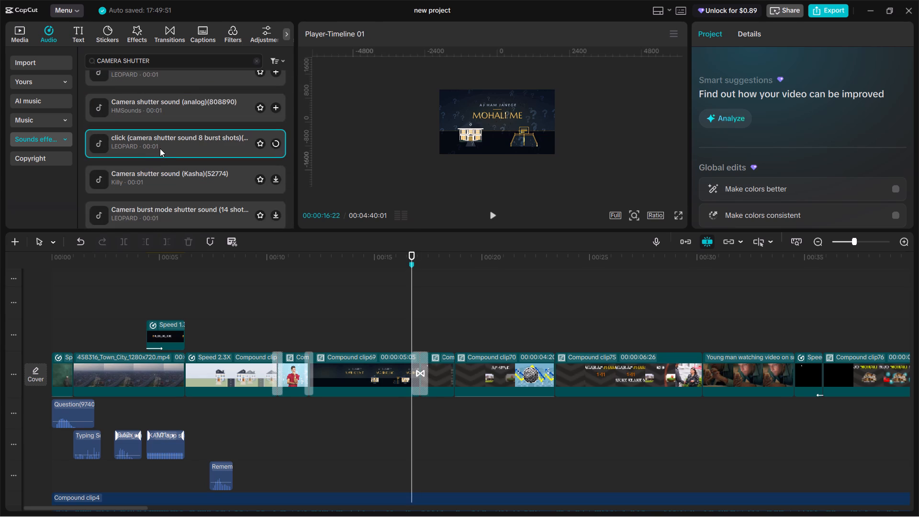
scroll(164, 148, up, 5)
click(160, 92)
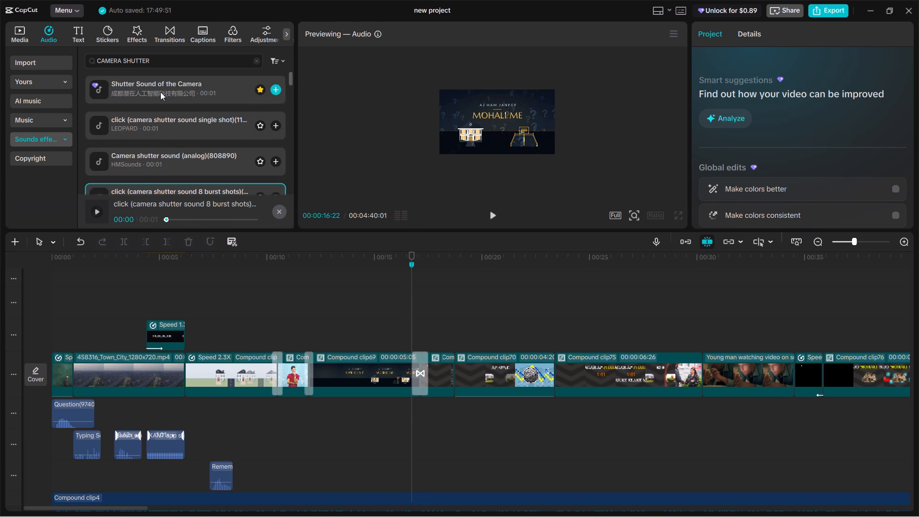
drag(159, 87, 411, 425)
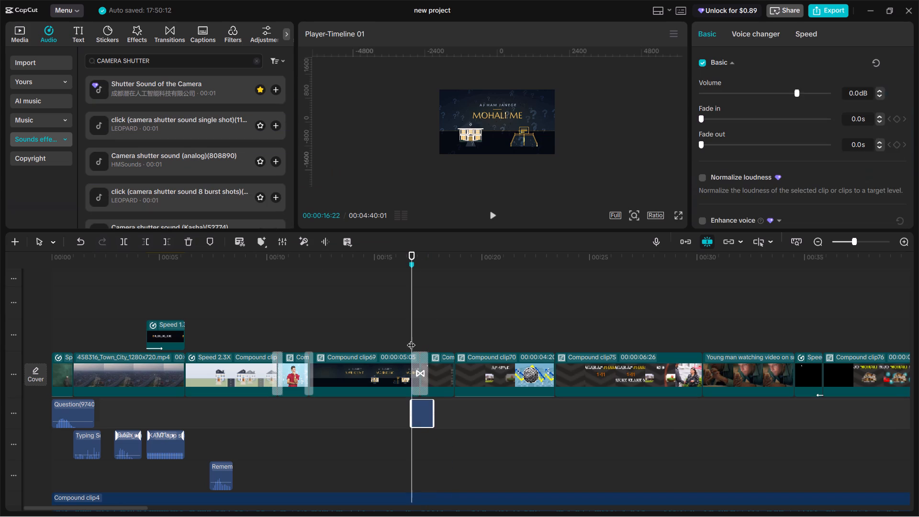
Play the shutter sound over the transition and lower its clip volume to about -13.4 dB.
click(401, 325)
key(space)
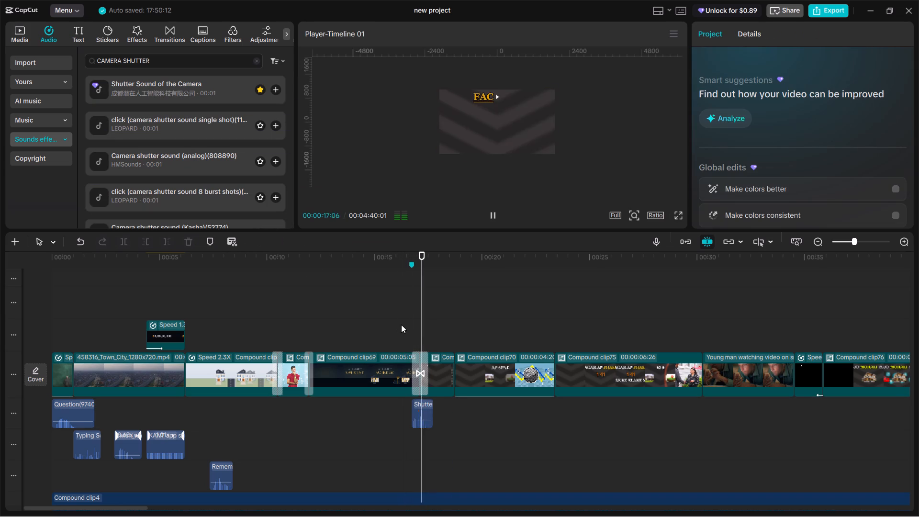
key(space)
click(418, 413)
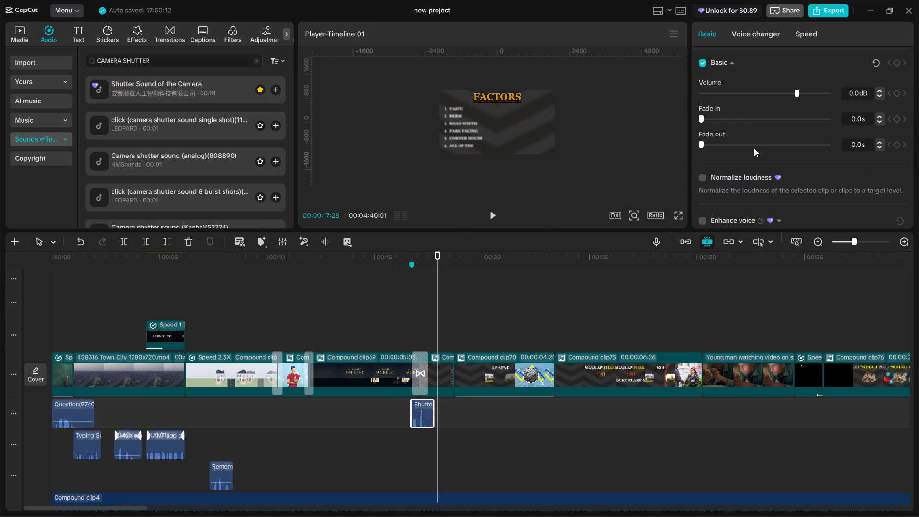
click(773, 92)
Replay the FACTORS transition to check the shutter sound's level, continuing through the AP APNE shot to the coin graphic.
click(408, 329)
key(space)
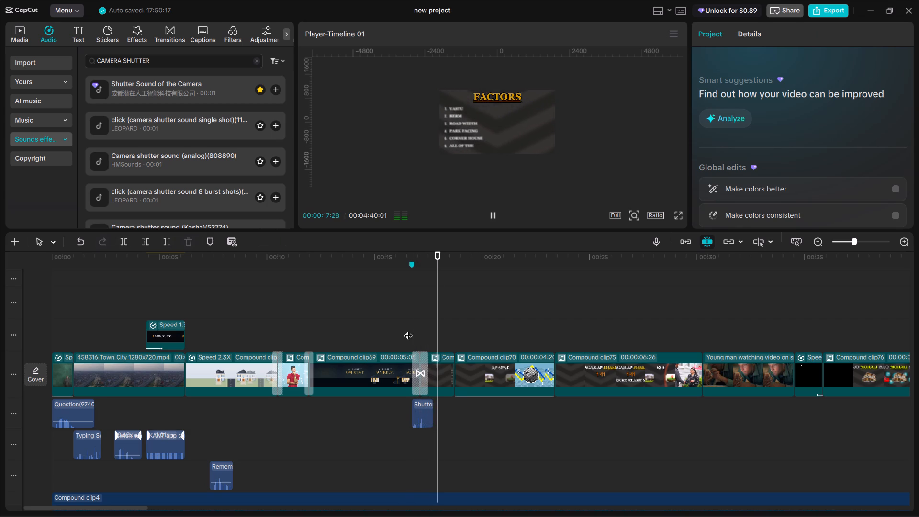
click(422, 324)
drag(422, 324, 426, 328)
key(space)
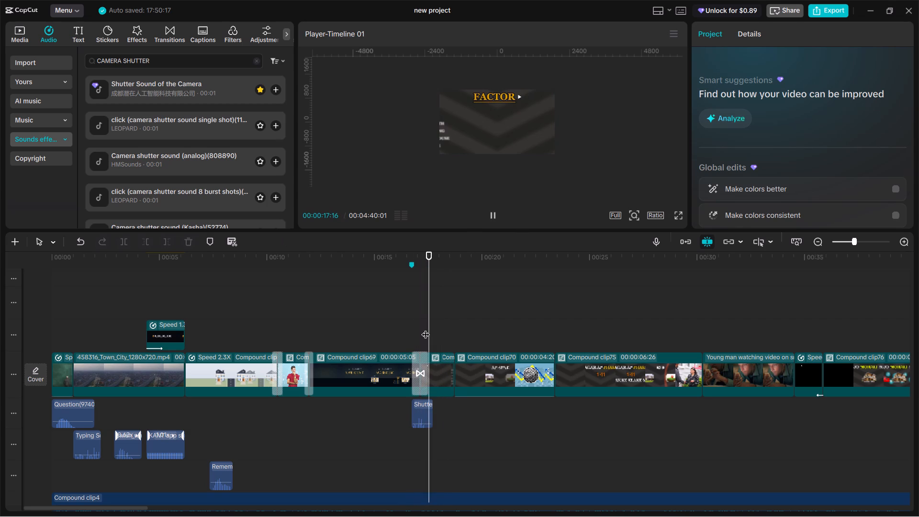
click(410, 320)
key(space)
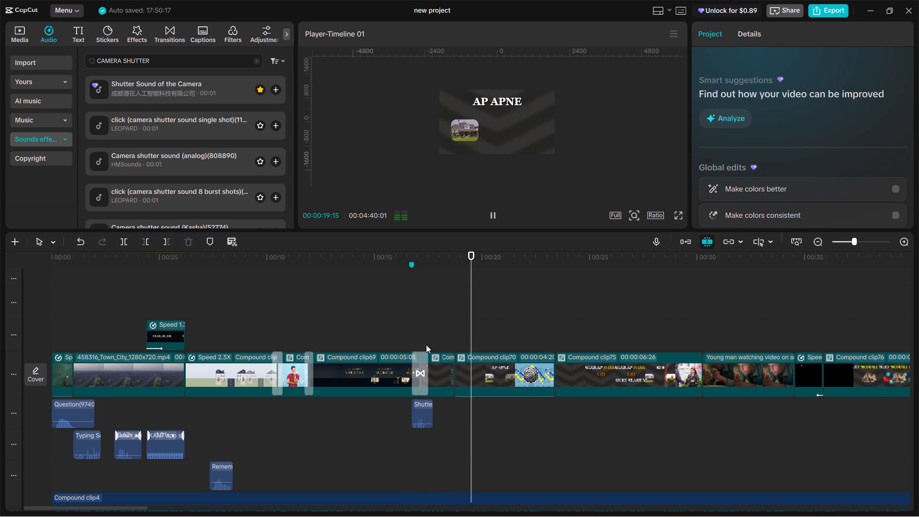
key(space)
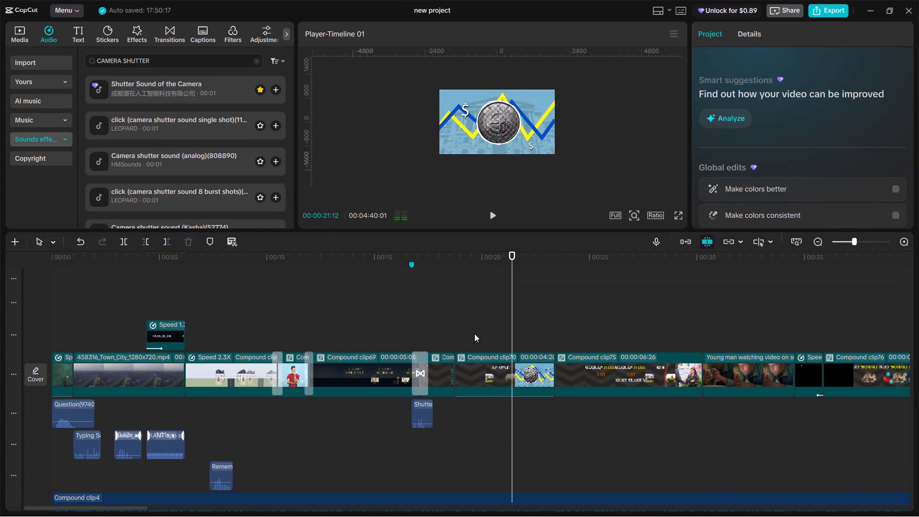
Search the sound effects for WOSH and place Cut the wind Hew somewhat lower at 00:00:20:09, at the end of the AP APNE shot.
double_click(492, 334)
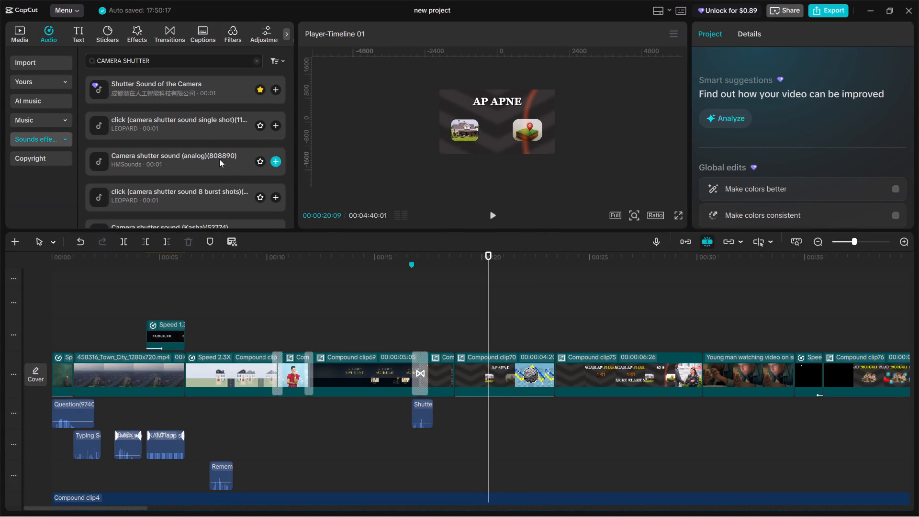
click(187, 60)
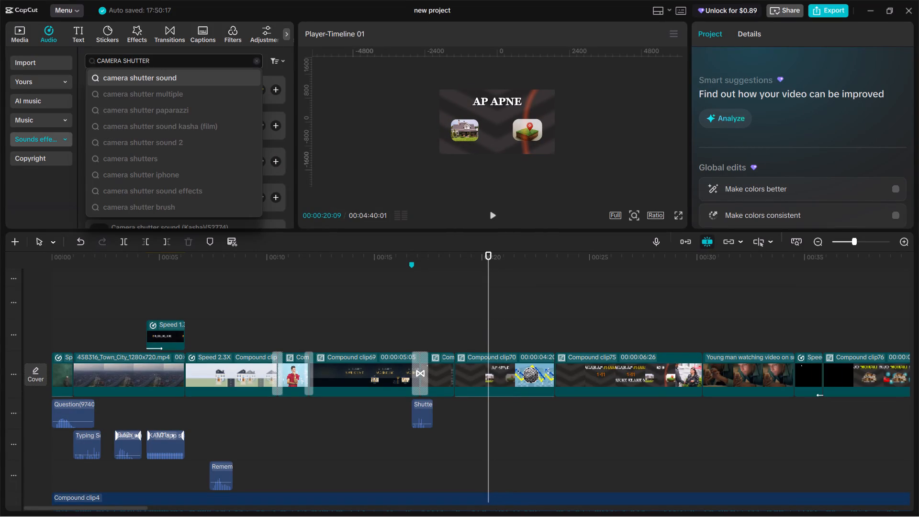
key(ctrl+a)
text(WOSH)
key(Return)
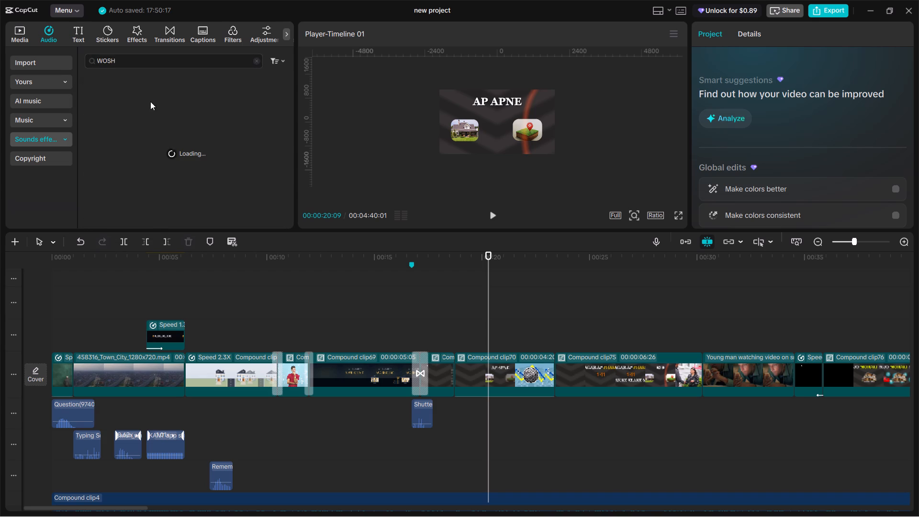
click(154, 88)
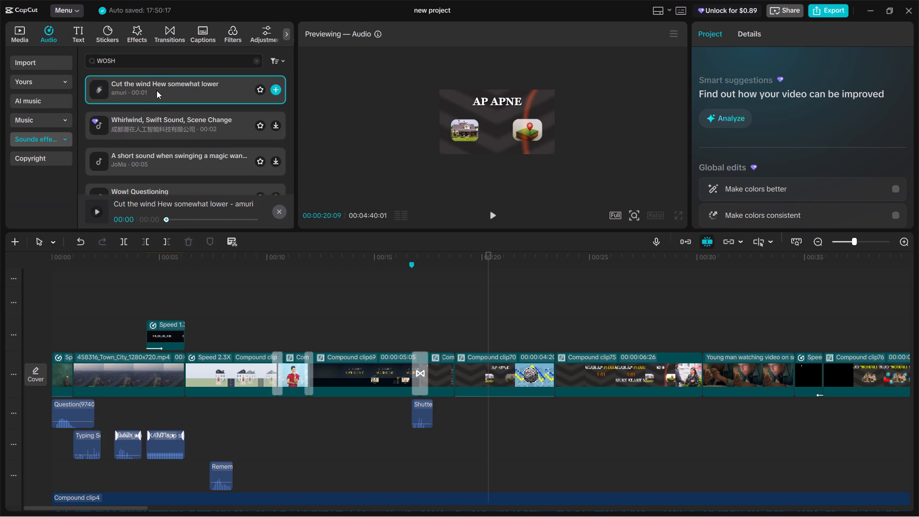
drag(157, 90, 489, 337)
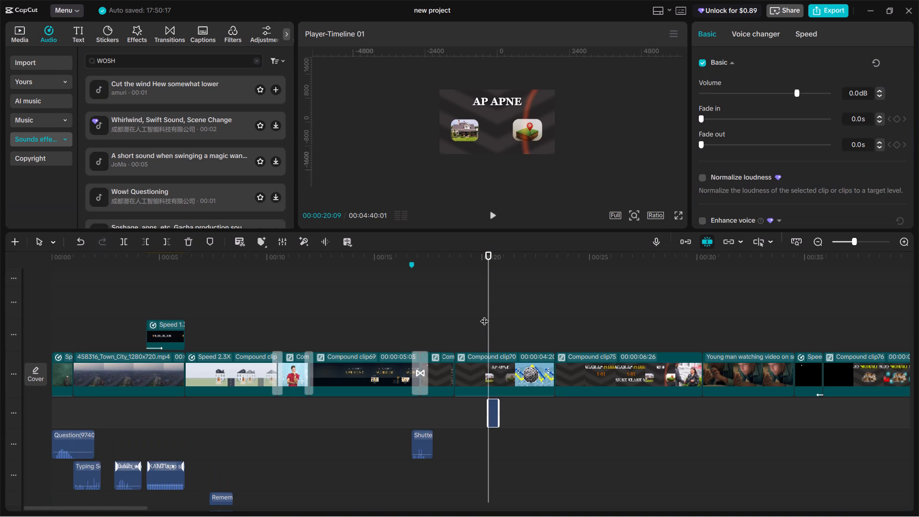
Play the wind sound over the change to the coin graphic and lower its clip volume to about -11.3 dB.
click(484, 312)
key(space)
key(space)
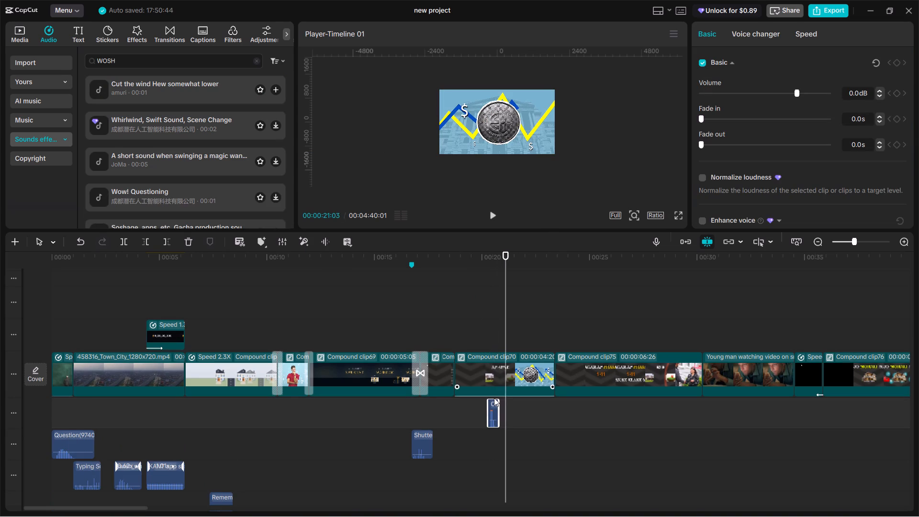
click(493, 411)
drag(796, 92, 774, 96)
Lower the wind sound's clip volume further and play from the AP APNE shot into the AGAR AP text.
drag(774, 96, 762, 99)
click(476, 330)
key(space)
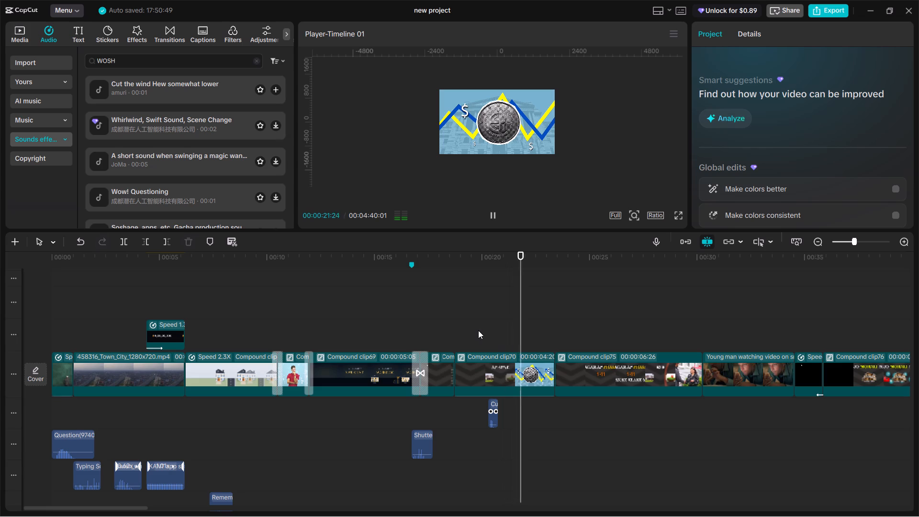
Find the typing sound under the opening town shot by playing that section, and copy it.
click(554, 335)
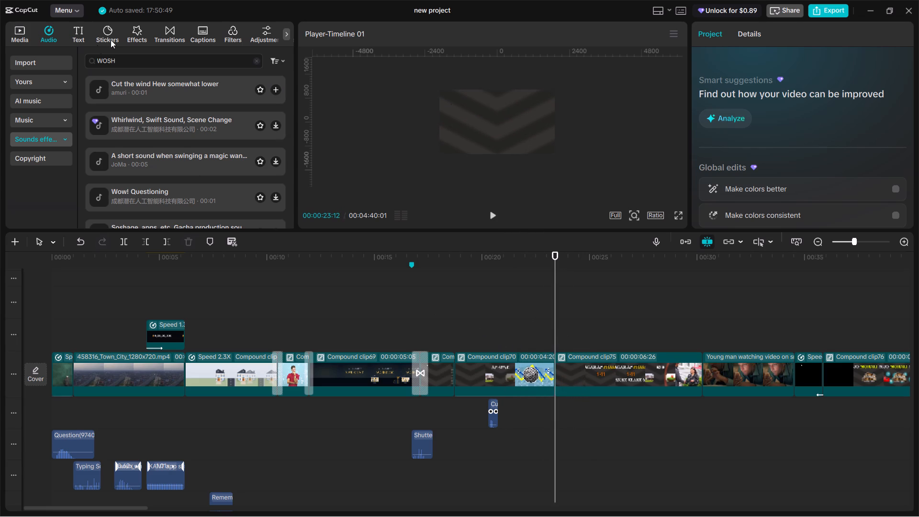
click(124, 58)
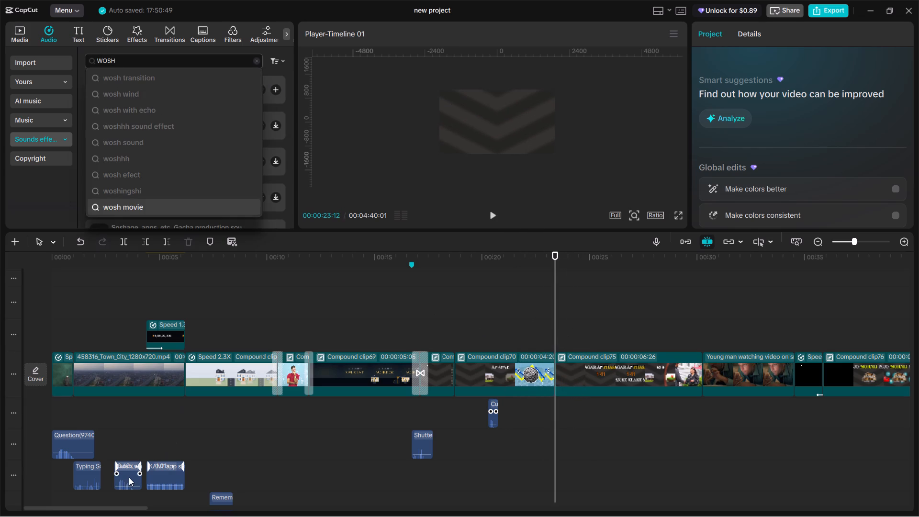
click(129, 477)
click(121, 327)
key(space)
click(120, 327)
drag(118, 326, 106, 329)
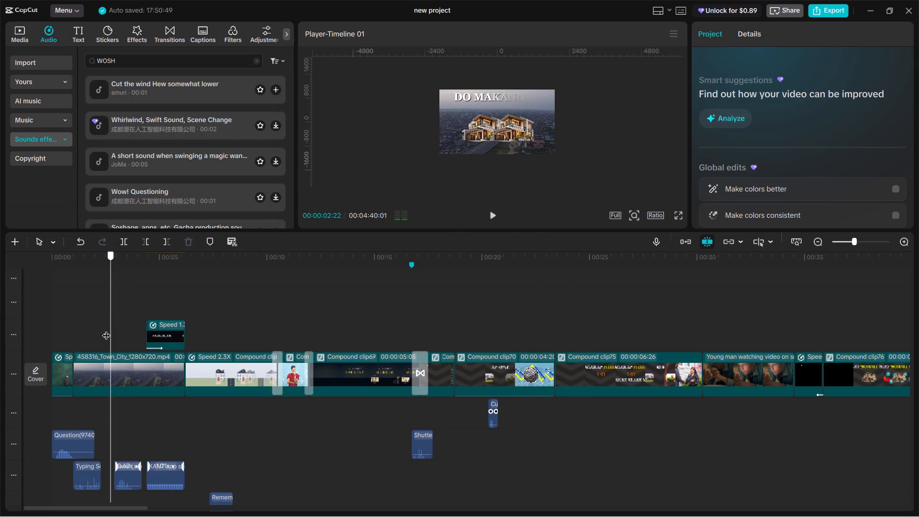
drag(106, 329, 76, 327)
key(space)
key(space)
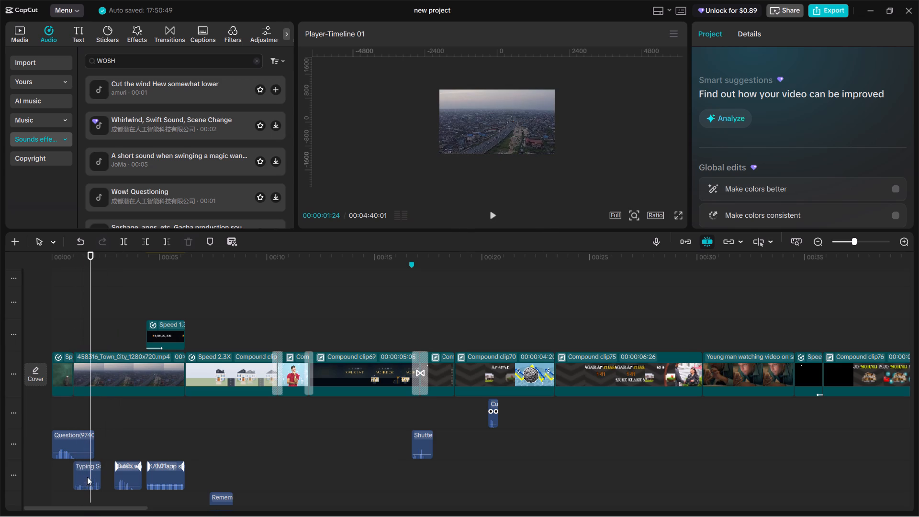
click(87, 469)
key(ctrl+c)
Paste the typing sound at 00:00:23:12, where the AGAR AP text shot begins, and play it against the text.
click(553, 321)
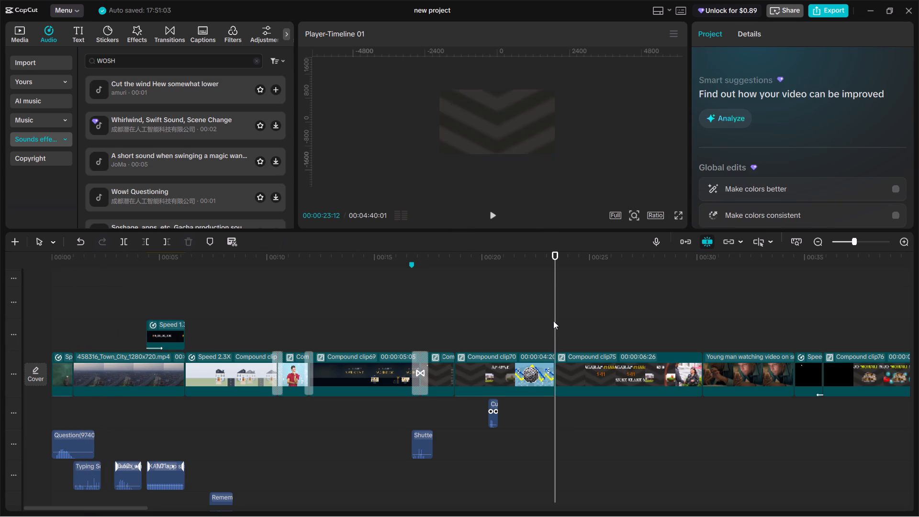
key(space)
key(space)
click(551, 320)
click(547, 323)
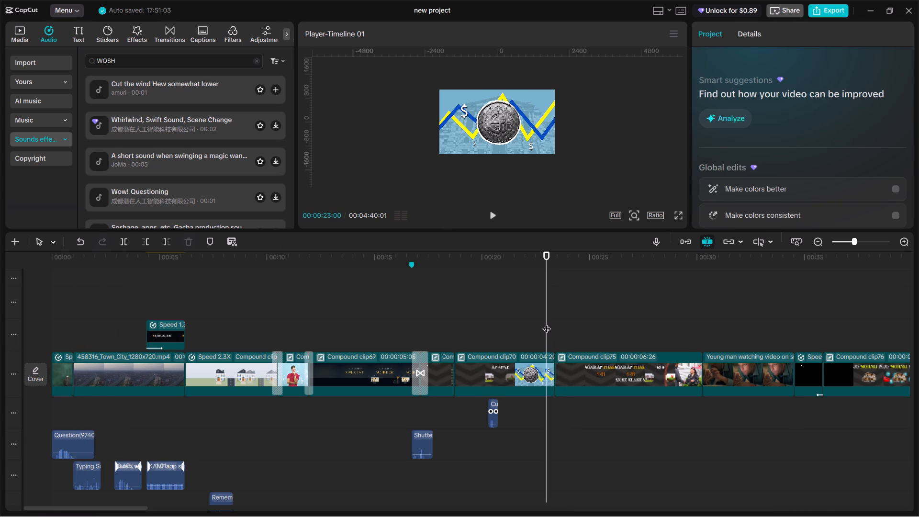
drag(547, 323, 555, 328)
key(ctrl+v)
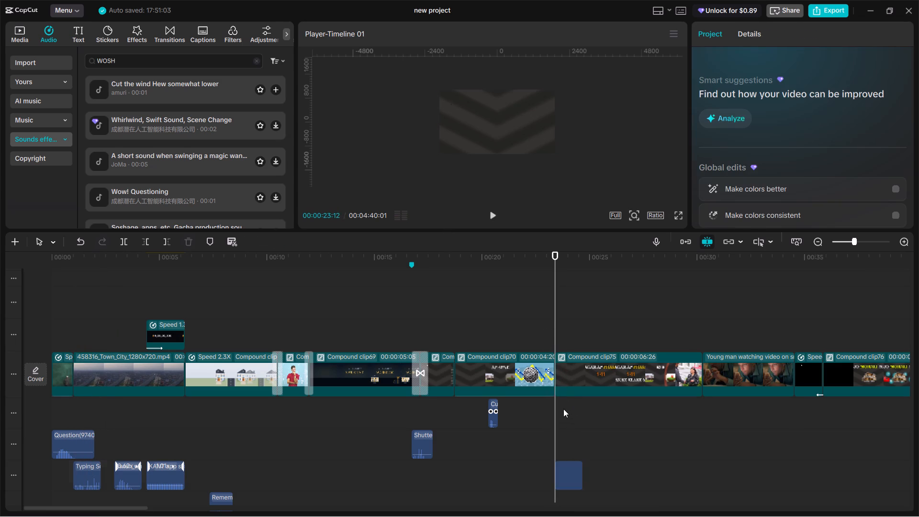
key(space)
key(space)
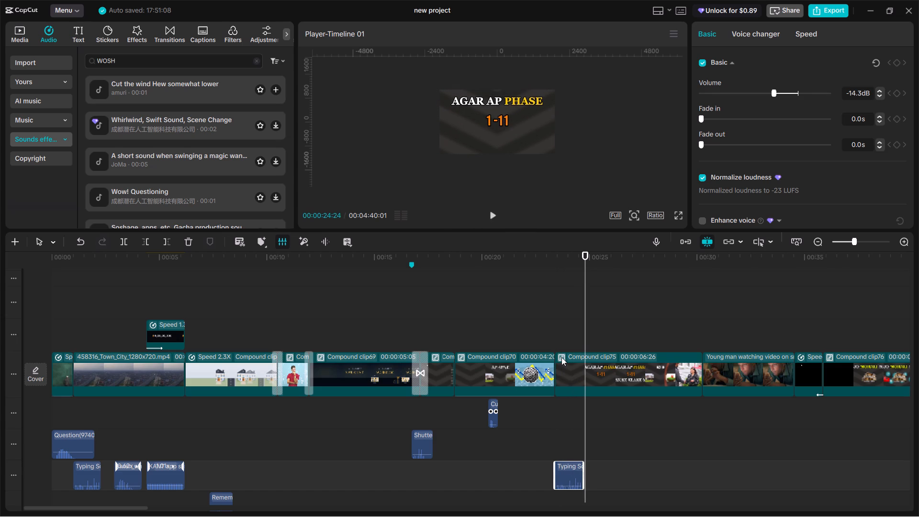
Paste another typing sound at 00:00:25:10, just before the TAK KE ELAKE ME line appears, and play it.
key(space)
key(space)
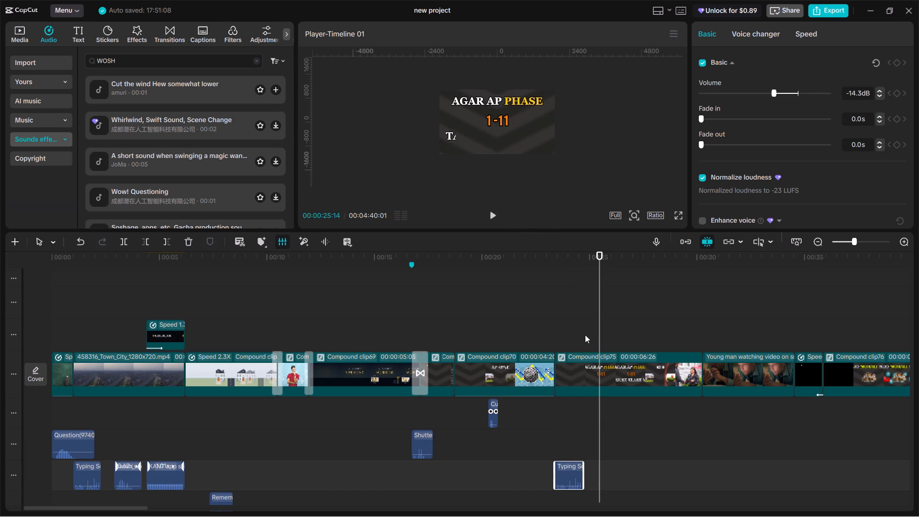
key(Left)
key(Left)
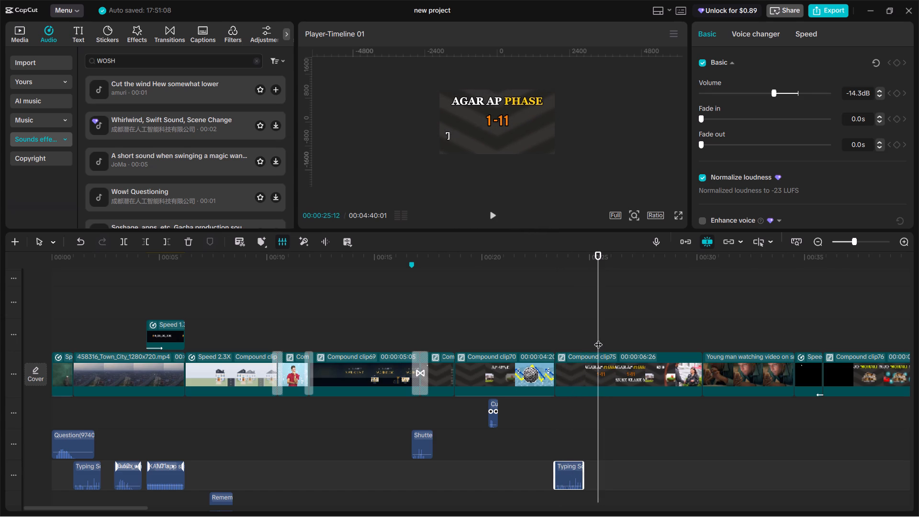
key(Left)
key(Left)
key(ctrl+v)
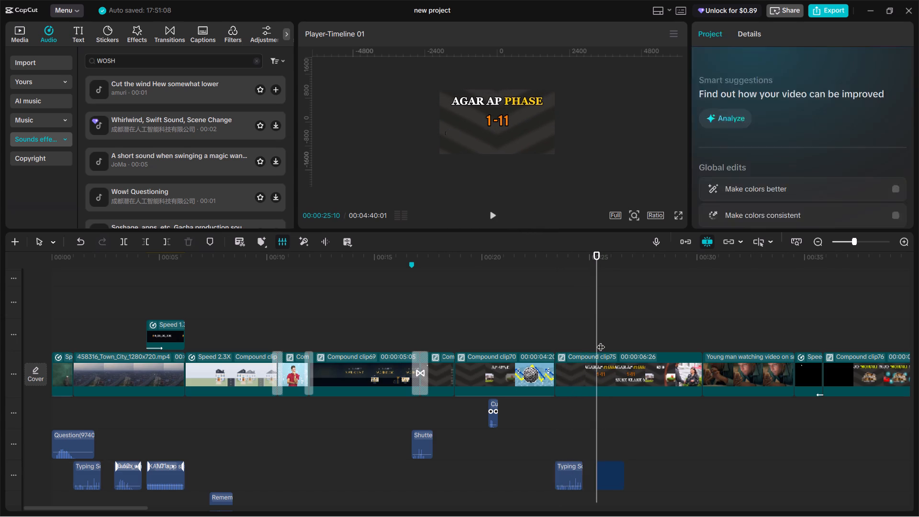
key(space)
key(space)
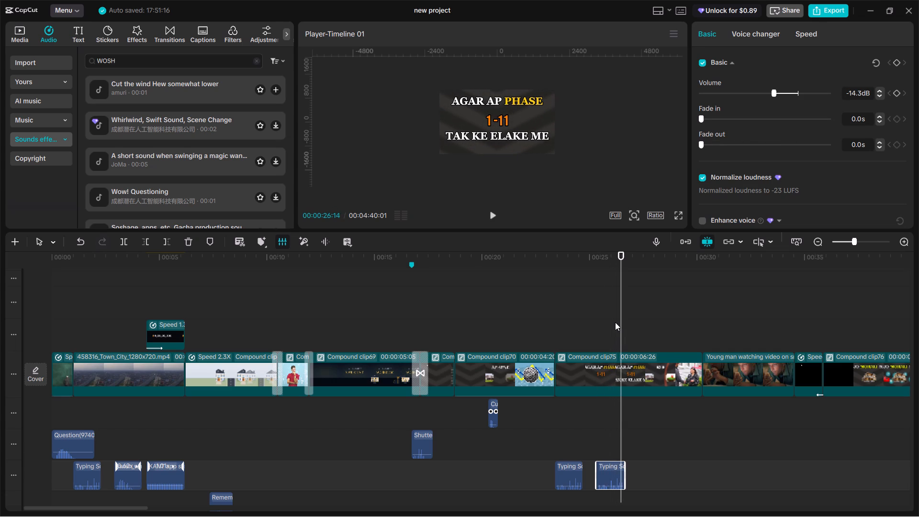
Step the playhead to 00:00:26:03, where the TAK KE ELAKE ME line is fully written out.
key(space)
click(622, 330)
drag(622, 330, 618, 328)
key(Right)
key(Left)
key(Left)
key(Left)
key(Left)
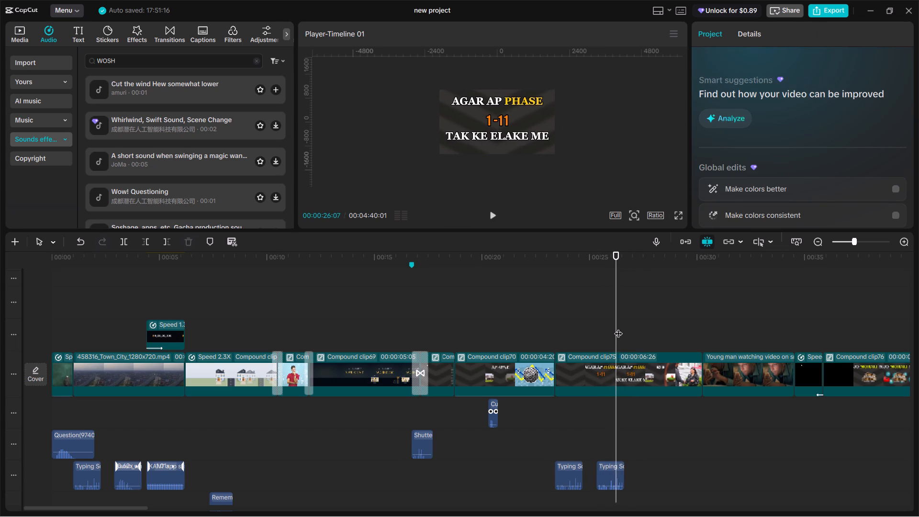
key(Left)
key(Left)
key(Left)
key(Left)
key(Left)
key(Left)
key(Left)
key(Right)
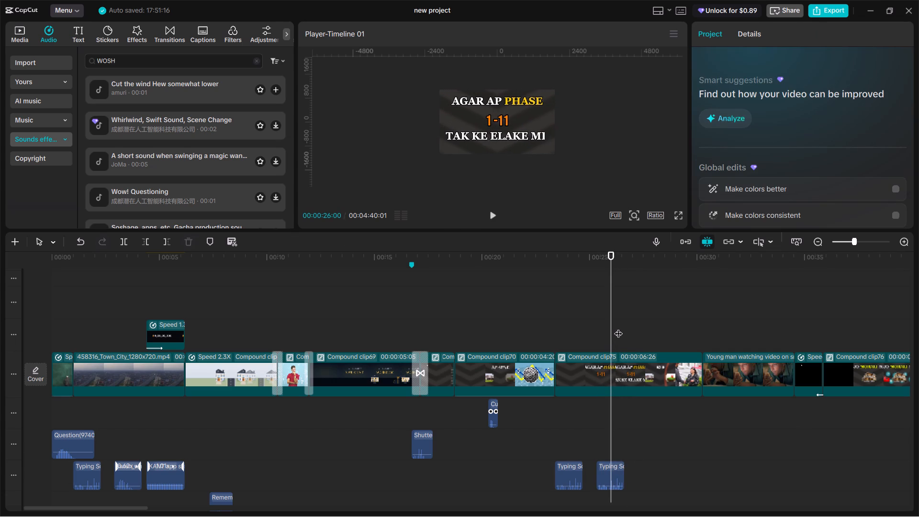
key(Right)
key(Right)
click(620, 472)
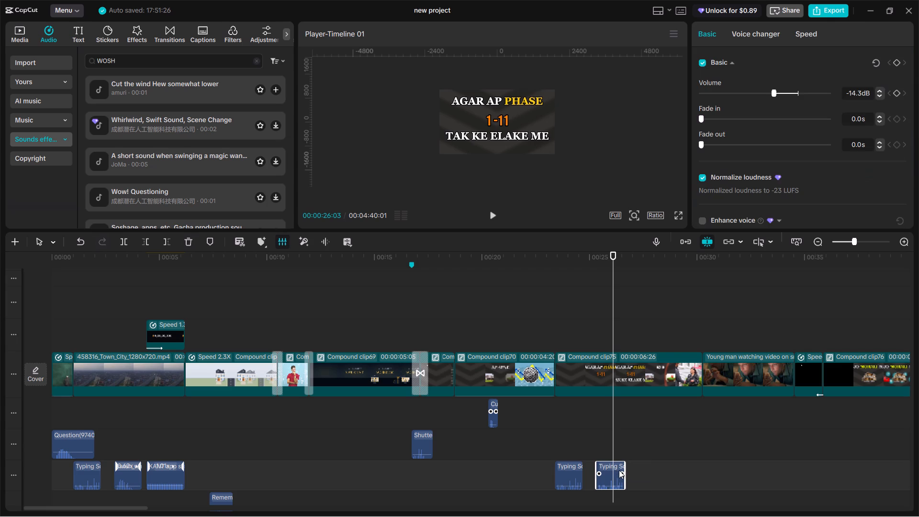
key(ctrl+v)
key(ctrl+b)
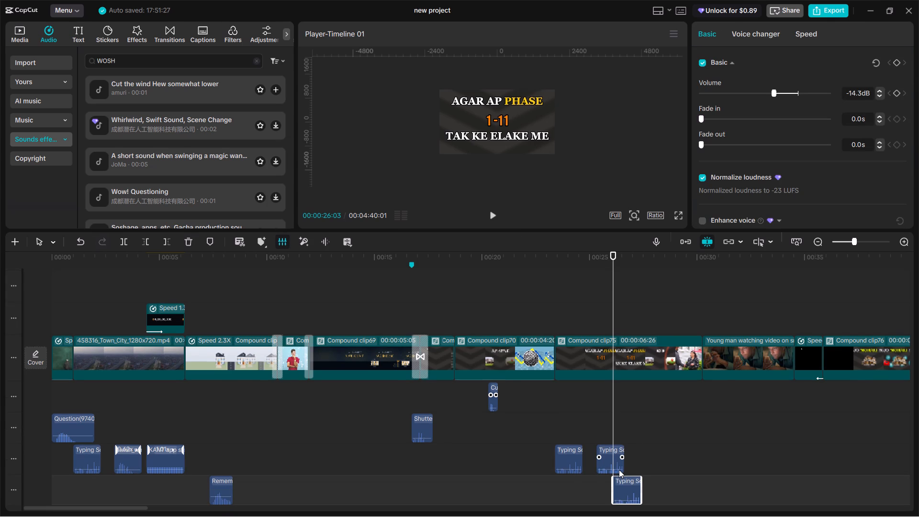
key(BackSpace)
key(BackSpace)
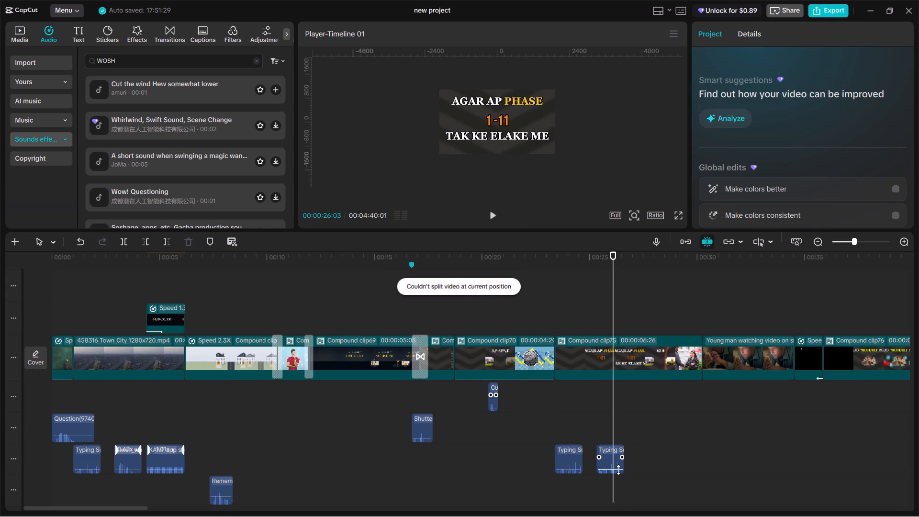
scroll(618, 470, up, 1)
click(610, 465)
key(ctrl+b)
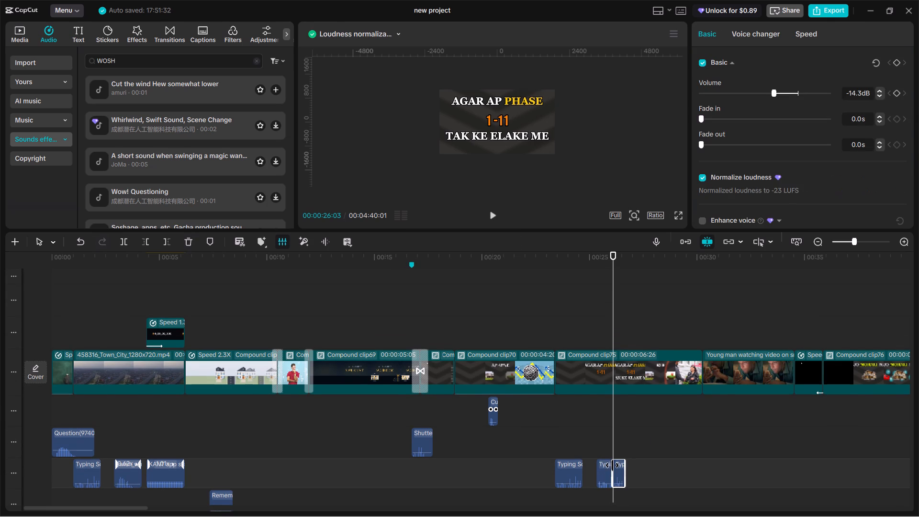
key(BackSpace)
click(599, 444)
key(space)
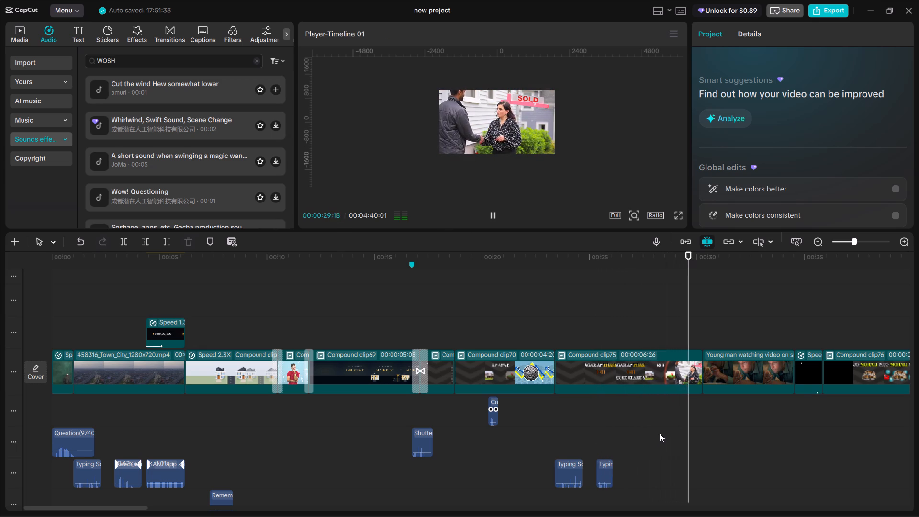
key(space)
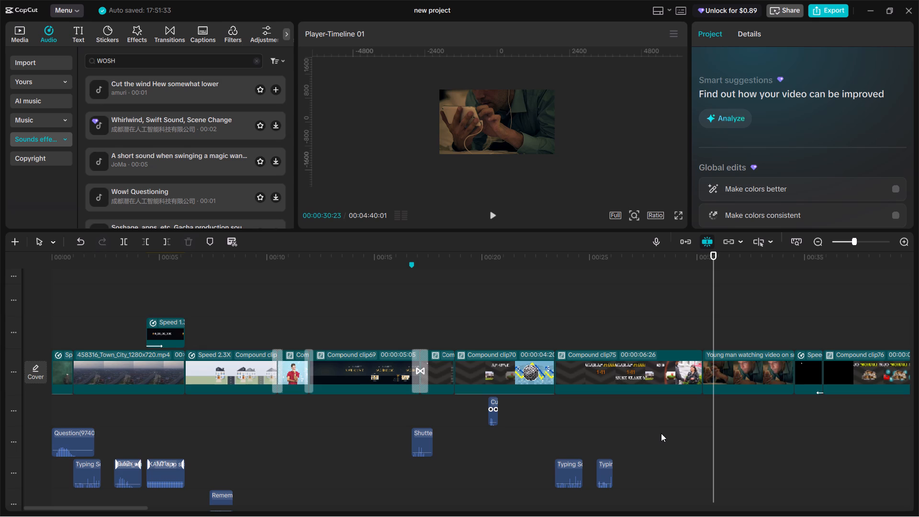
Review the section after the second typing sound, from the KOI text through the SOLD shot to the man watching video.
click(605, 433)
drag(605, 433, 611, 436)
ctrl+scroll(628, 426, down, 9)
ctrl+scroll(593, 436, down, 13)
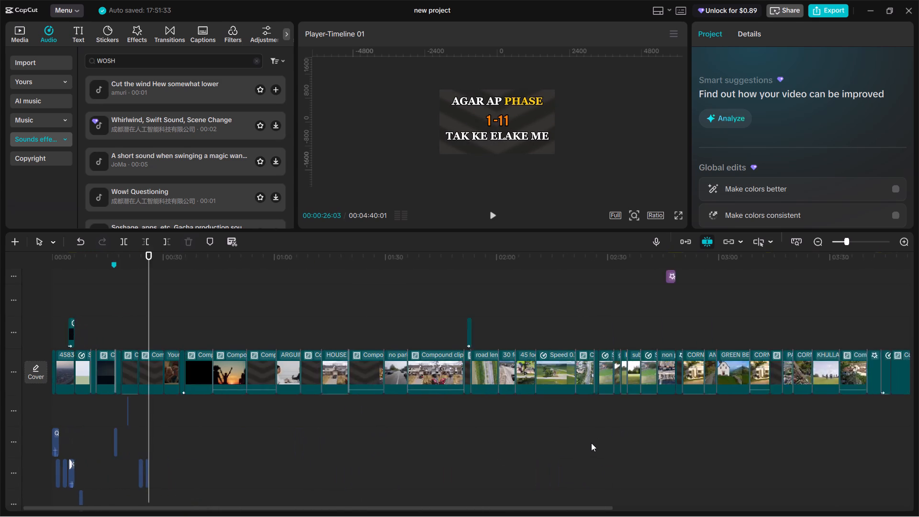
ctrl+scroll(591, 443, down, 12)
ctrl+scroll(591, 443, up, 7)
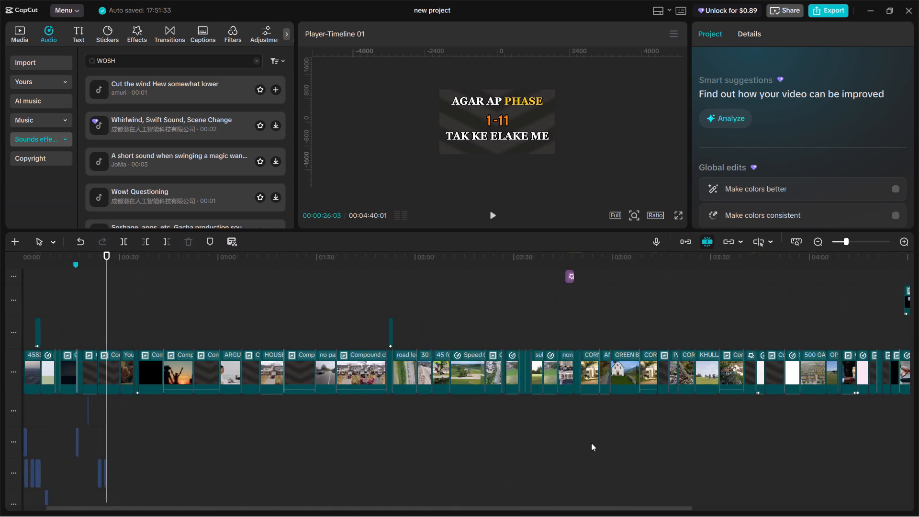
ctrl+scroll(591, 443, up, 8)
ctrl+scroll(495, 466, up, 1)
ctrl+scroll(343, 470, up, 3)
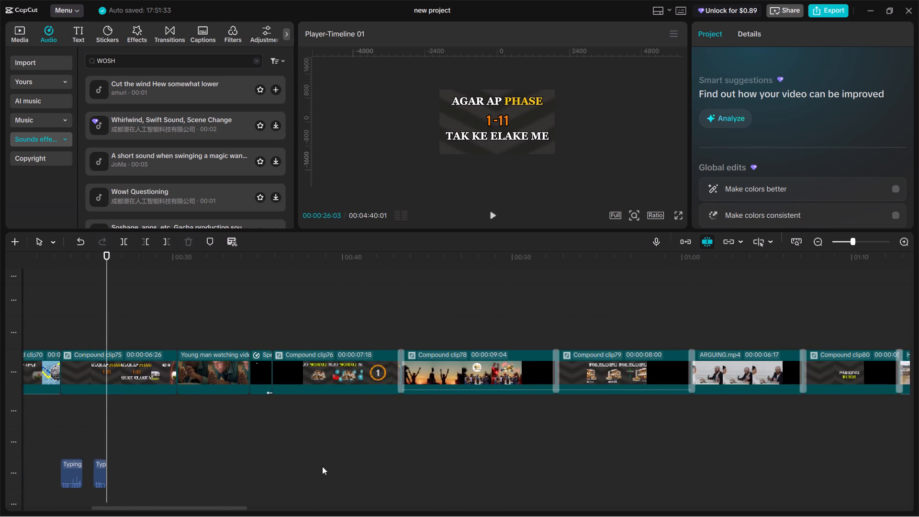
alt+scroll(272, 470, up, 3)
key(space)
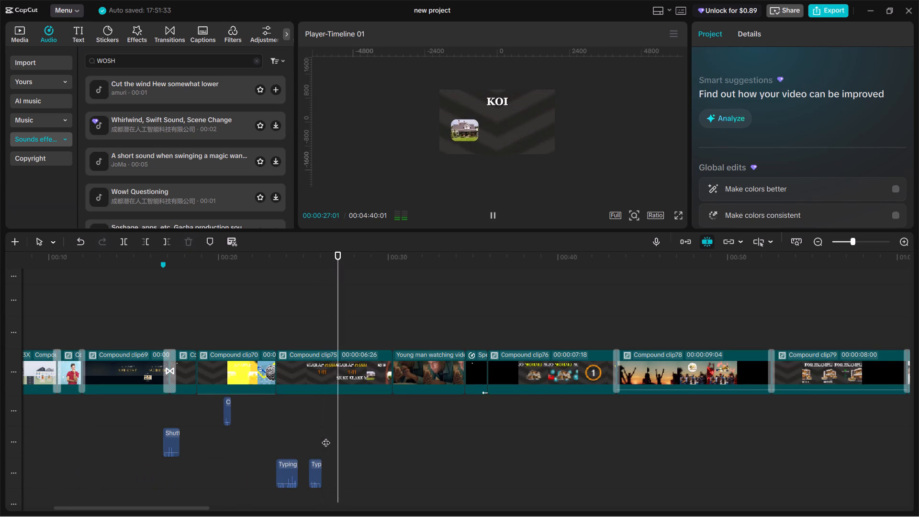
key(space)
click(330, 427)
key(space)
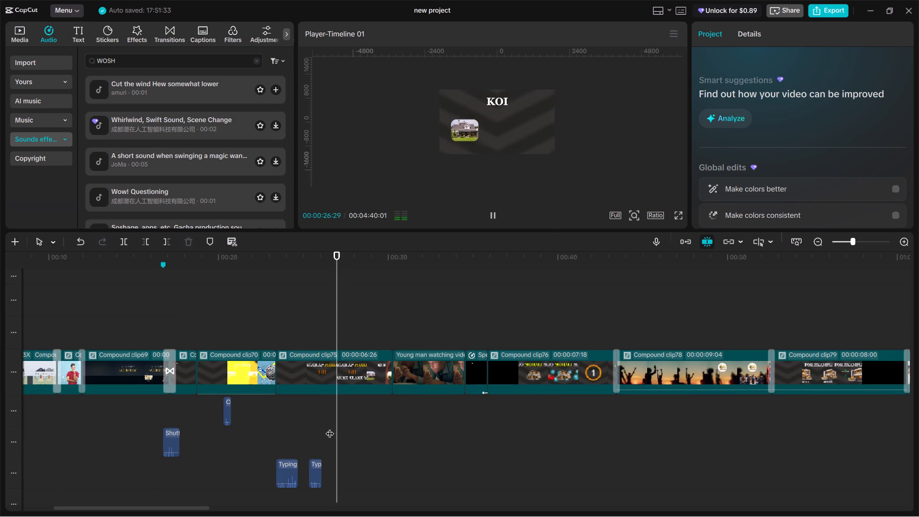
click(330, 427)
drag(330, 427, 322, 426)
key(space)
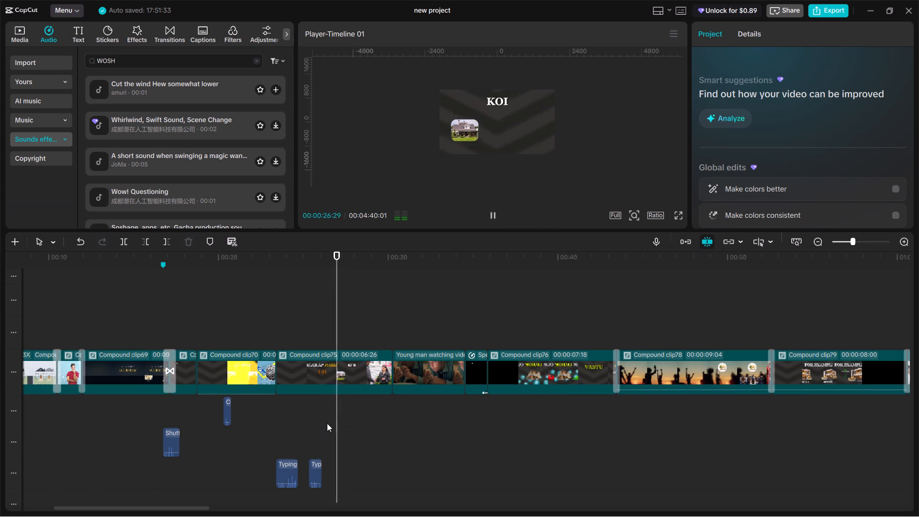
click(339, 429)
drag(339, 429, 328, 422)
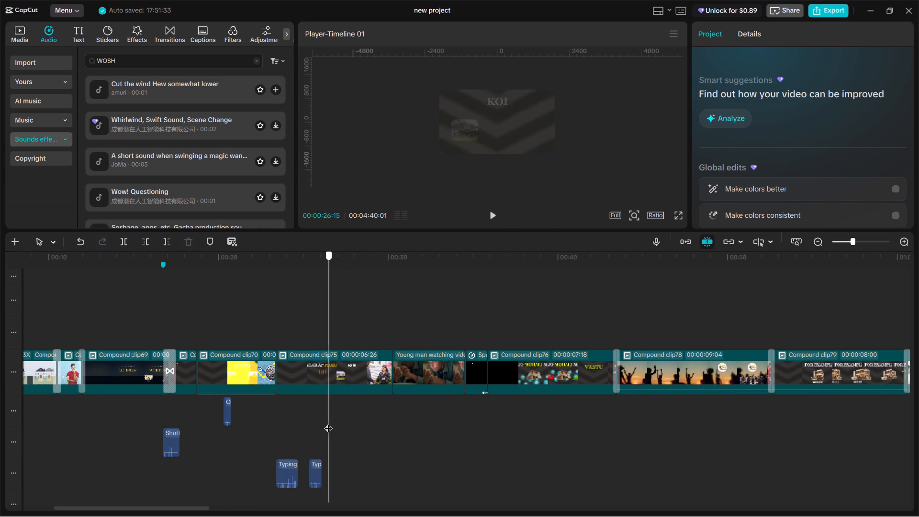
drag(328, 422, 354, 434)
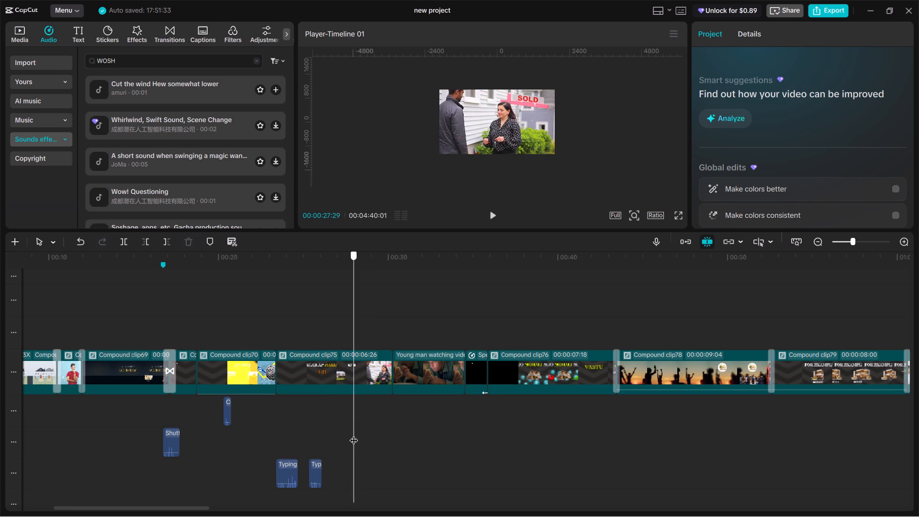
drag(354, 434, 433, 464)
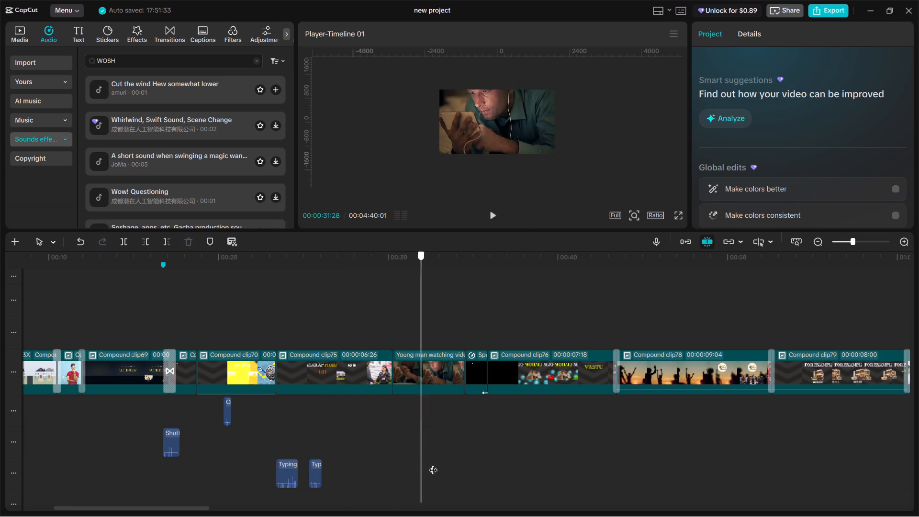
Search the sound effects for SLIDE, place Slide the plastic case on the table(1005316) at 00:00:34:16, where the FACTORS title starts, and play it.
drag(433, 464, 469, 456)
click(168, 65)
key(ctrl+a)
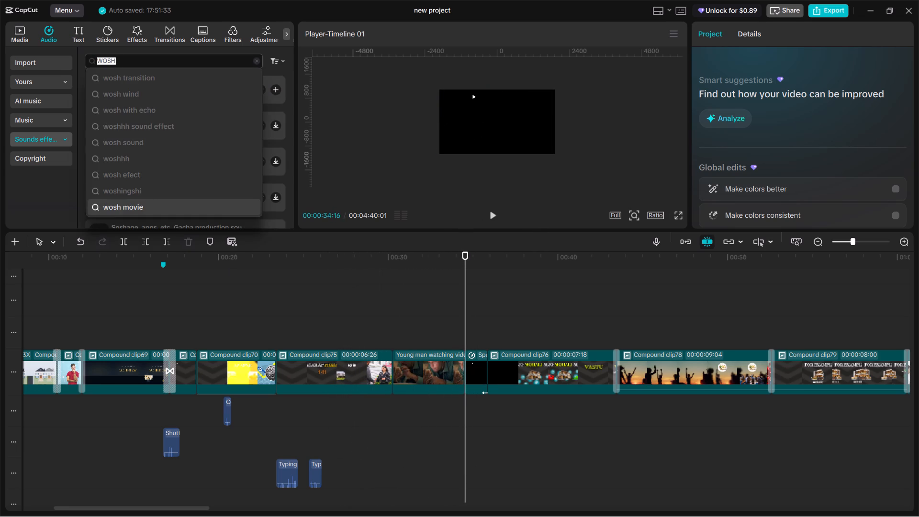
text(SLIDE)
key(Return)
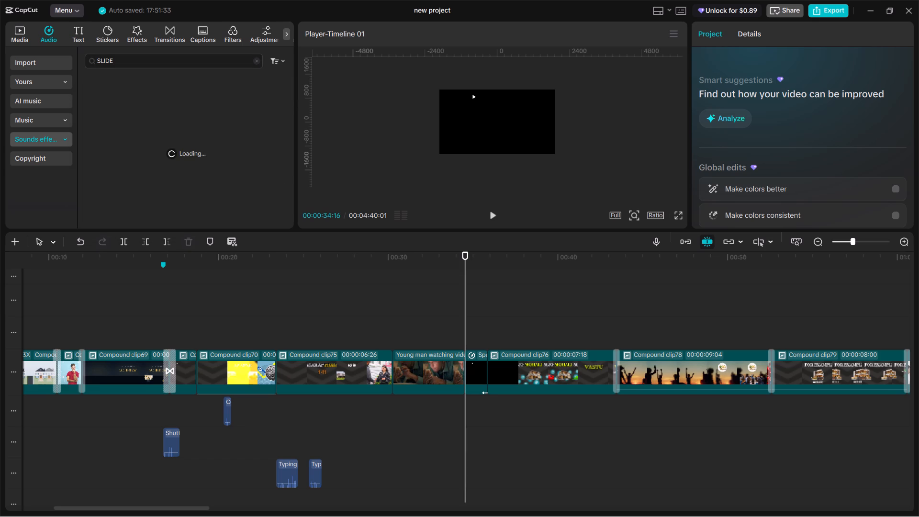
click(159, 95)
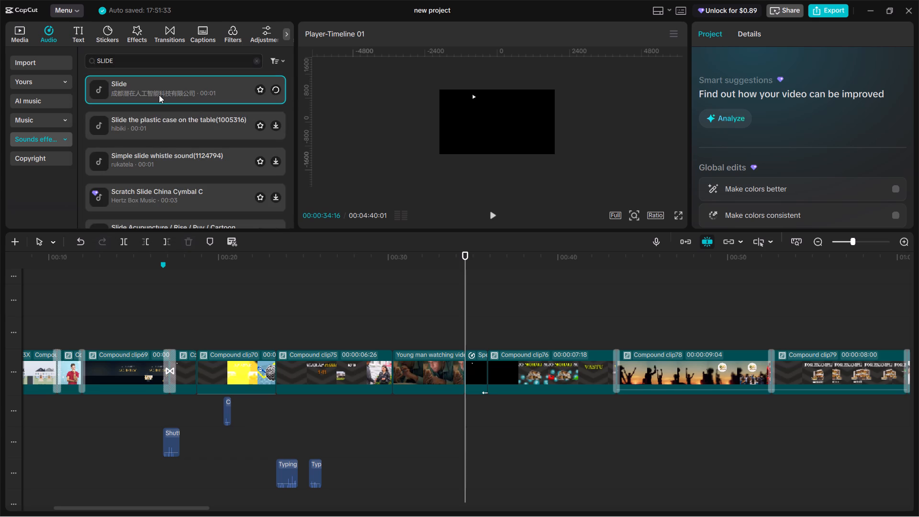
click(160, 117)
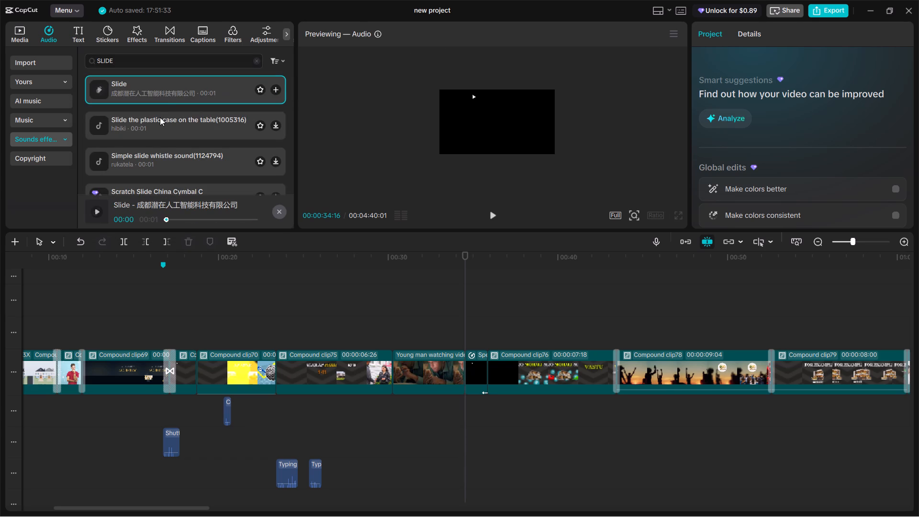
click(155, 170)
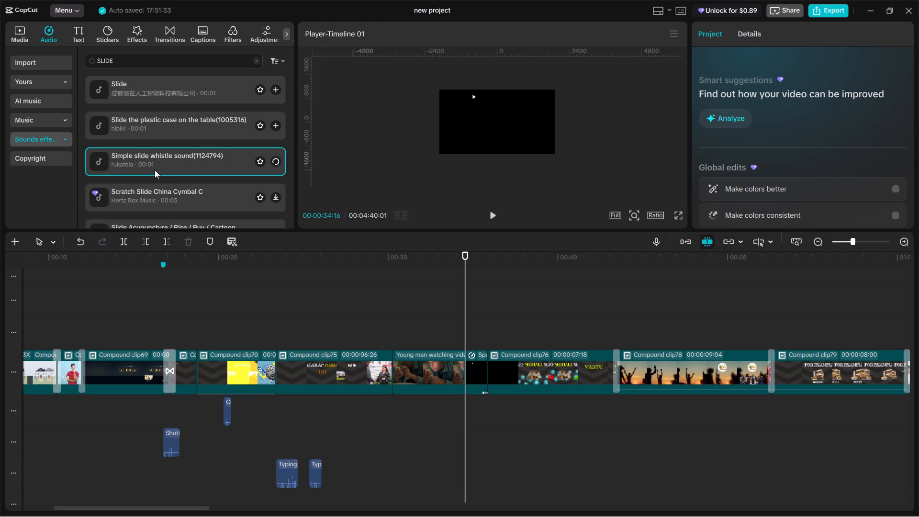
click(165, 124)
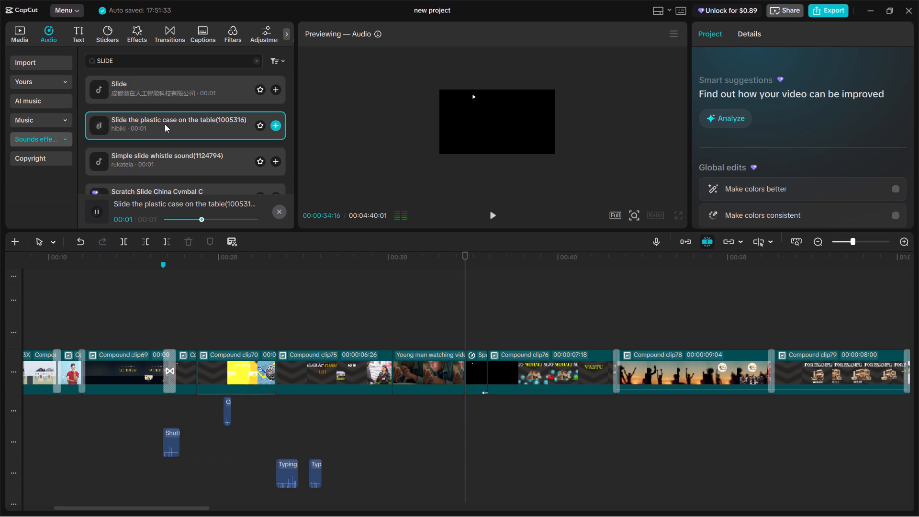
drag(164, 124, 462, 413)
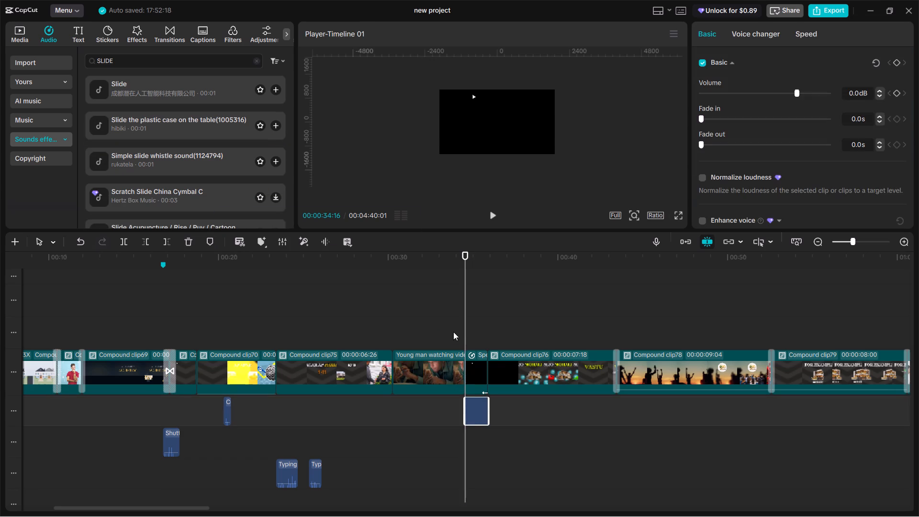
click(457, 331)
key(space)
key(space)
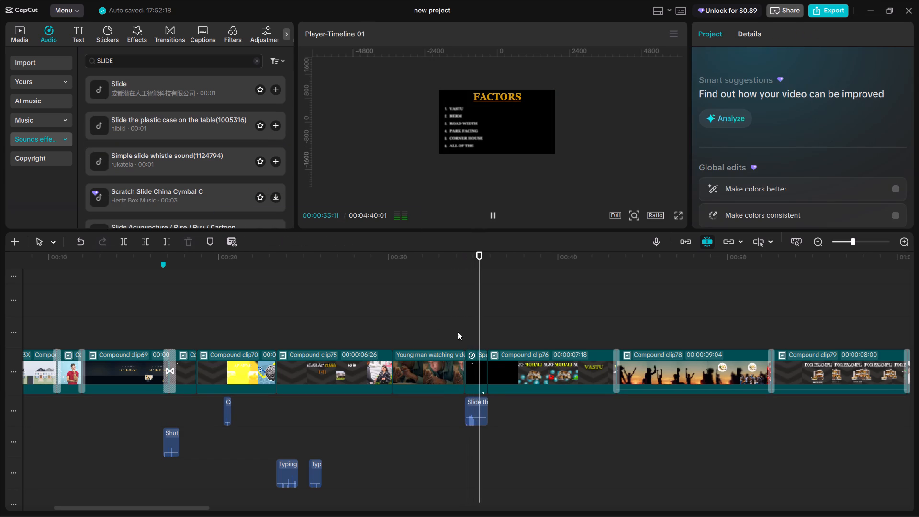
Lower the slide sound's volume to -8.3 dB and replay it from 00:00:34:16.
click(476, 405)
double_click(786, 95)
drag(785, 92, 781, 103)
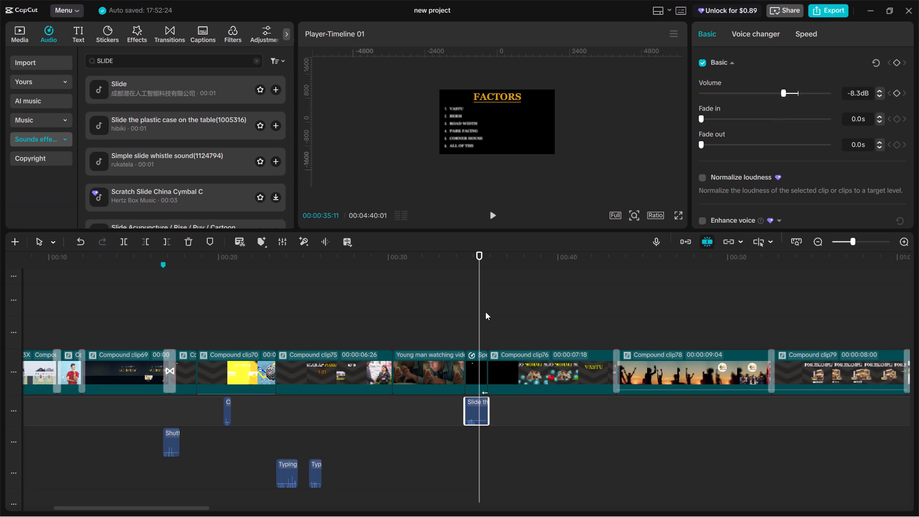
click(466, 323)
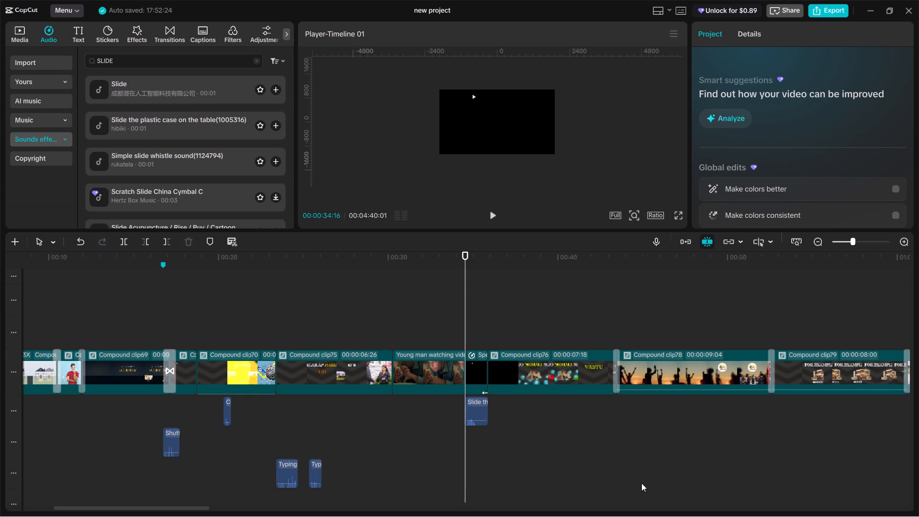
key(space)
click(465, 324)
key(space)
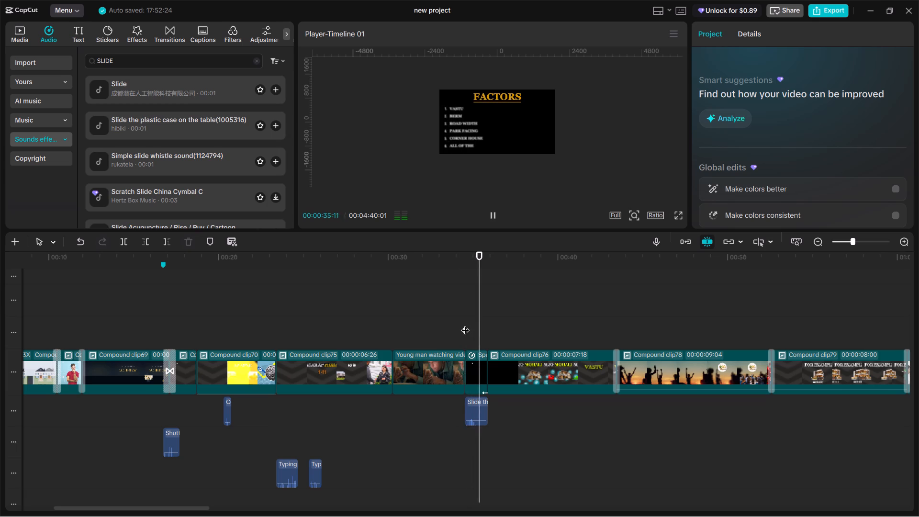
click(465, 324)
key(space)
Move the slide sound to start at 00:00:34:27, where the factors list slides in, and play from the FACTORS title.
click(466, 328)
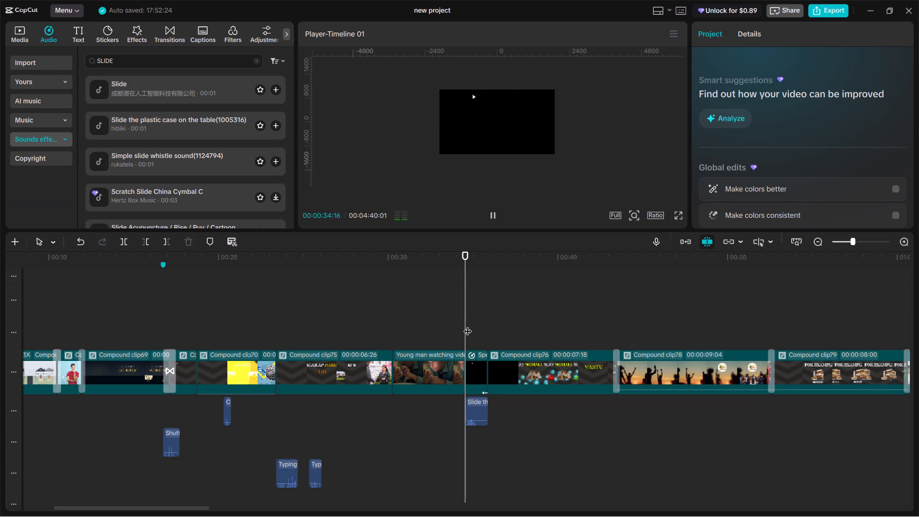
drag(468, 324, 471, 329)
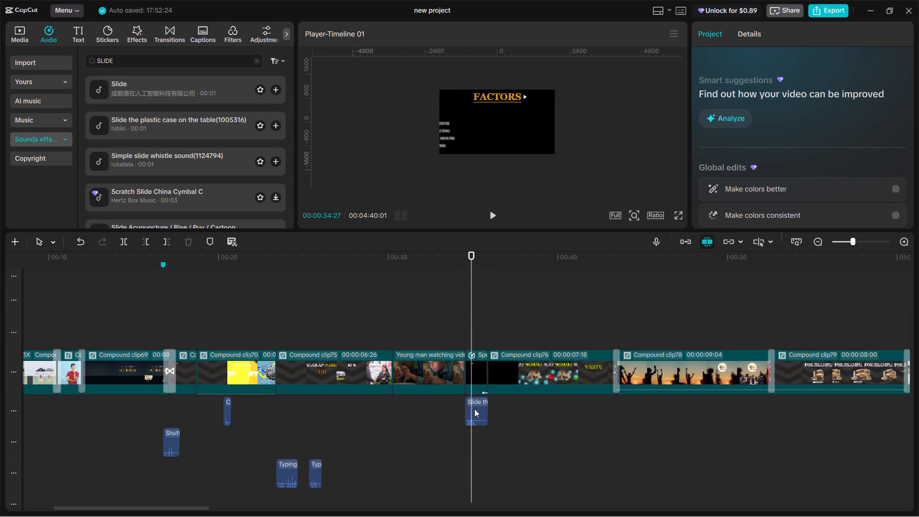
click(474, 407)
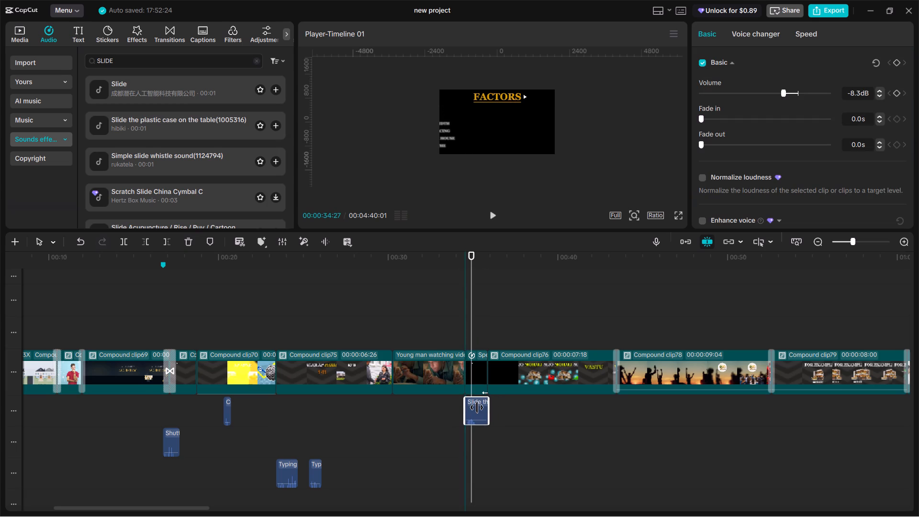
click(463, 331)
key(space)
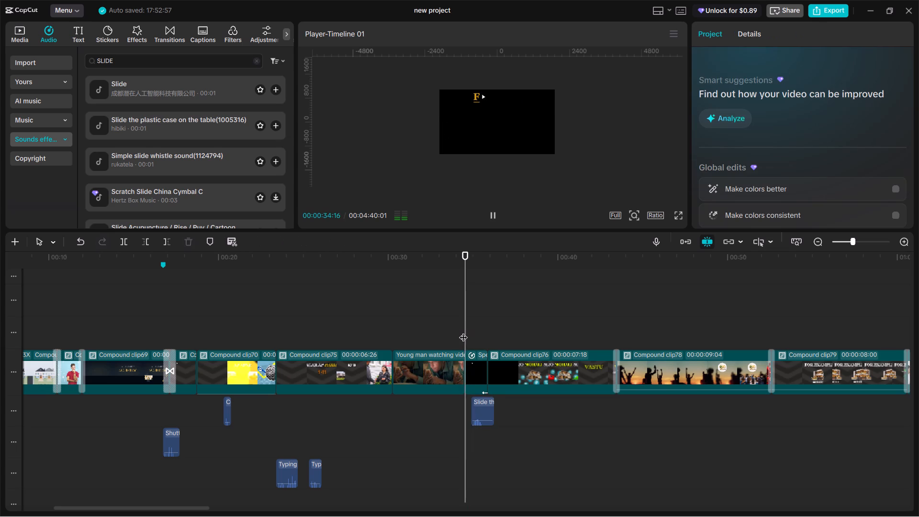
Replay the FACTORS section to check the slide sound's timing against the incoming list.
click(465, 331)
key(space)
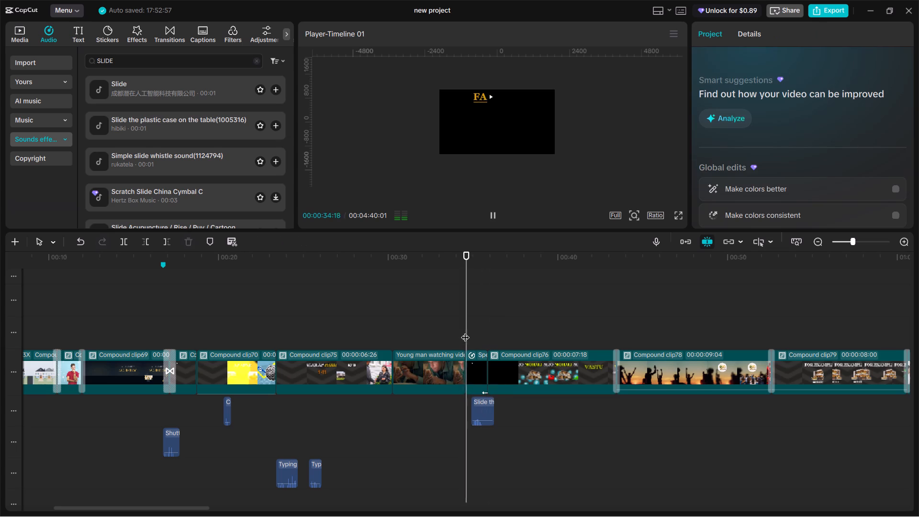
key(space)
click(469, 334)
click(469, 334)
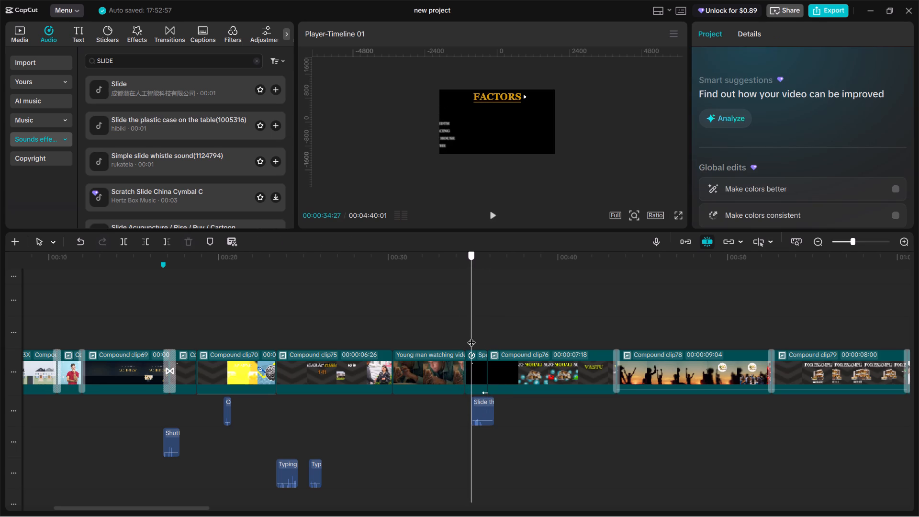
click(470, 336)
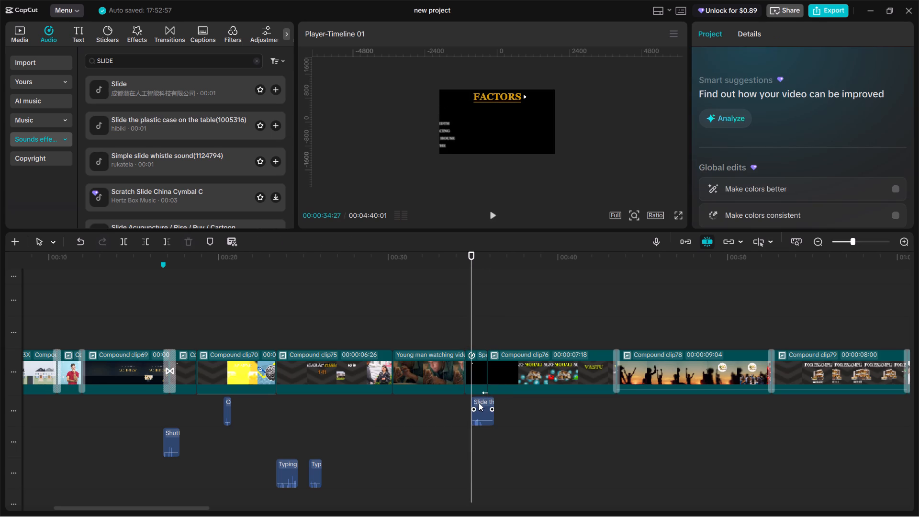
click(479, 403)
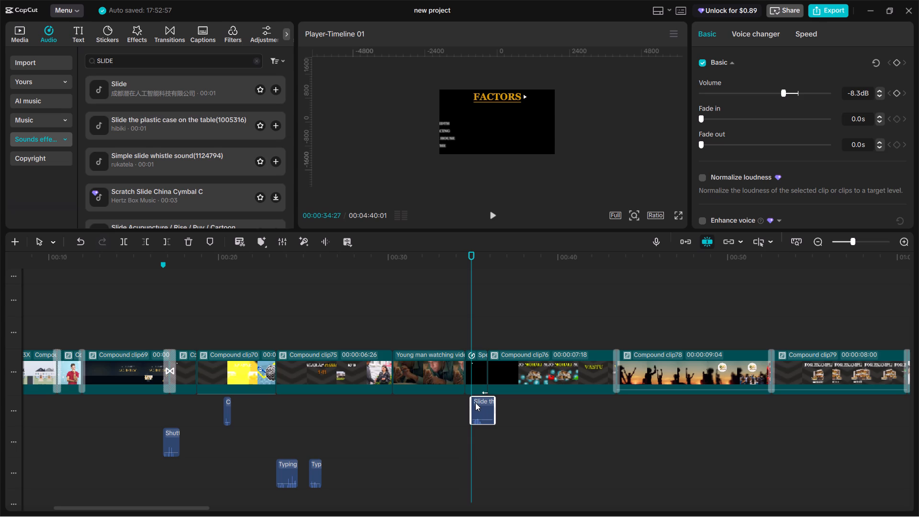
double_click(475, 403)
click(481, 408)
click(468, 332)
key(space)
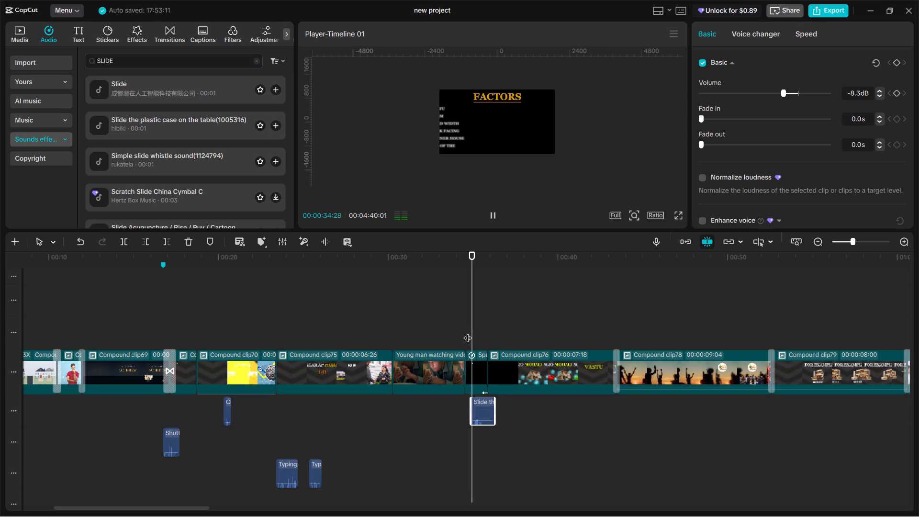
Review the JO MOHALI ME section and step the playhead to 00:00:37:16, where the blue balls appear below the house.
click(508, 326)
drag(507, 326, 488, 316)
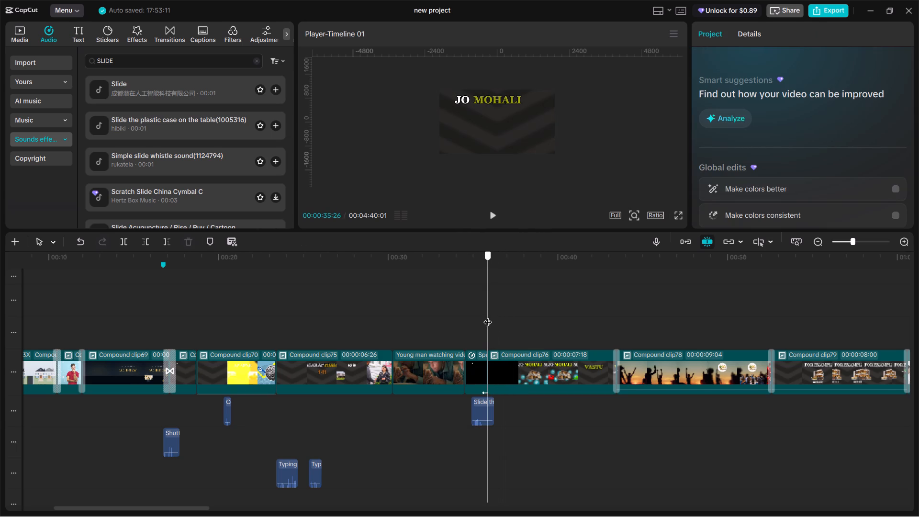
drag(488, 316, 486, 315)
key(space)
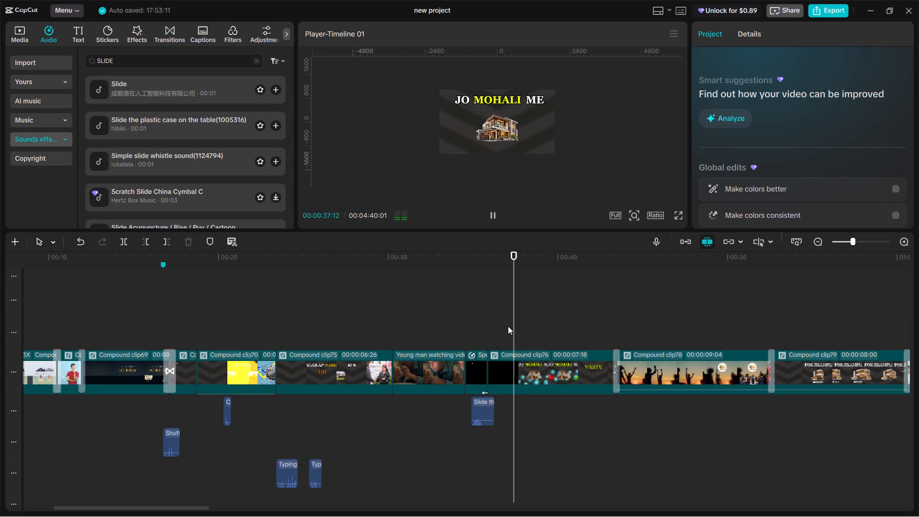
key(space)
click(510, 329)
key(space)
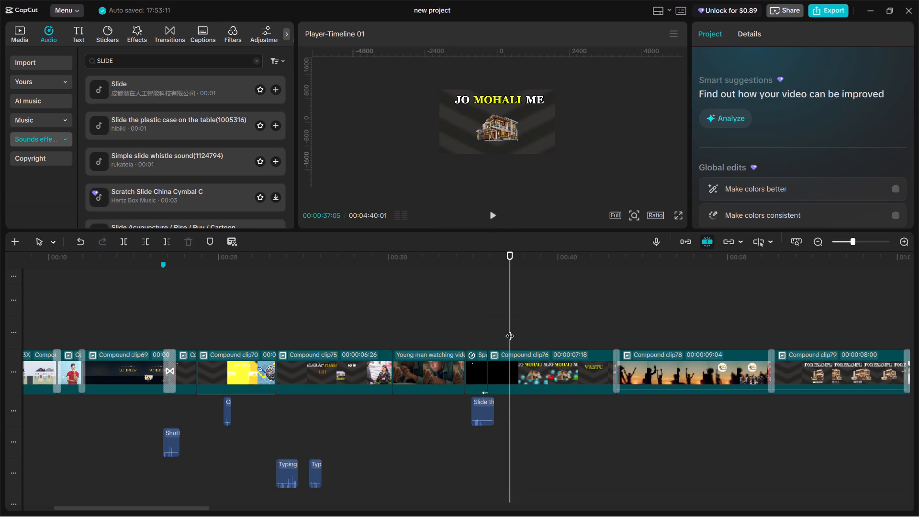
click(510, 330)
drag(510, 330, 516, 334)
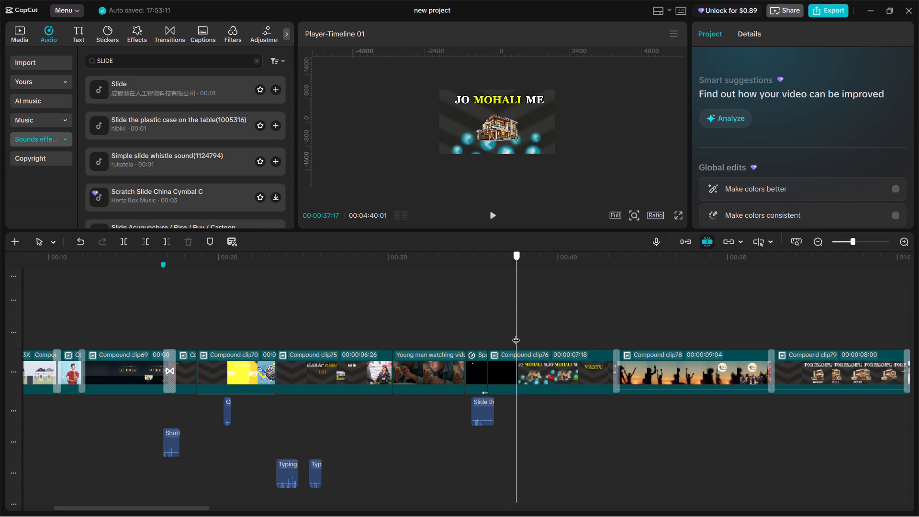
drag(516, 334, 516, 337)
drag(516, 337, 515, 337)
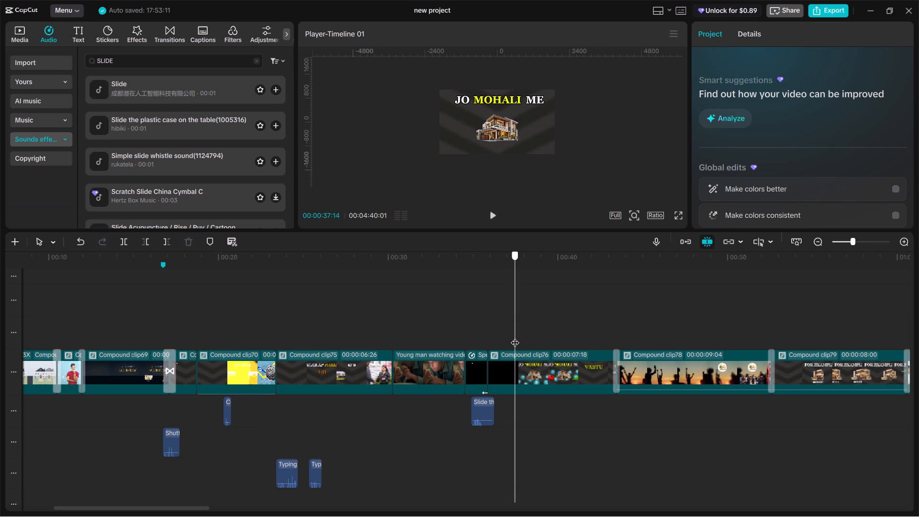
drag(515, 337, 516, 337)
Search the sound effects for WOOSH.
click(229, 58)
key(ctrl+a)
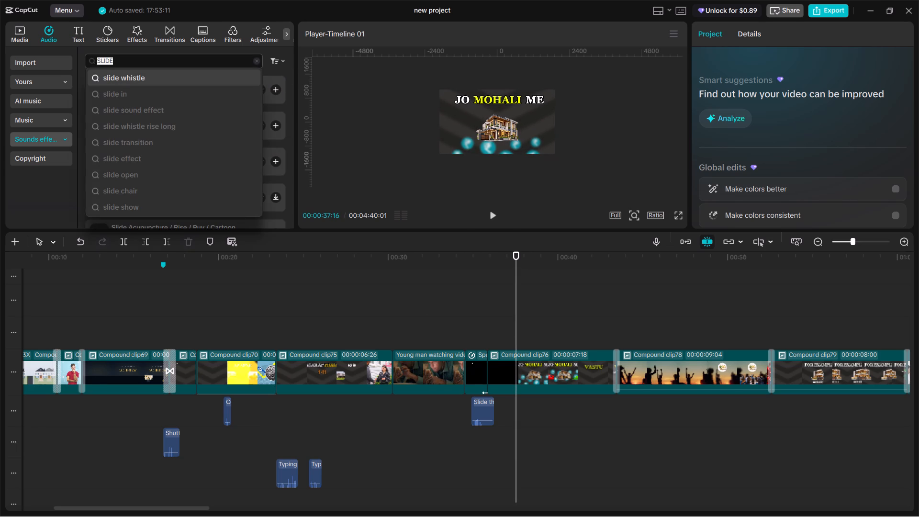
text(WO)
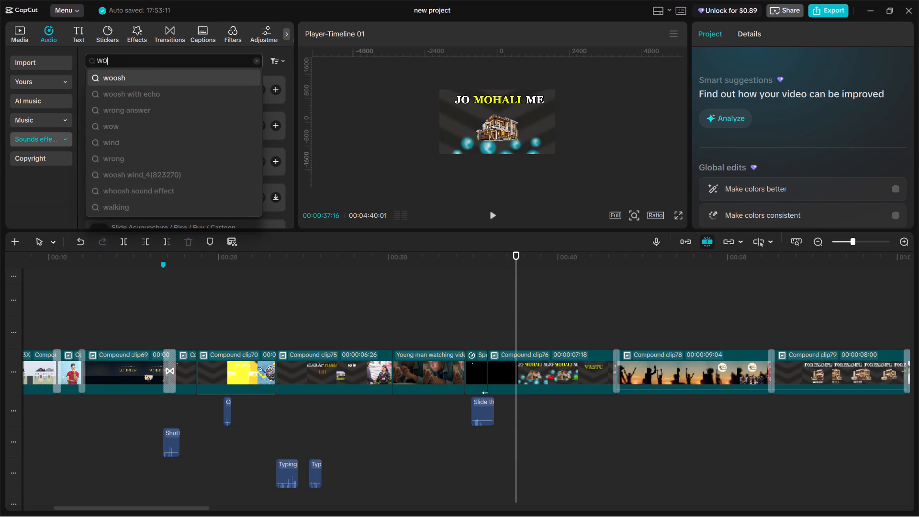
text(OHS)
key(BackSpace)
key(BackSpace)
text(SH)
key(Return)
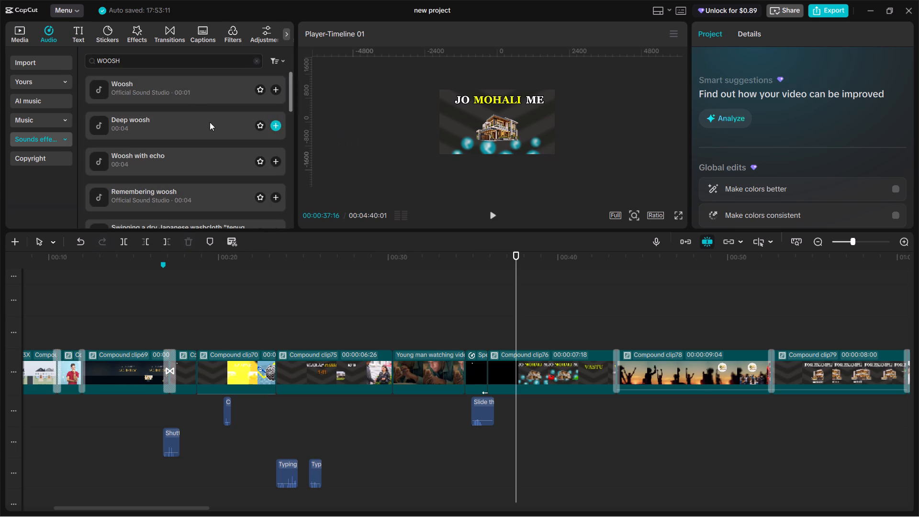
Audition the woosh results, including Woosh, Deep woosh, Woosh with echo, Remembering woosh, Crashing woosh and the washcloth swings.
click(191, 100)
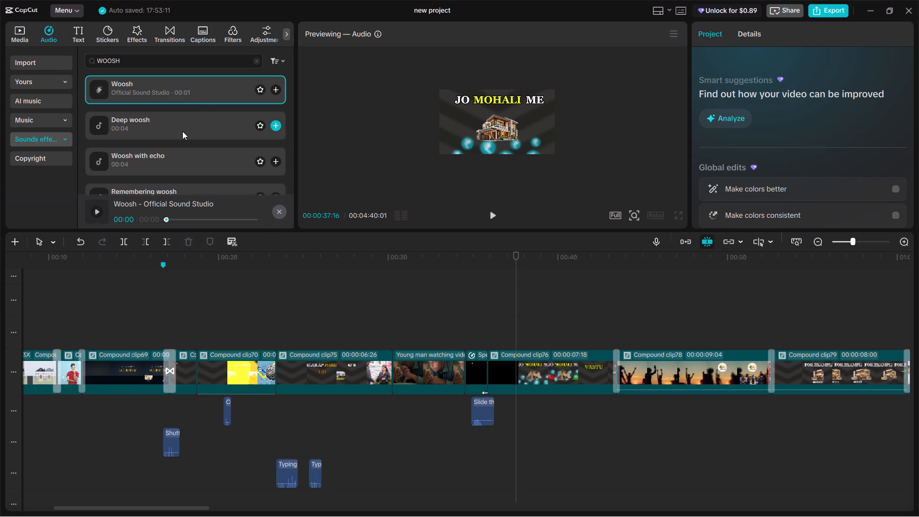
click(182, 131)
click(187, 162)
scroll(192, 161, down, 1)
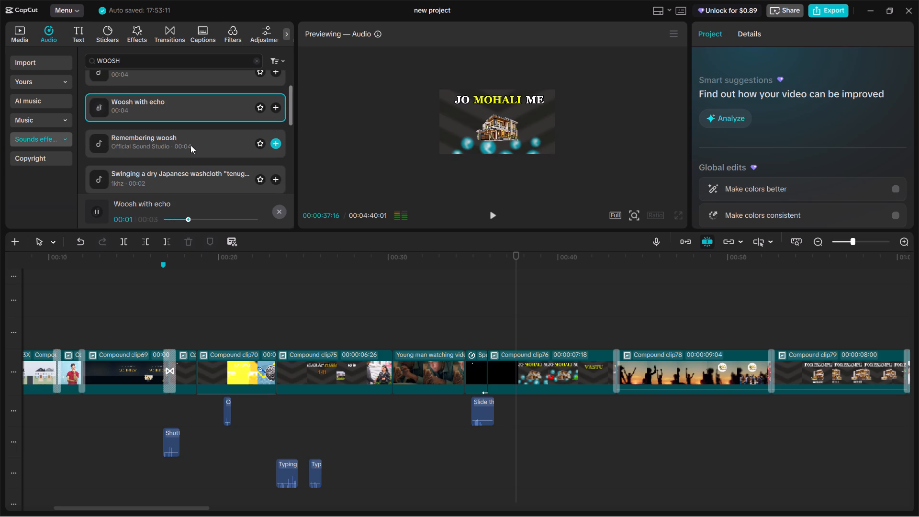
click(190, 144)
scroll(191, 148, down, 1)
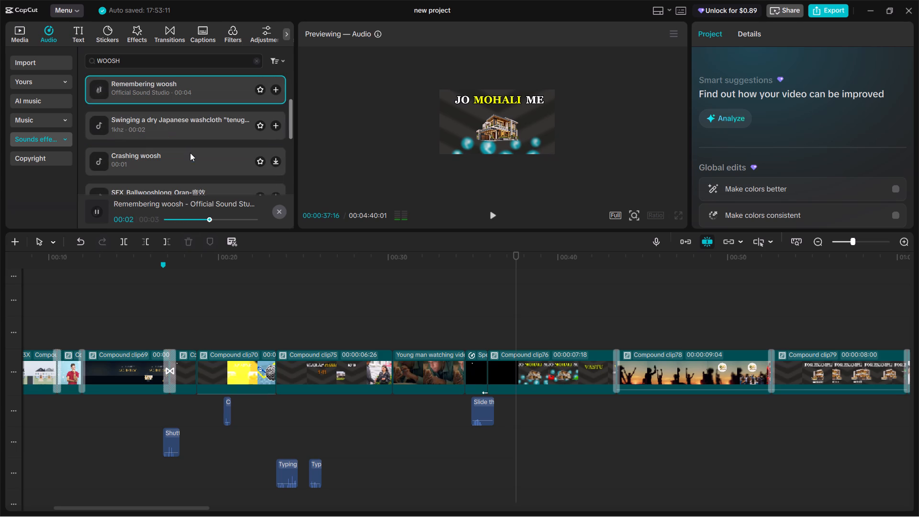
click(185, 122)
click(181, 165)
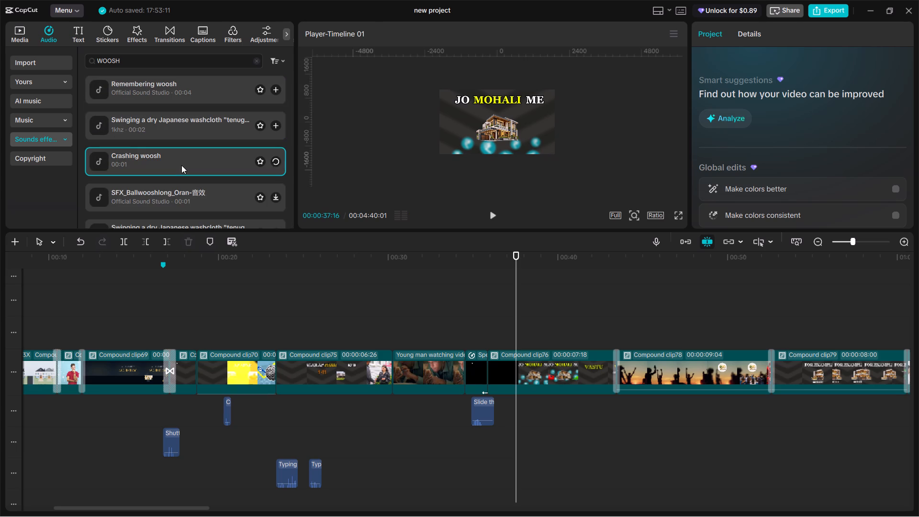
scroll(181, 172, down, 1)
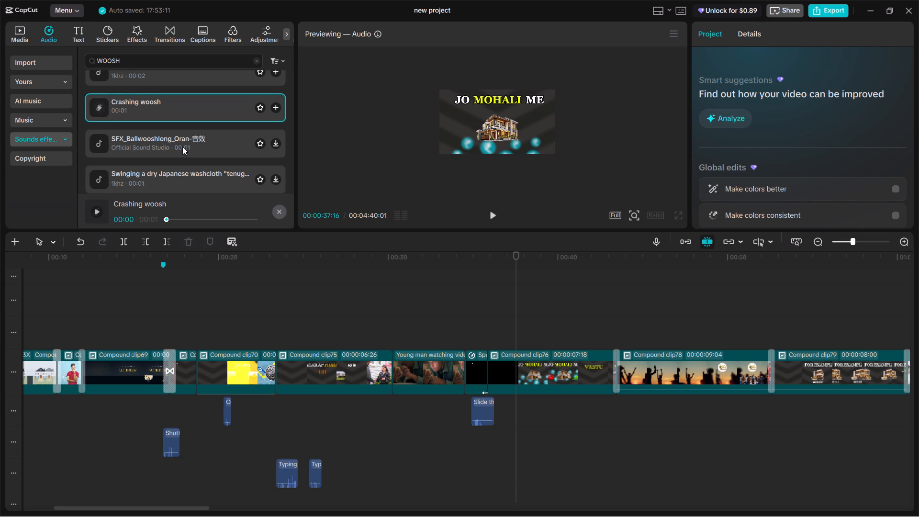
click(183, 148)
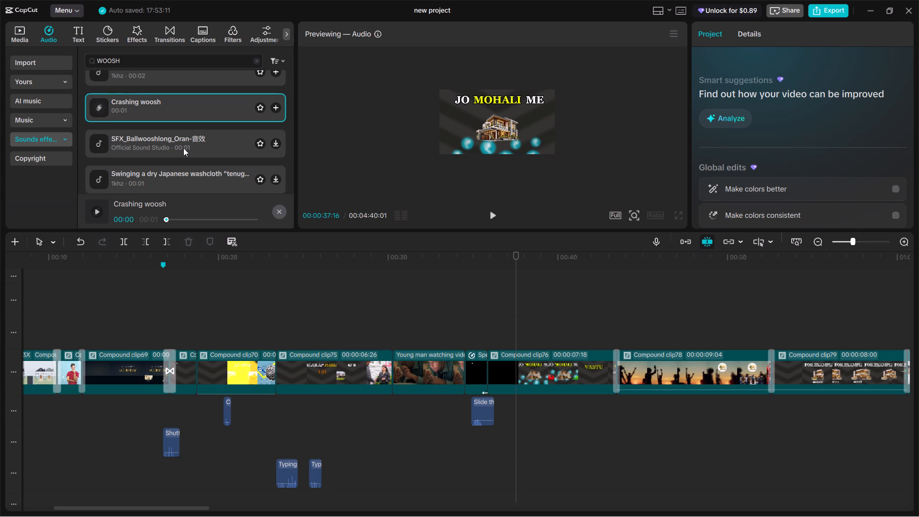
click(183, 148)
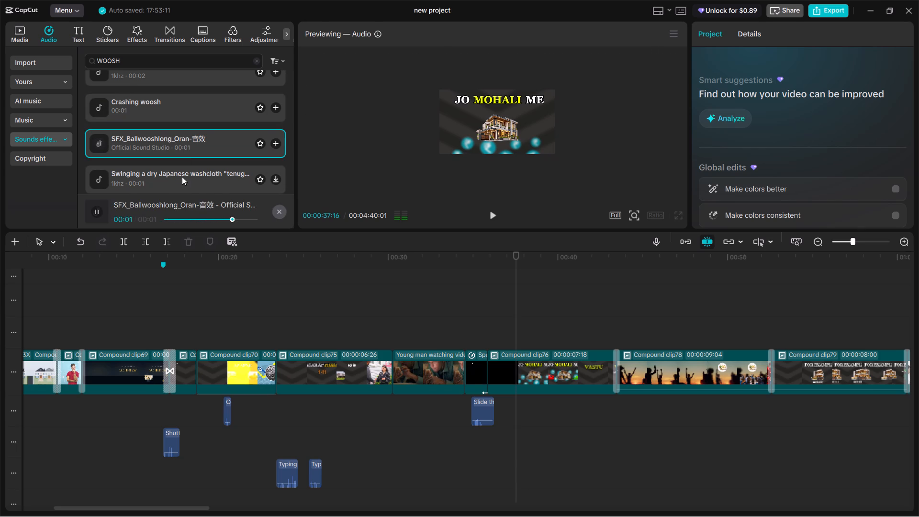
click(182, 177)
scroll(190, 160, up, 6)
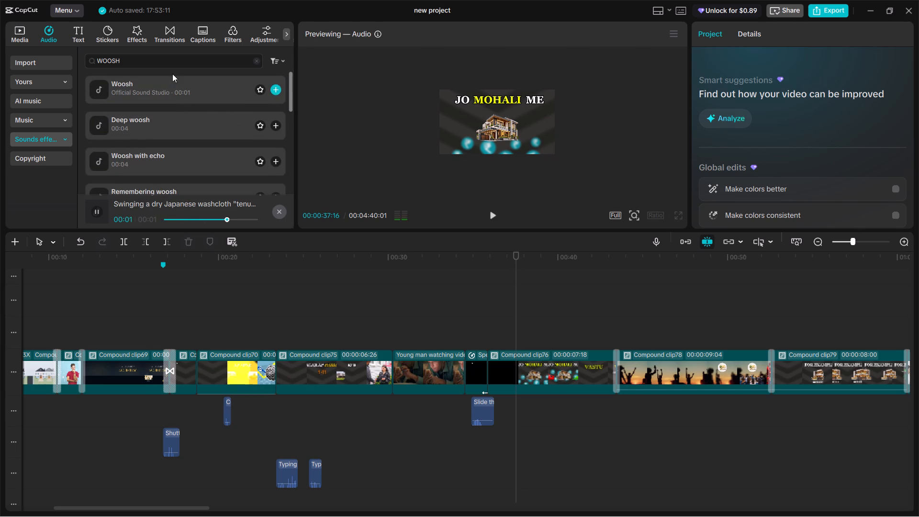
Search the sound effects for MONEY and audition the Money Box, cash register, Money Chakin and Money payment sound results.
click(168, 62)
key(ctrl+a)
text(MONEY)
key(Return)
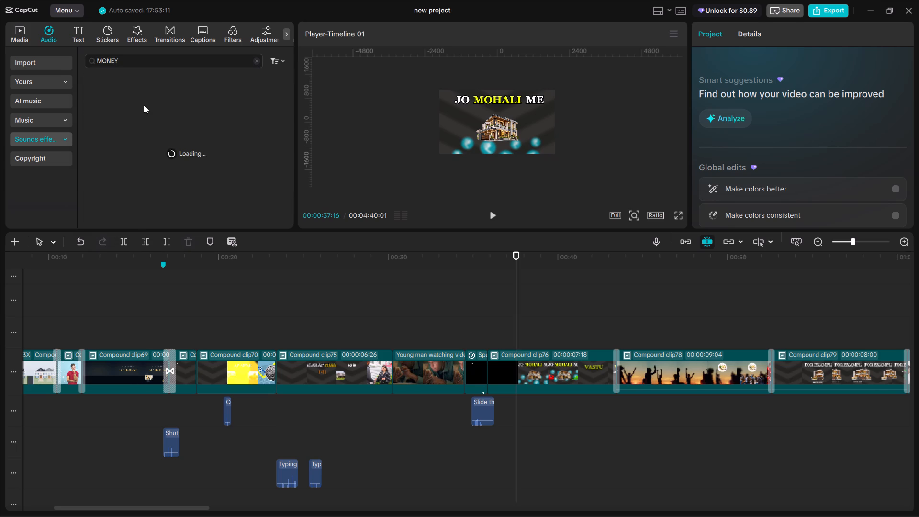
click(144, 90)
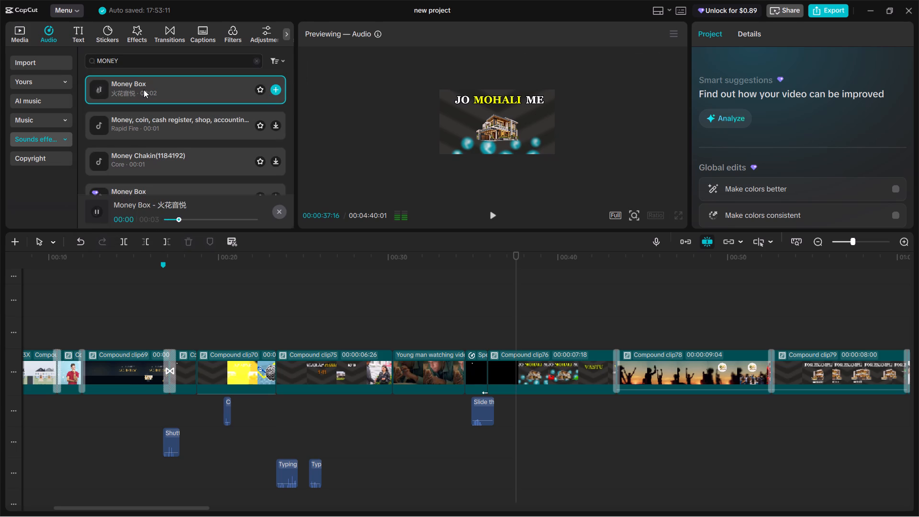
click(141, 126)
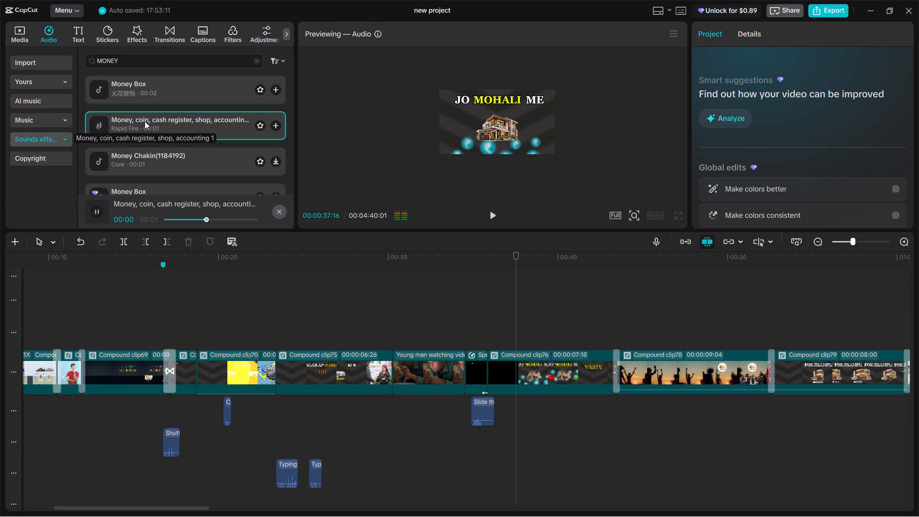
click(145, 159)
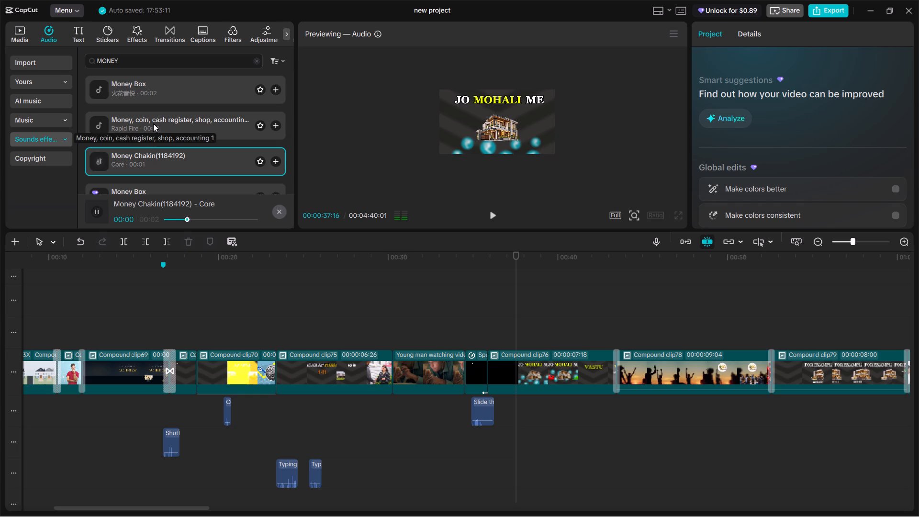
click(149, 189)
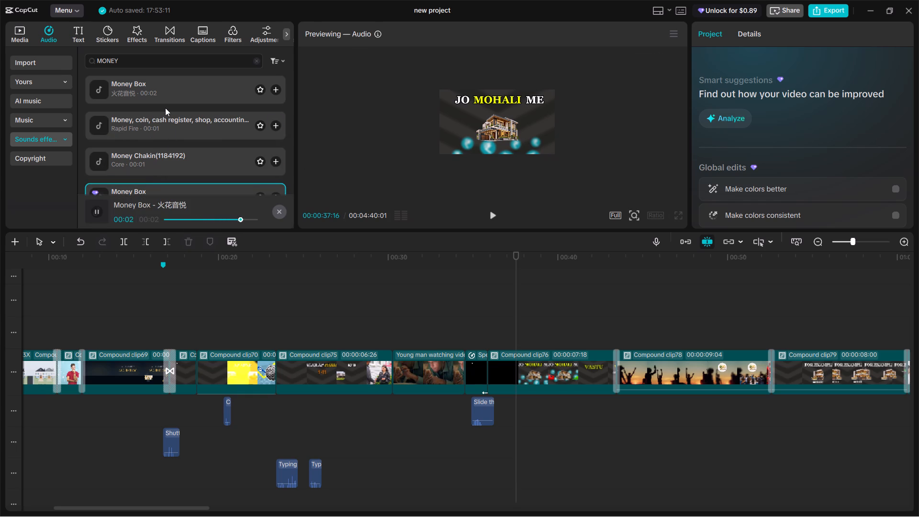
scroll(165, 108, down, 2)
click(160, 118)
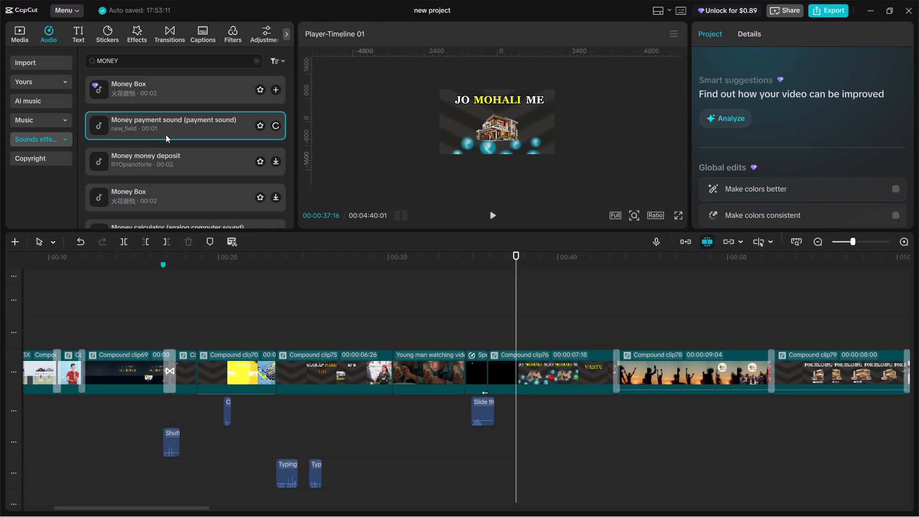
scroll(166, 135, up, 4)
scroll(166, 135, down, 2)
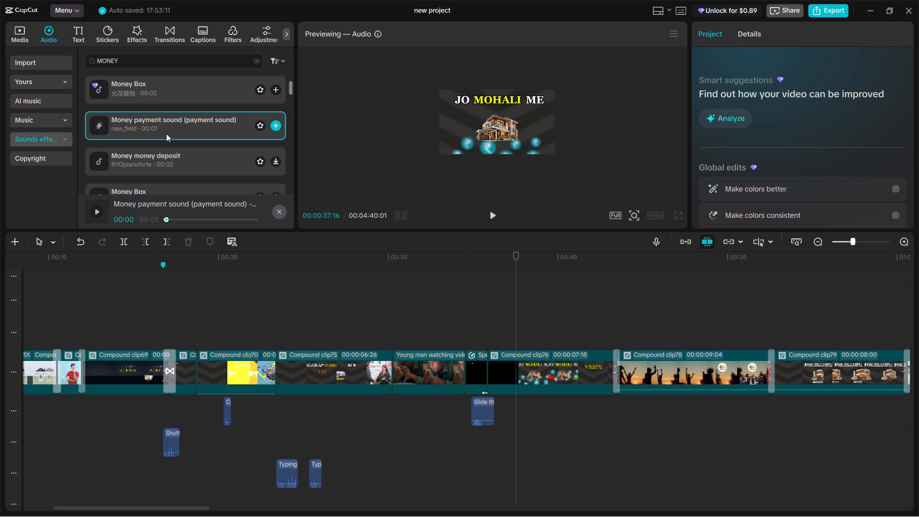
Place the Money payment sound effect at 00:00:37:16 under Compound clip76, where the blue balls appear, and play it back.
drag(191, 133, 516, 416)
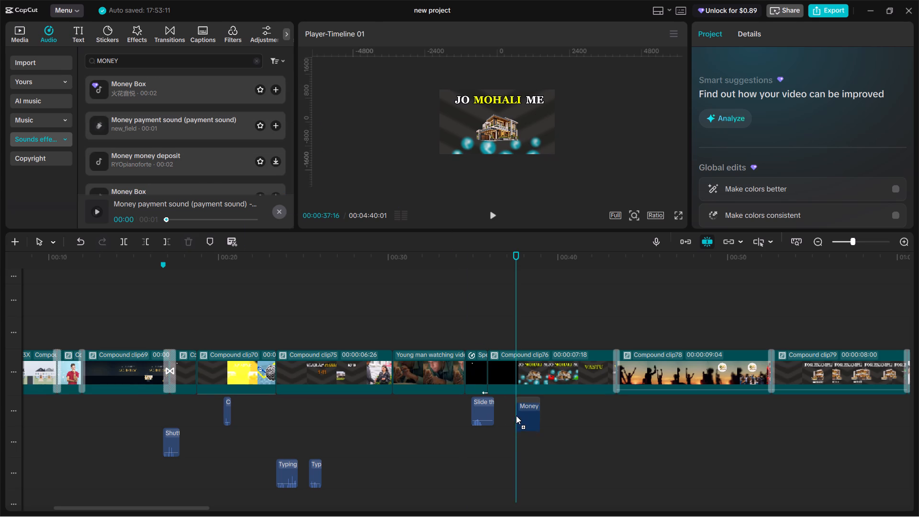
drag(516, 416, 515, 410)
click(514, 322)
key(space)
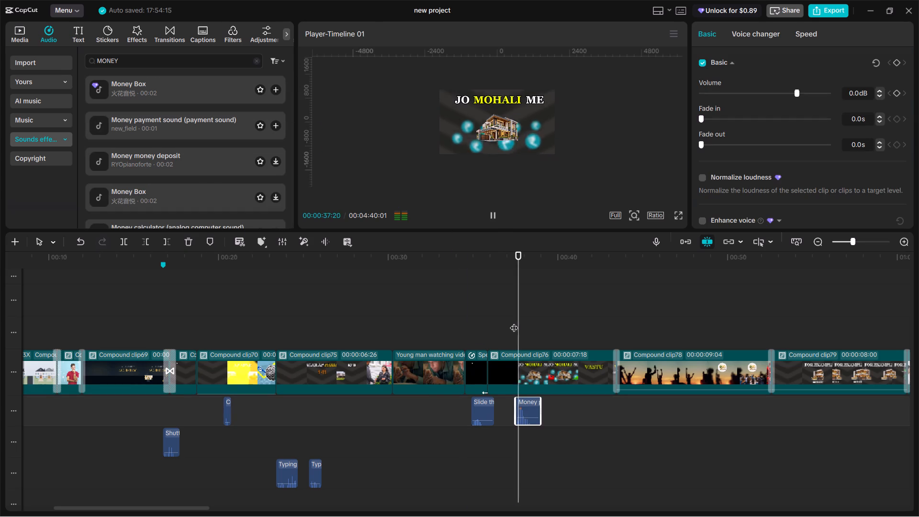
click(514, 322)
key(space)
click(514, 322)
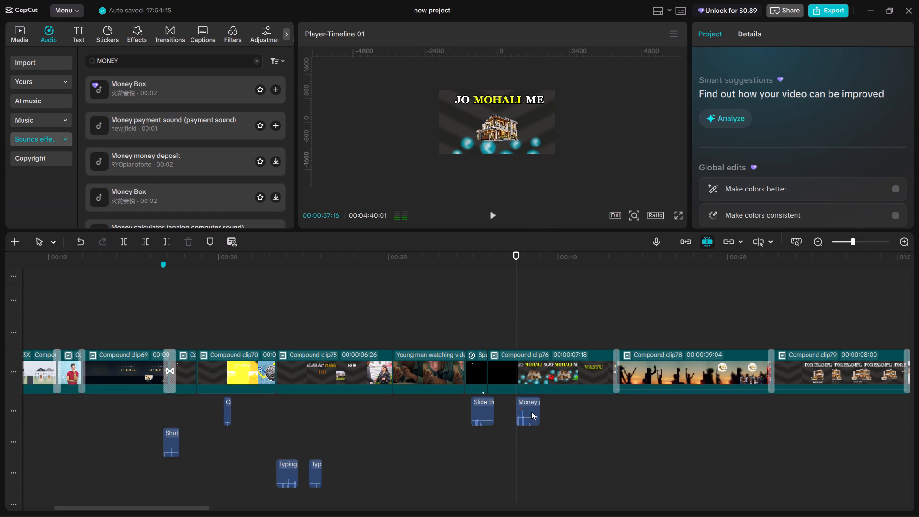
Lower the Money payment sound's volume to -15.2 dB and replay the JO MOHALI ME section to check the balance.
click(527, 407)
drag(794, 90, 777, 90)
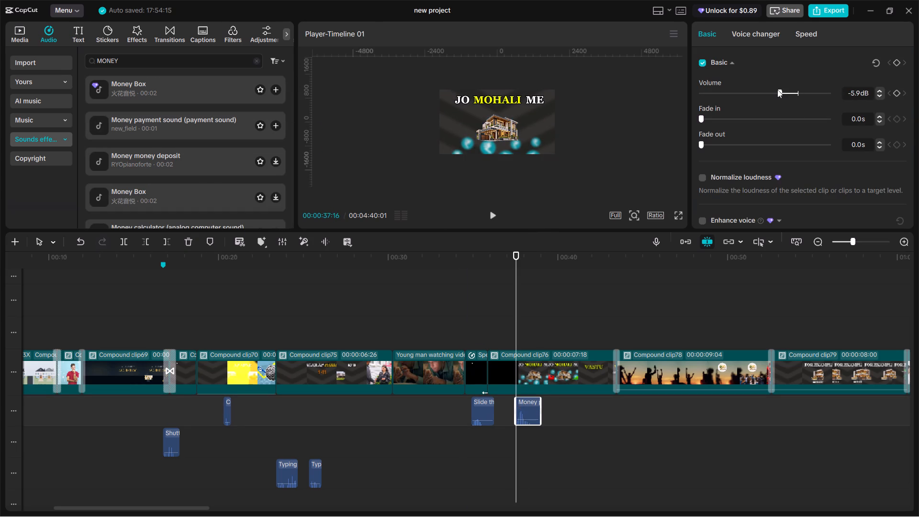
drag(777, 90, 776, 90)
click(503, 321)
key(space)
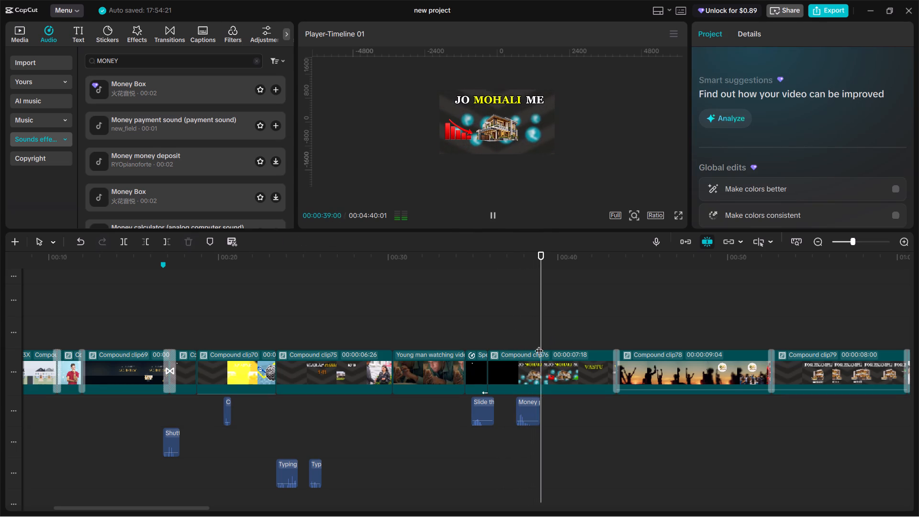
key(space)
click(528, 412)
click(770, 92)
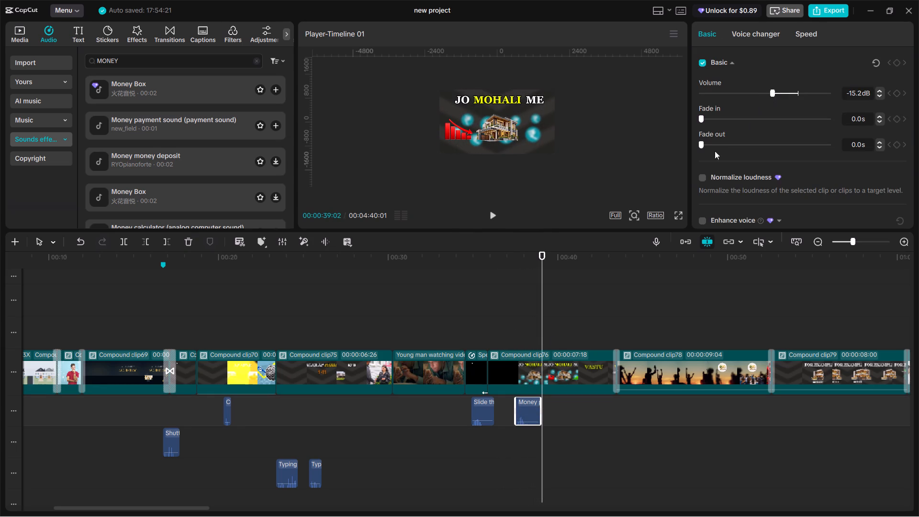
click(510, 330)
key(space)
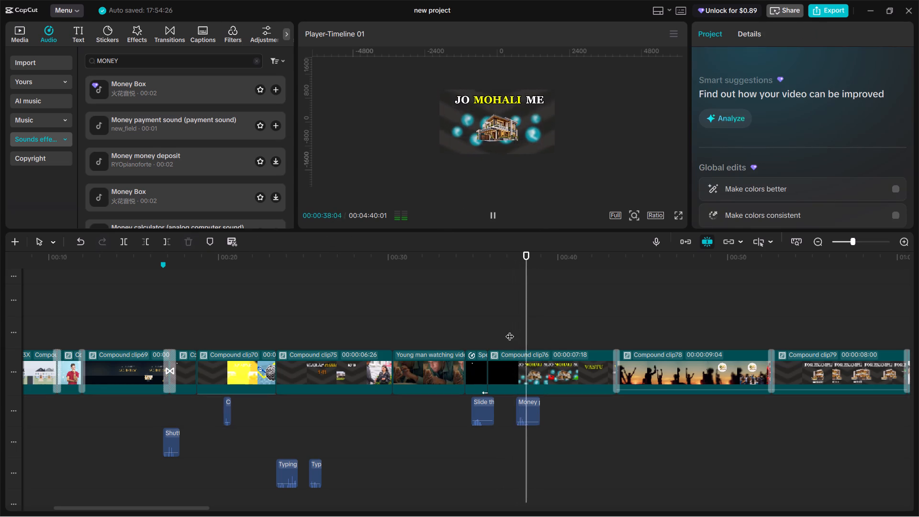
key(space)
Review the following section into Compound clip78 and set the playhead to 00:00:48:07, where the VASTU badge drops in.
key(space)
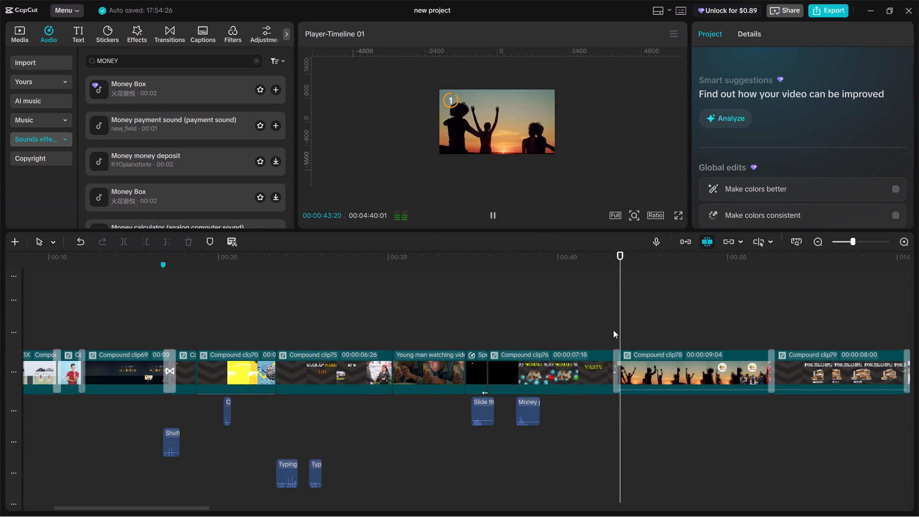
alt+scroll(741, 347, down, 4)
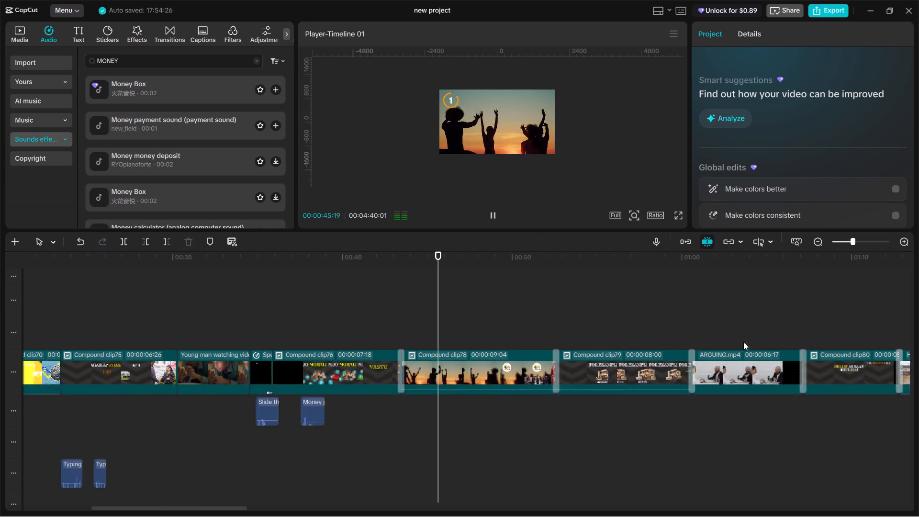
alt+scroll(743, 342, down, 1)
click(409, 306)
drag(408, 305, 314, 325)
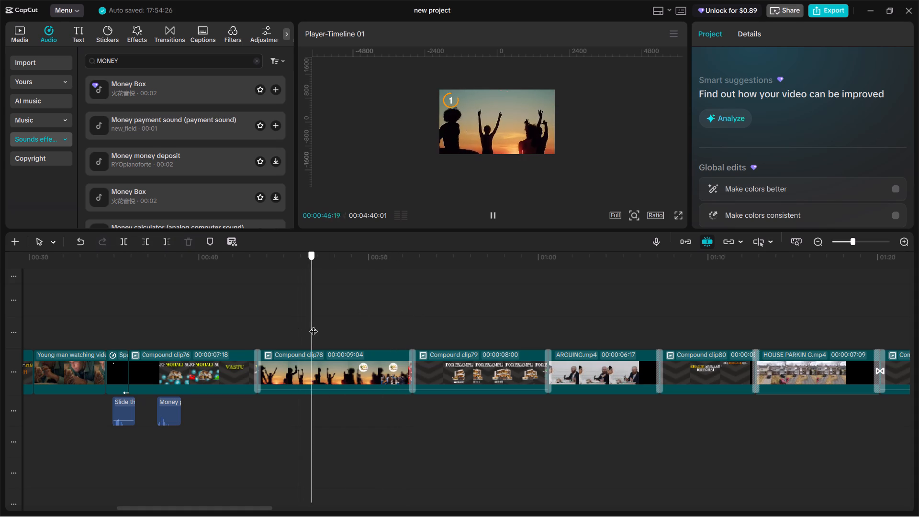
drag(314, 325, 335, 326)
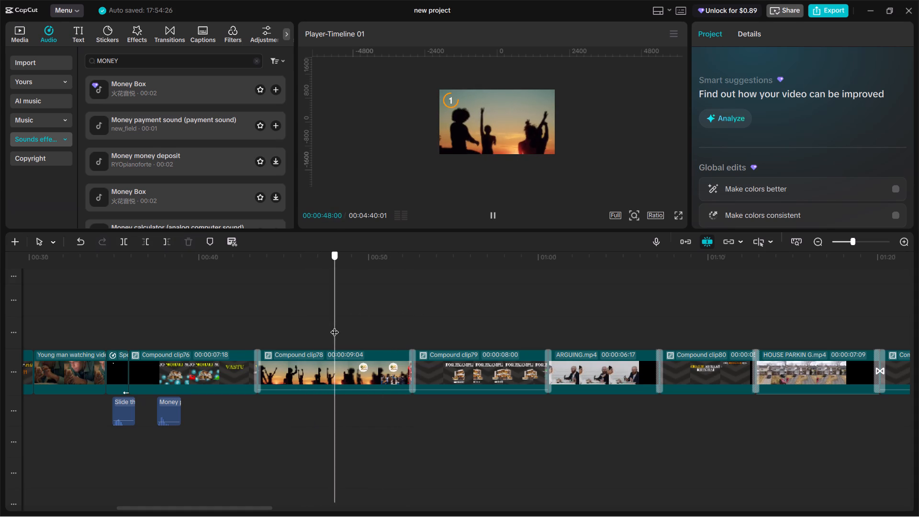
drag(335, 326, 338, 328)
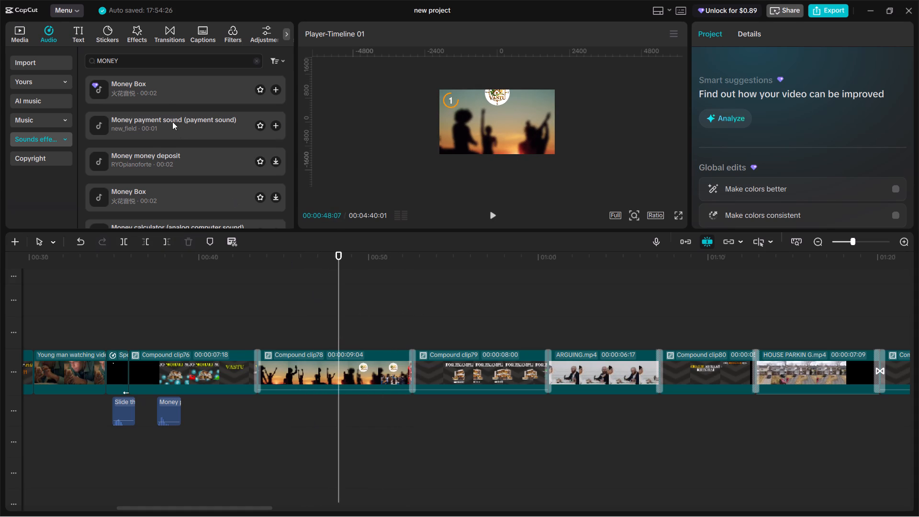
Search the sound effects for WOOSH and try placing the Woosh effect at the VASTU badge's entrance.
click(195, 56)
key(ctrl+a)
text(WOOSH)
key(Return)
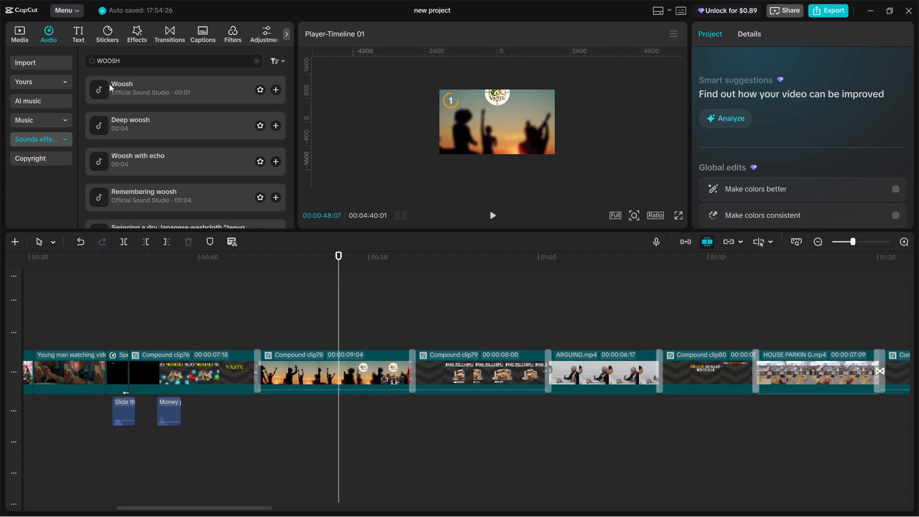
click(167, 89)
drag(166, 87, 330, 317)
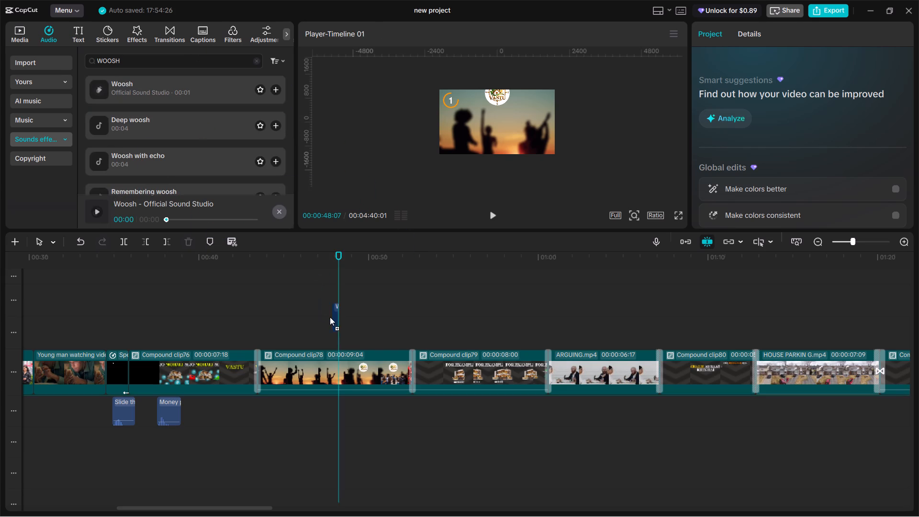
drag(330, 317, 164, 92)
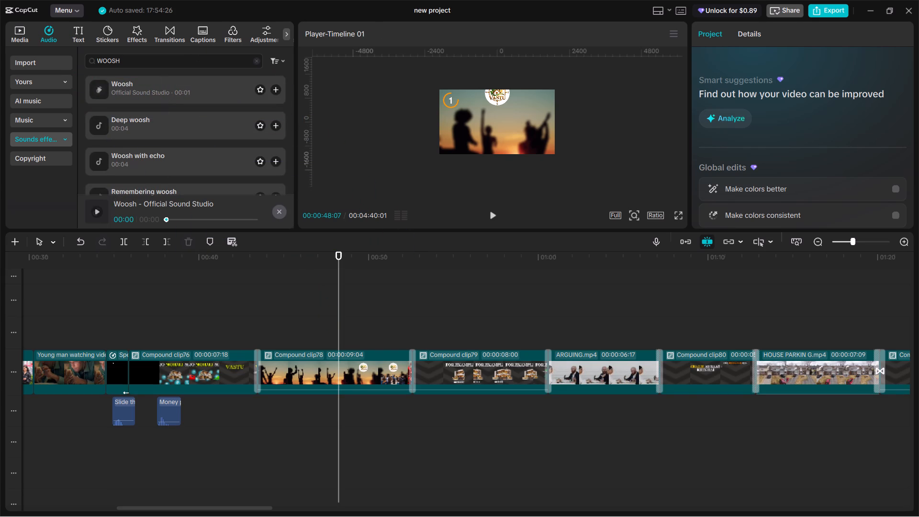
Search the sound effects for SLOW WOOSH and audition the Woosh with echo, Woosh, Remembering woosh and Deep woosh results.
click(101, 60)
key(Left)
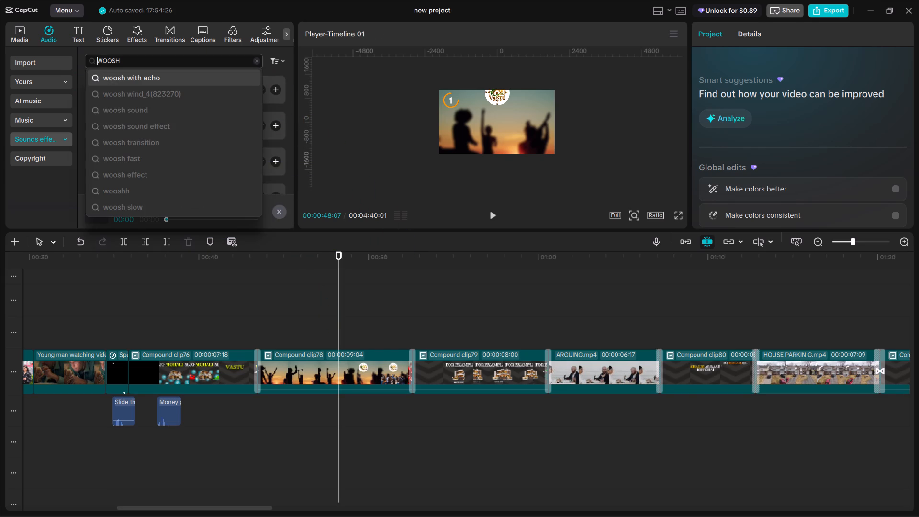
text(SLOW)
key(space)
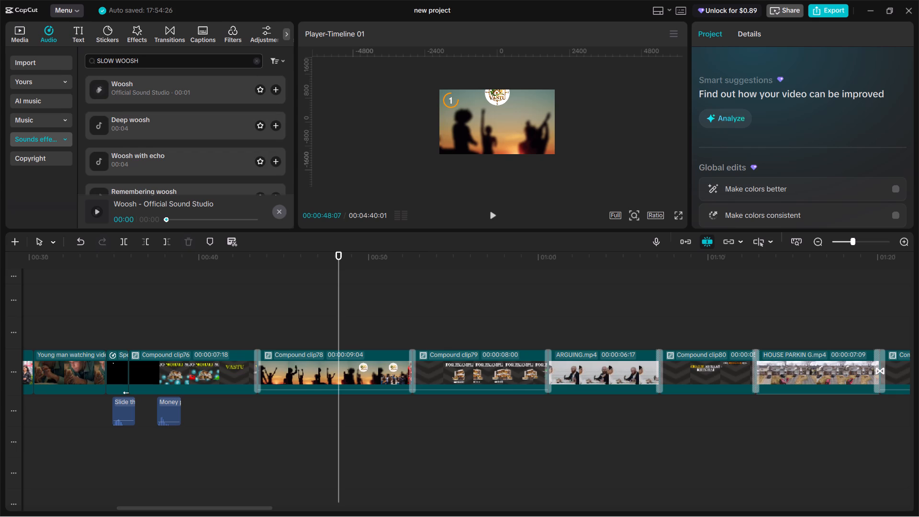
key(Return)
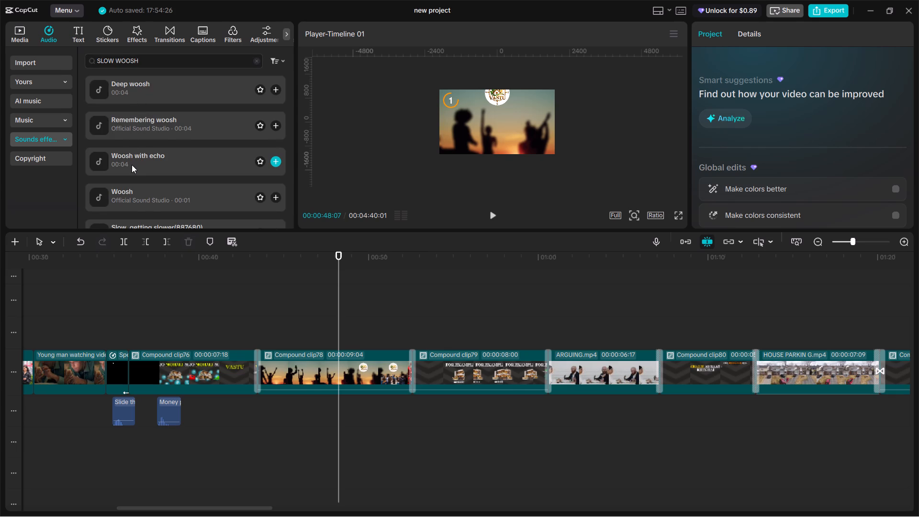
click(132, 165)
scroll(134, 168, down, 1)
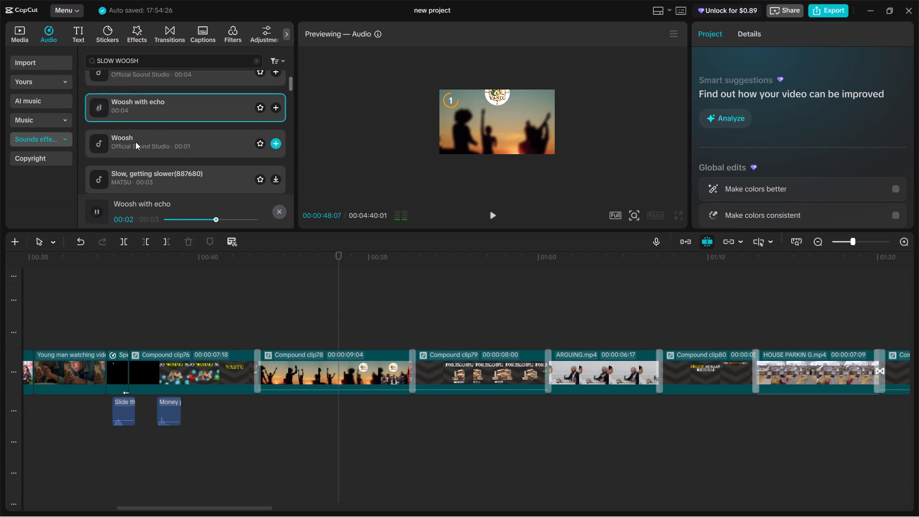
click(135, 142)
scroll(137, 141, up, 2)
click(145, 80)
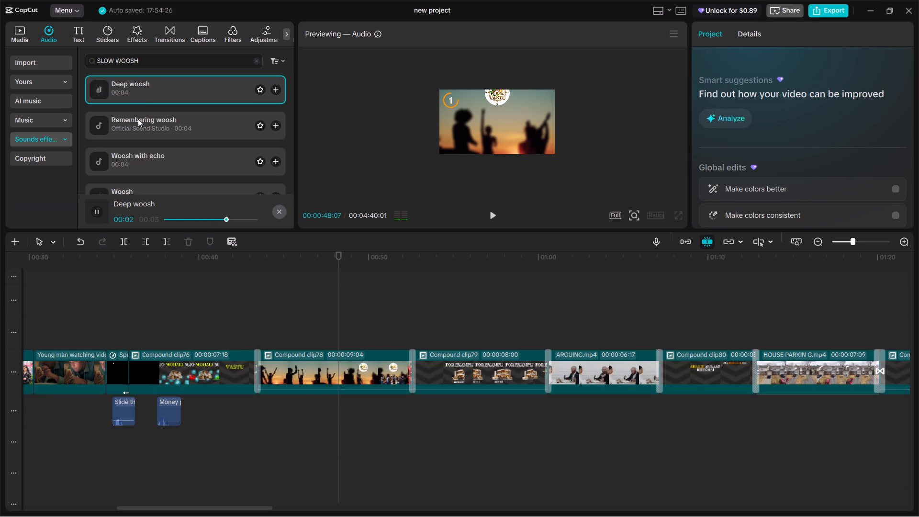
click(137, 123)
click(146, 85)
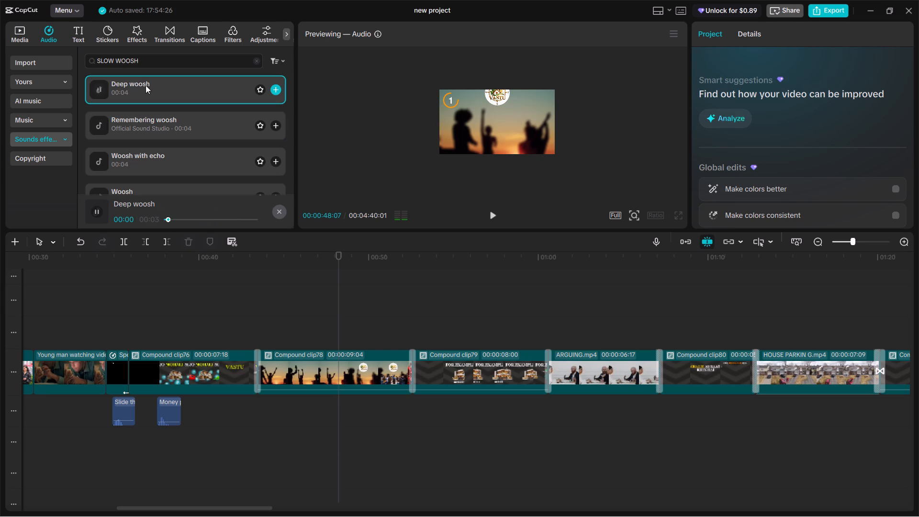
Place the Deep woosh effect under Compound clip78 at the VASTU badge's entrance, play it, and shift it slightly earlier.
drag(146, 85, 354, 297)
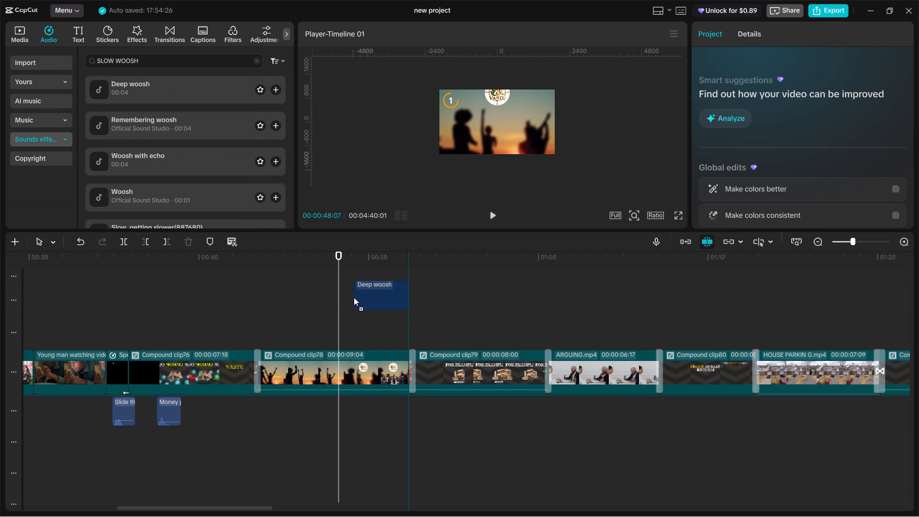
drag(354, 297, 334, 332)
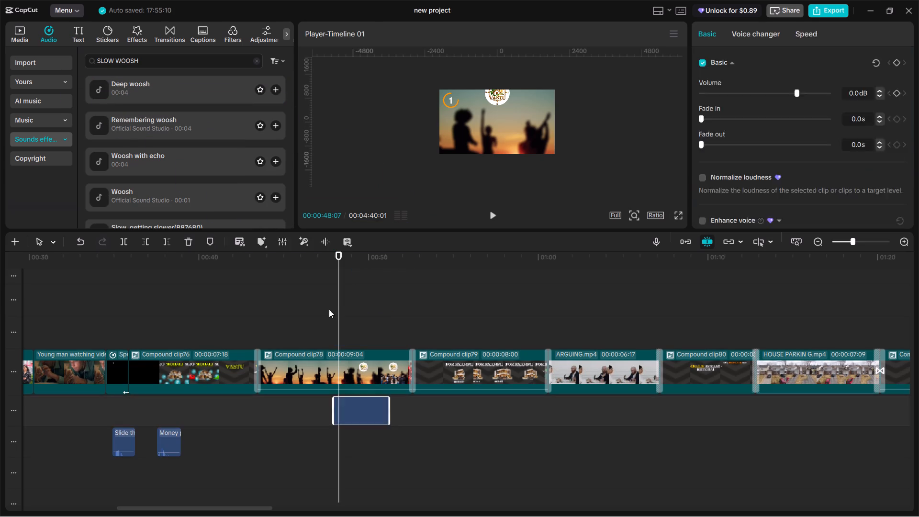
click(329, 309)
key(space)
key(space)
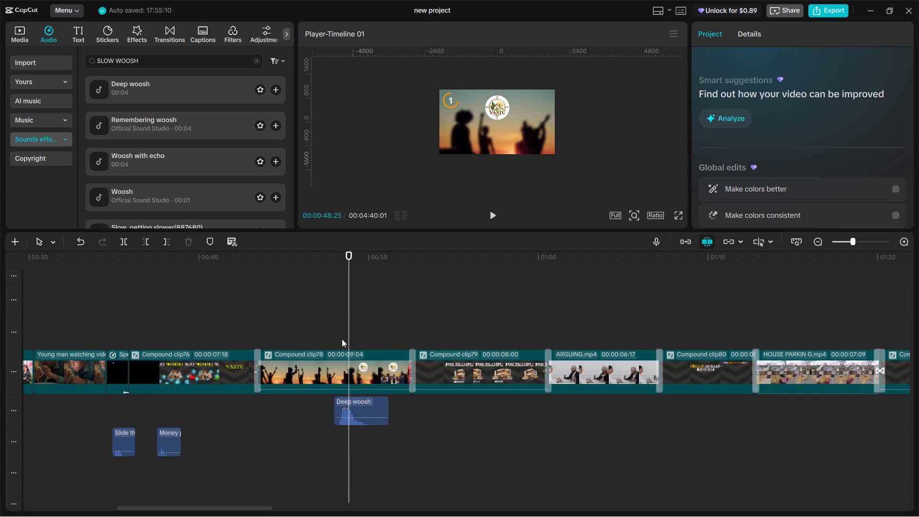
click(335, 329)
drag(351, 408, 347, 408)
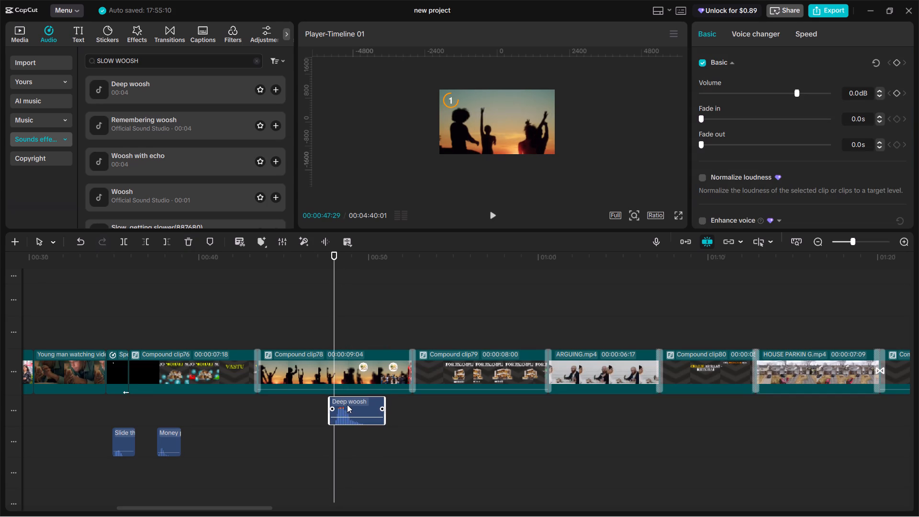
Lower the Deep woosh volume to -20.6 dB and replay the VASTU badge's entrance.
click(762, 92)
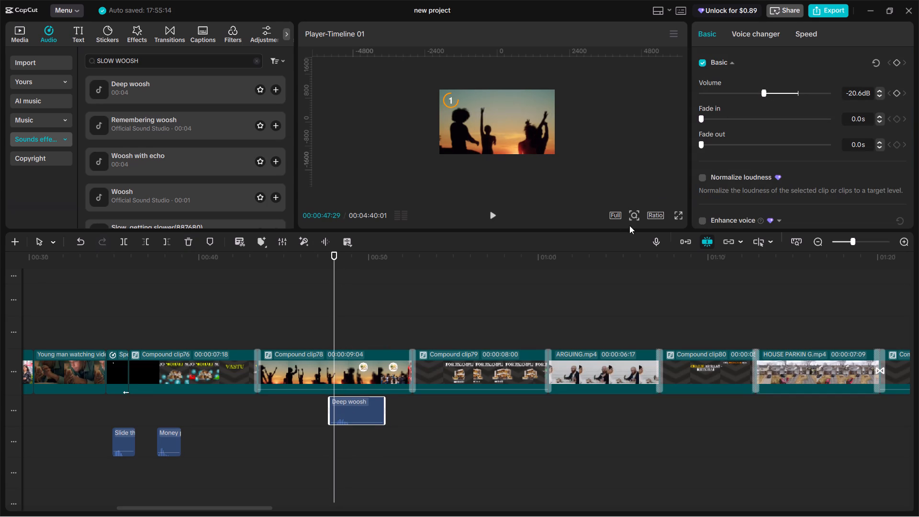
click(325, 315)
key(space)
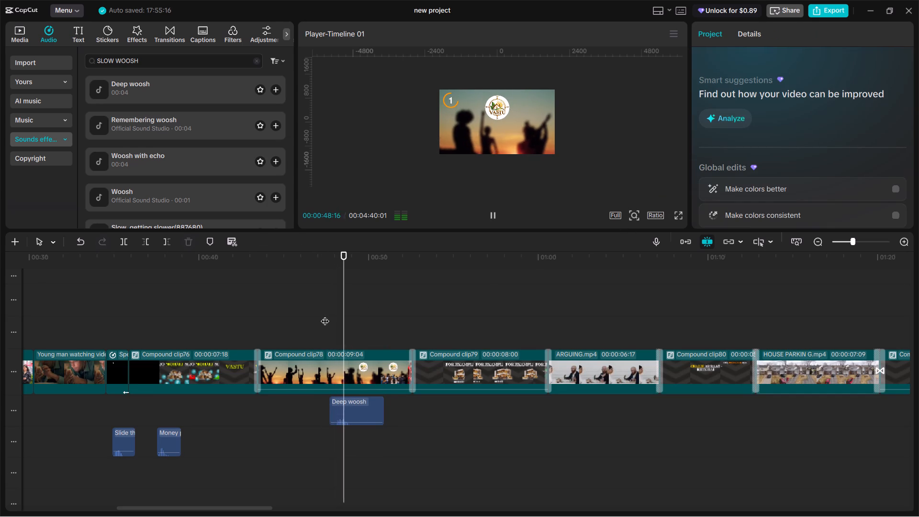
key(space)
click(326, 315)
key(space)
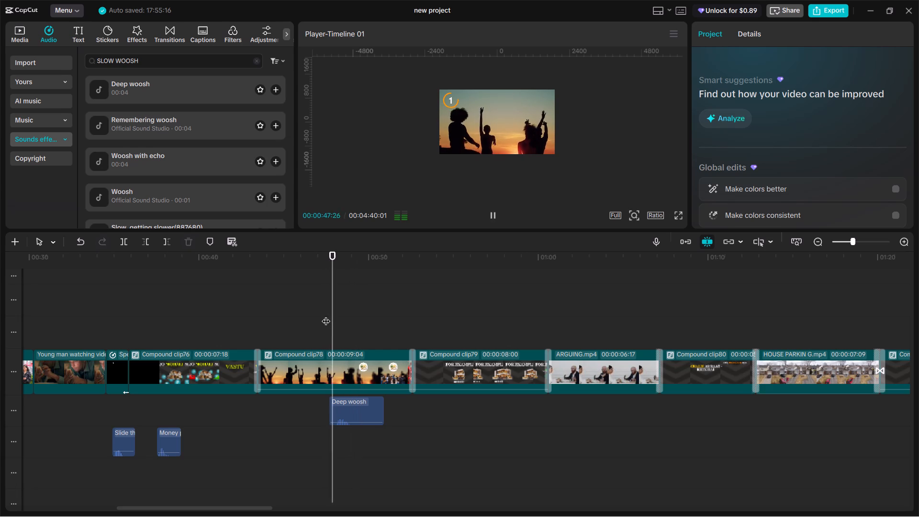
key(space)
Set the Deep woosh volume to -14.9 dB and replay the VASTU badge section to check the balance.
click(358, 407)
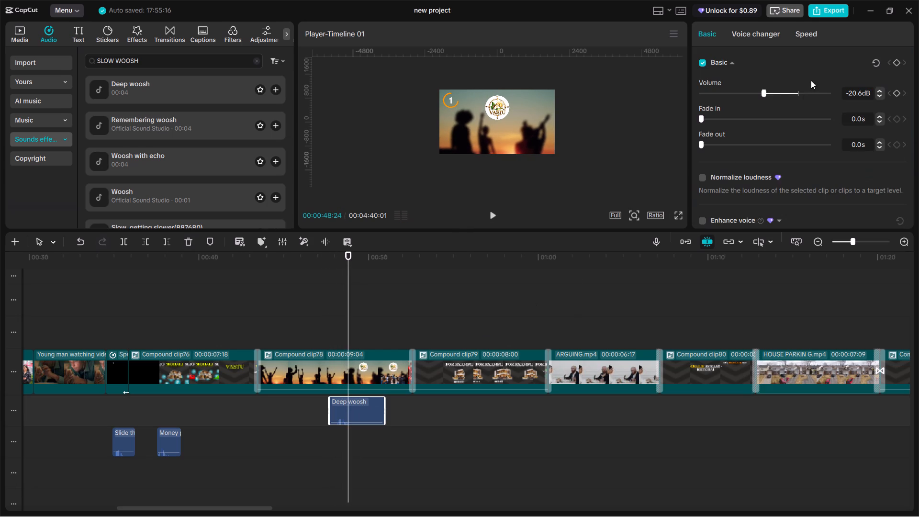
click(771, 91)
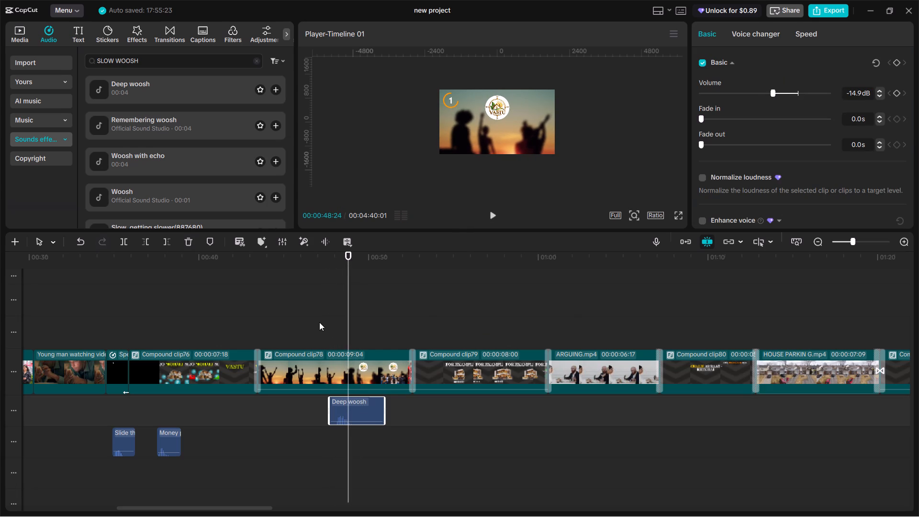
click(327, 328)
key(space)
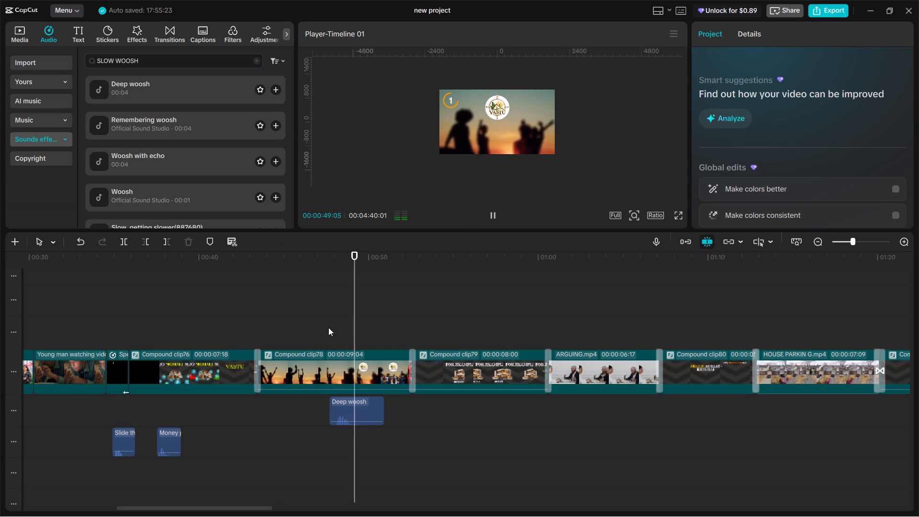
key(space)
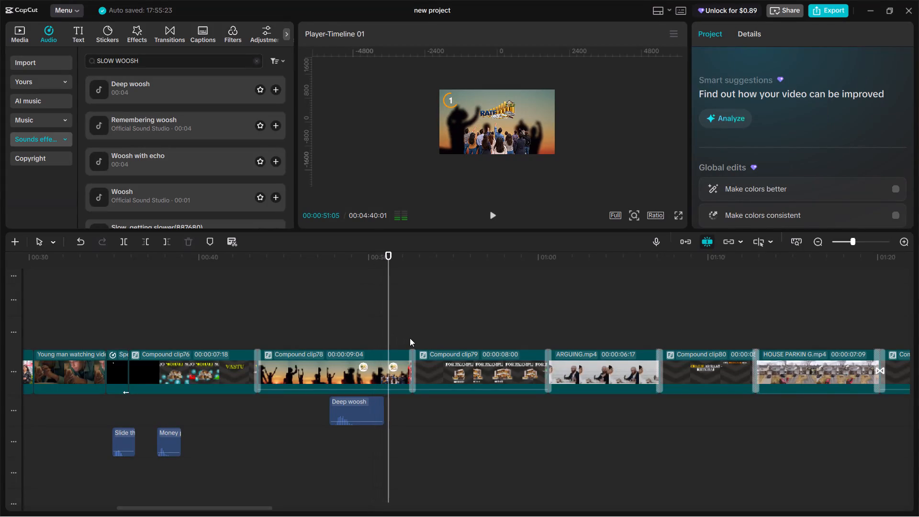
Review the section into Compound clip79 and set the playhead to 00:00:53:09, just before the NORTH-EAST house slides up.
key(space)
key(space)
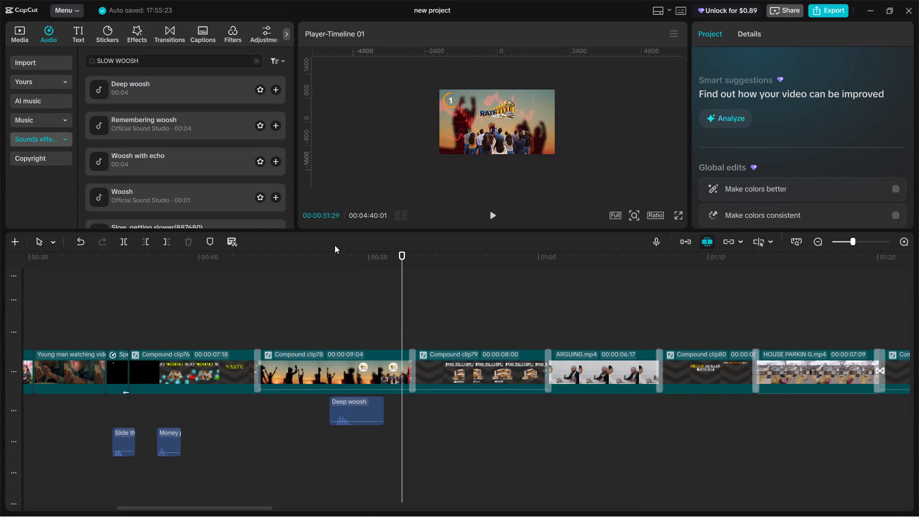
key(space)
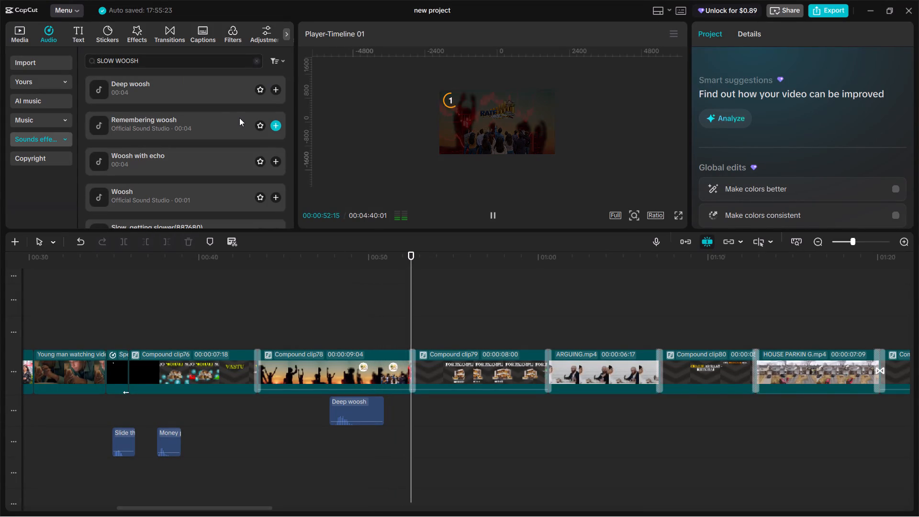
key(space)
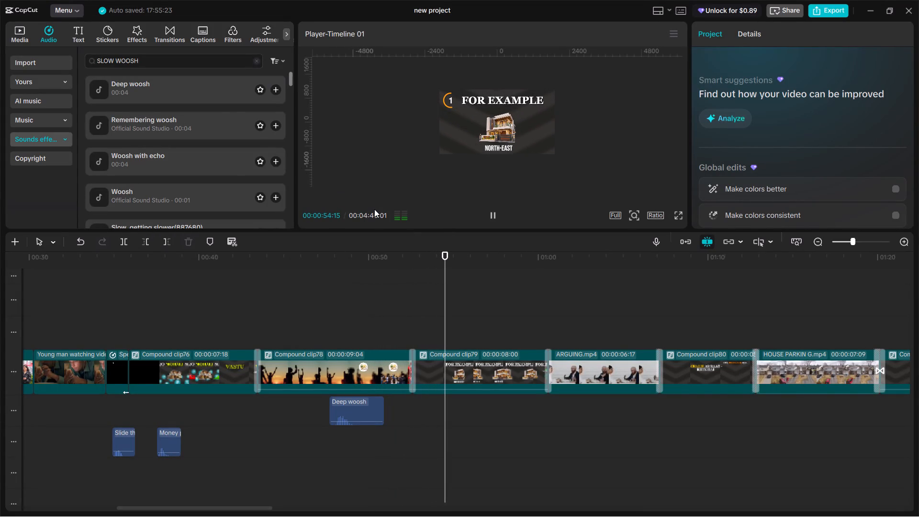
click(408, 327)
drag(408, 327, 414, 333)
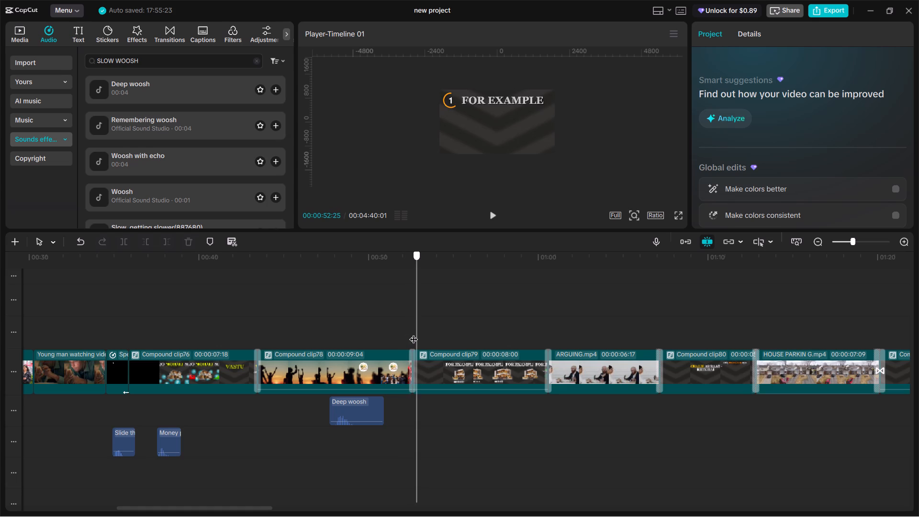
drag(414, 333, 426, 337)
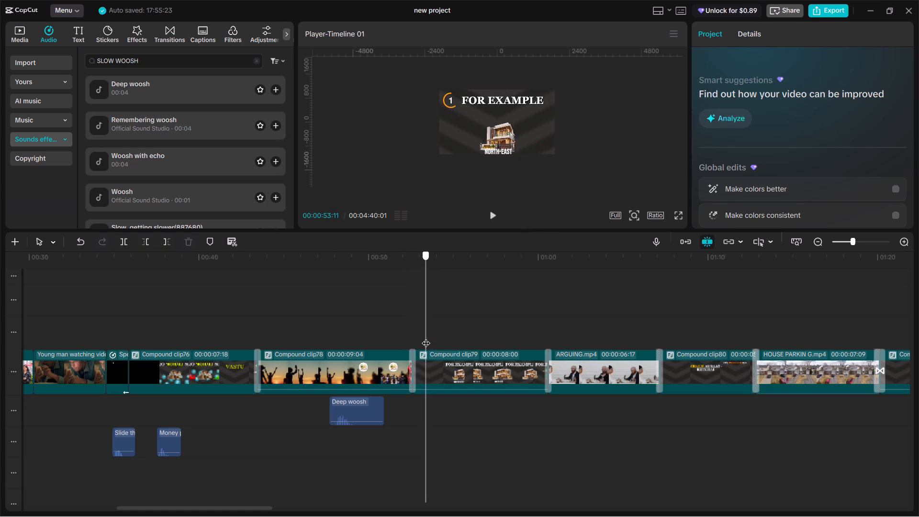
drag(426, 337, 425, 336)
Search the sound effects for SLIDE UP, place Slide the plastic case on the table at 00:00:53:09 under Compound clip79, and play it back.
click(189, 60)
key(ctrl+a)
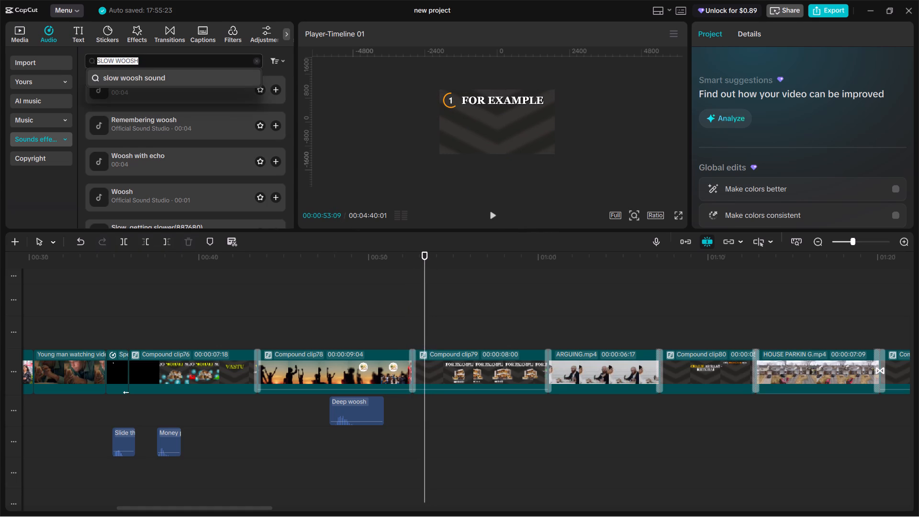
text(SLIDE UP)
key(Return)
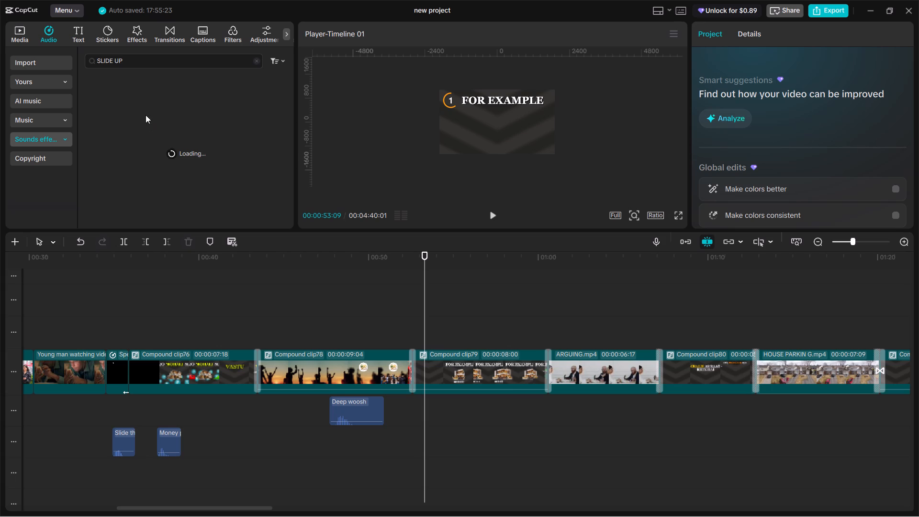
click(141, 92)
click(143, 131)
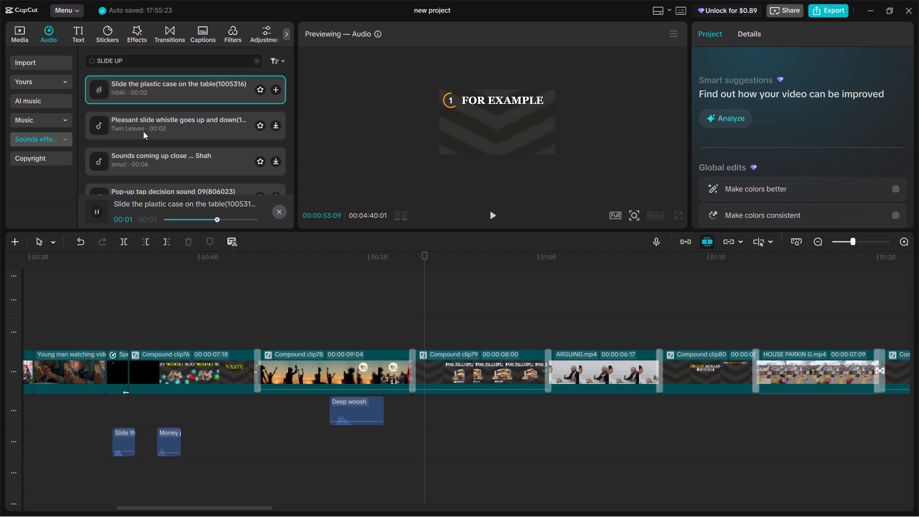
click(150, 162)
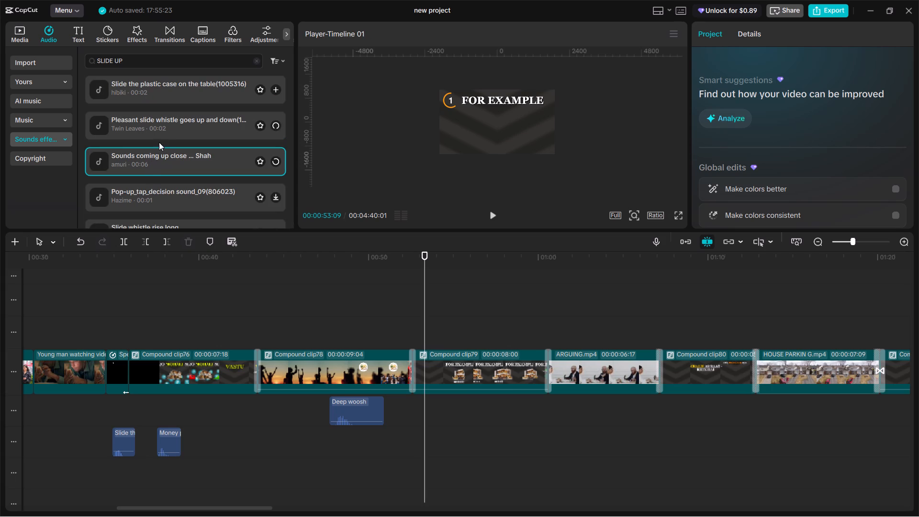
click(161, 94)
drag(160, 92, 411, 286)
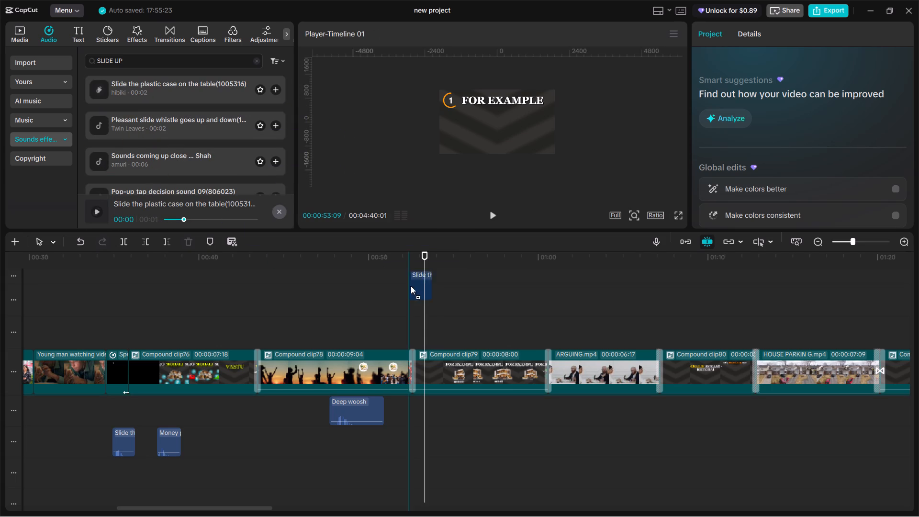
drag(411, 286, 425, 324)
click(420, 324)
key(space)
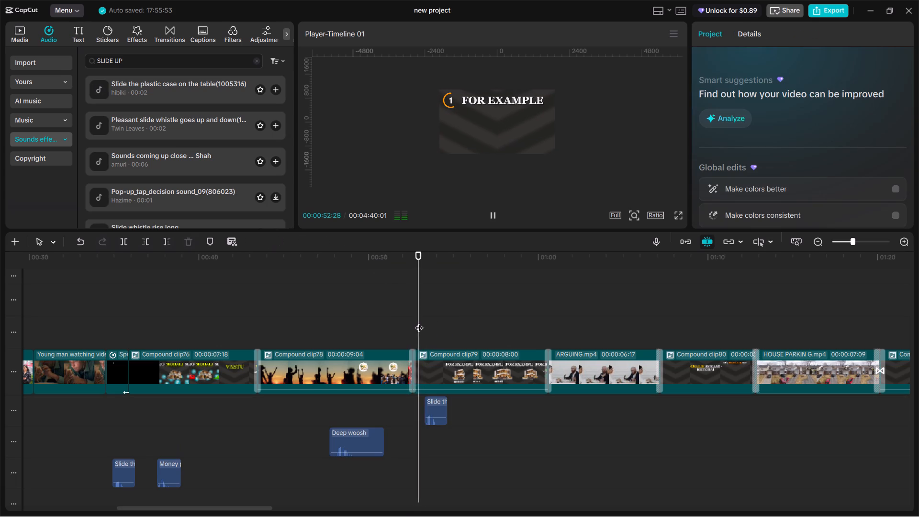
key(space)
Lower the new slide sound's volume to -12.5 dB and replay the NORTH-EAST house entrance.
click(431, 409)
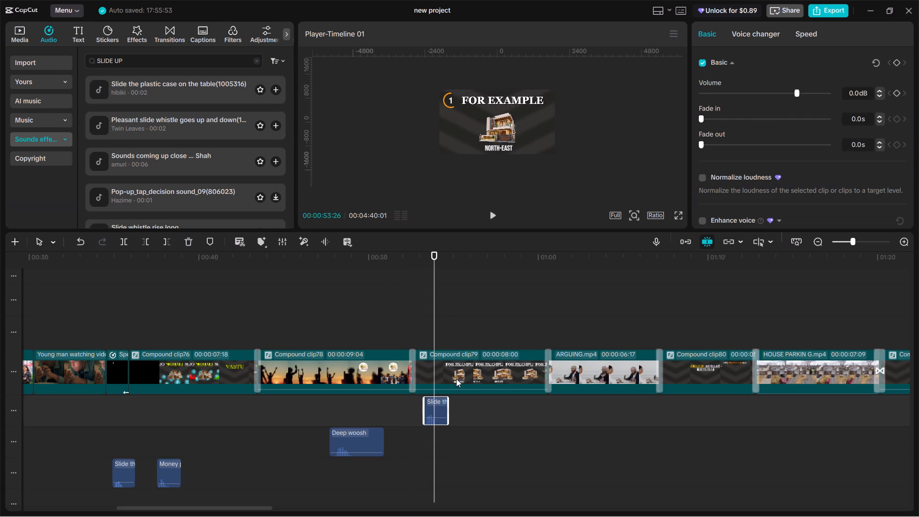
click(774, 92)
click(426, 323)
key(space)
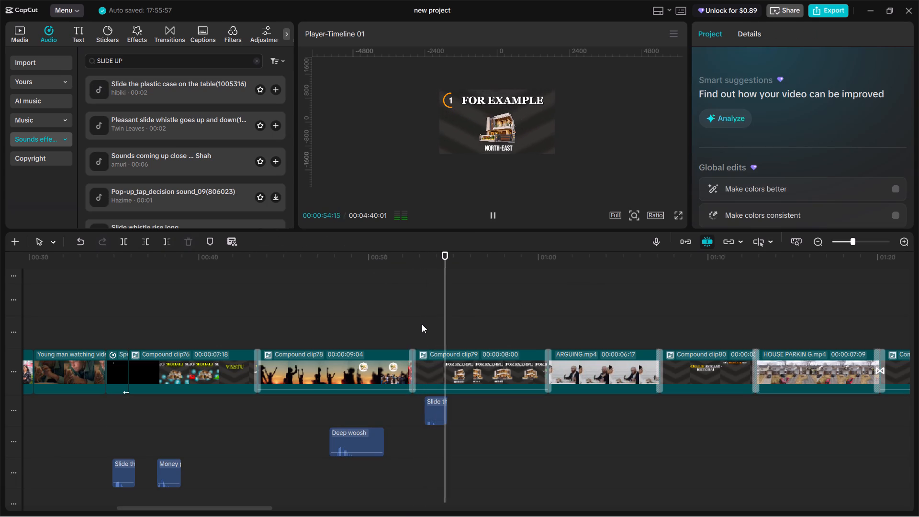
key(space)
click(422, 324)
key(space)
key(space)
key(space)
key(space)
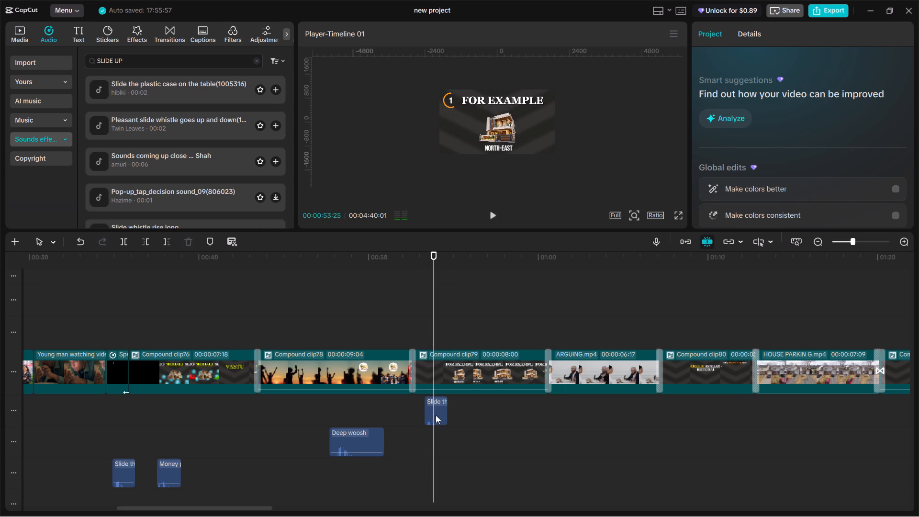
Set the slide sound's volume under Compound clip79 to -19.7 dB and replay the FOR EXAMPLE section to check the balance.
click(436, 407)
click(763, 90)
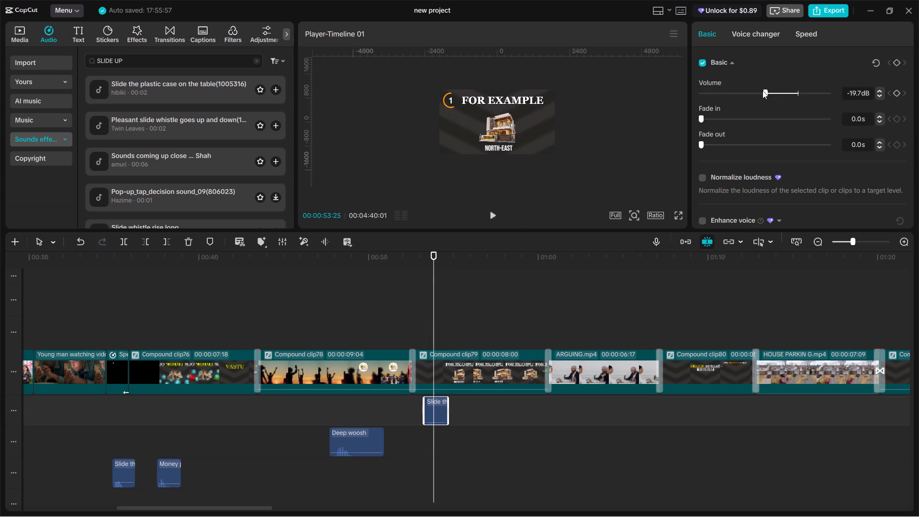
key(space)
click(419, 332)
key(space)
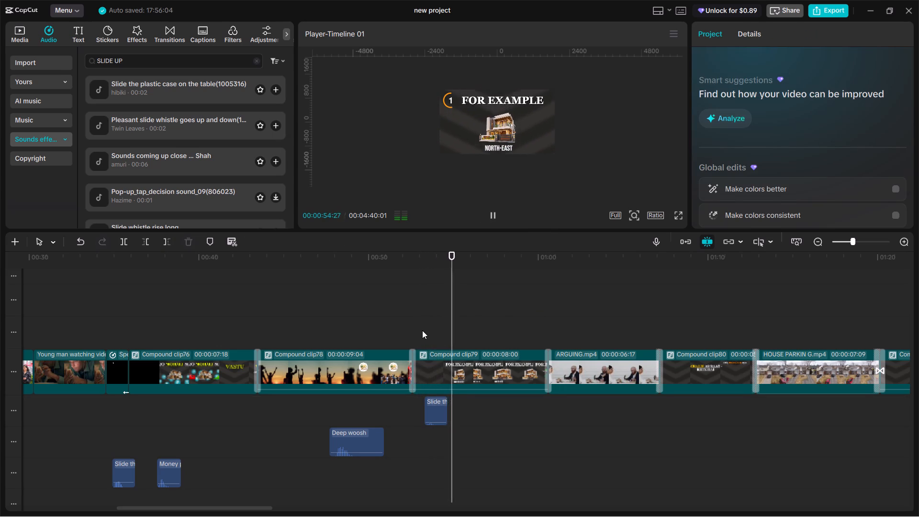
key(space)
Search the sound effects for MONEY, place Money Chakin(1184192) at 00:00:55:02 under Compound clip79, and play it back.
click(449, 330)
drag(447, 330, 443, 328)
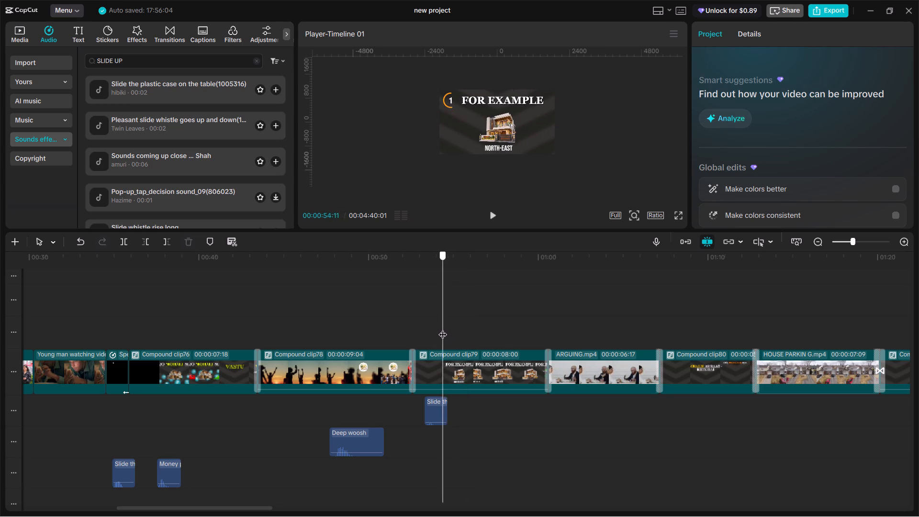
drag(443, 328, 453, 334)
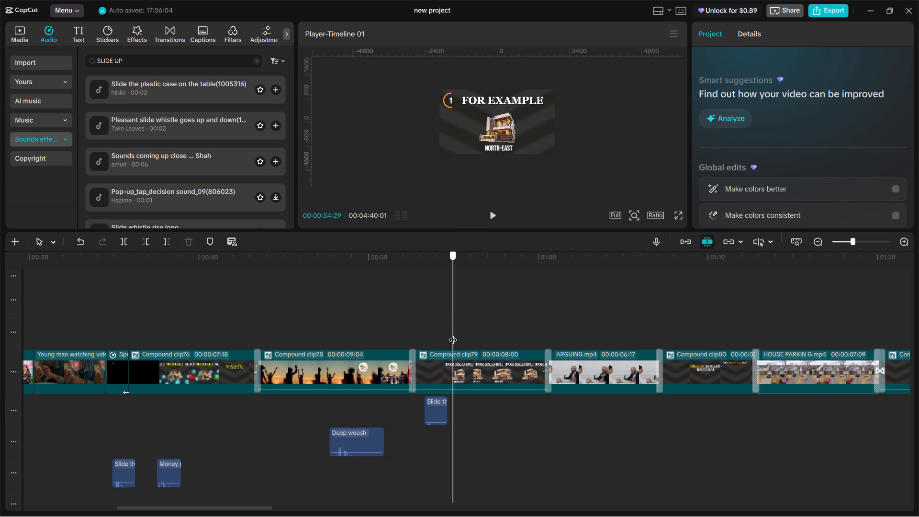
drag(453, 334, 455, 334)
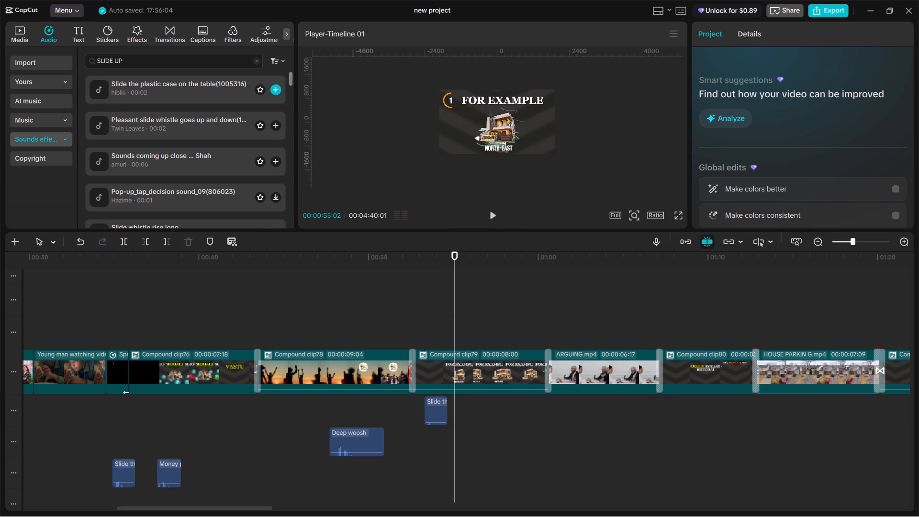
click(166, 63)
key(ctrl+a)
text(MONEY)
key(Return)
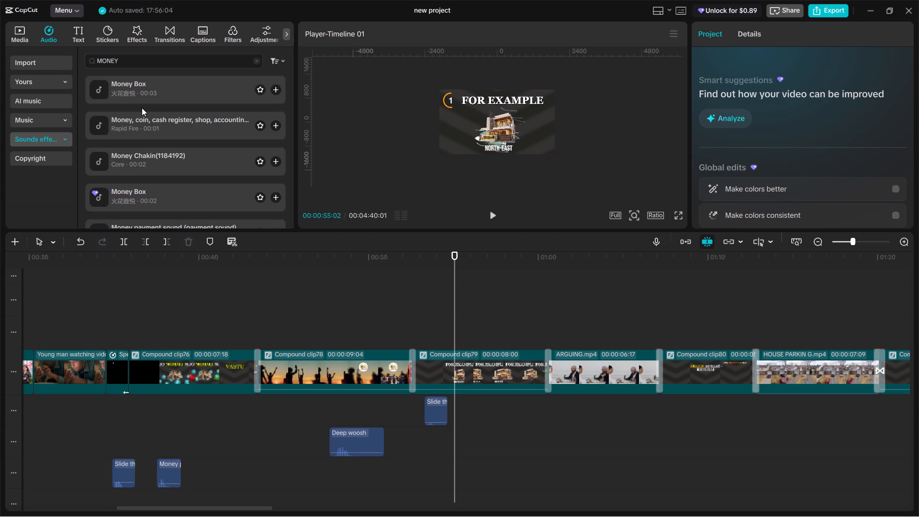
click(137, 90)
click(140, 117)
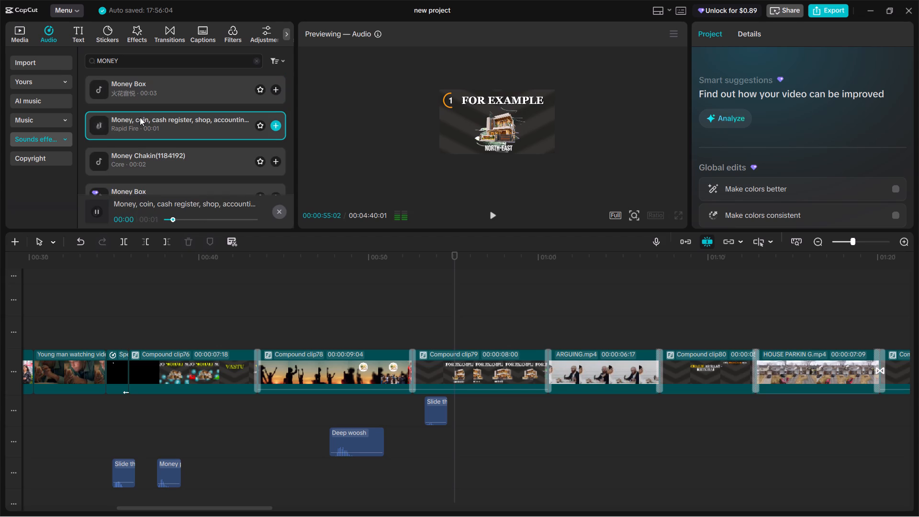
drag(141, 124, 453, 335)
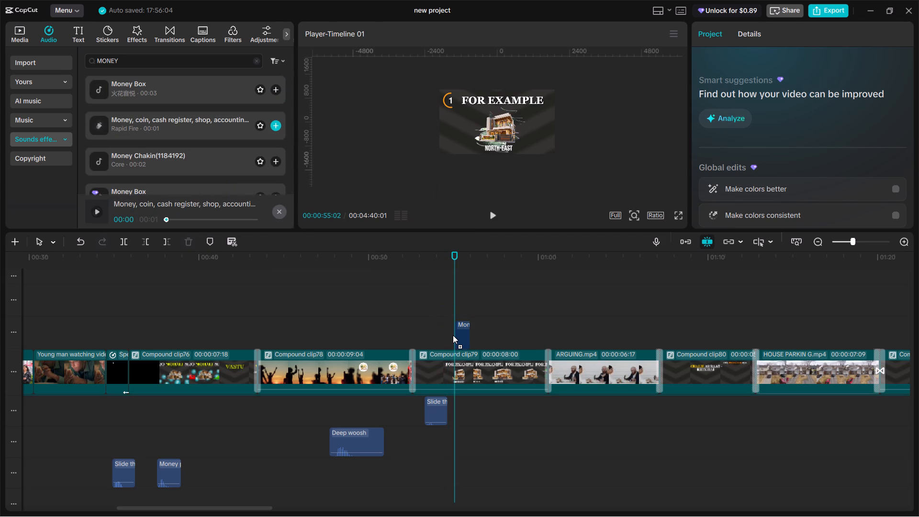
drag(453, 335, 193, 136)
click(162, 169)
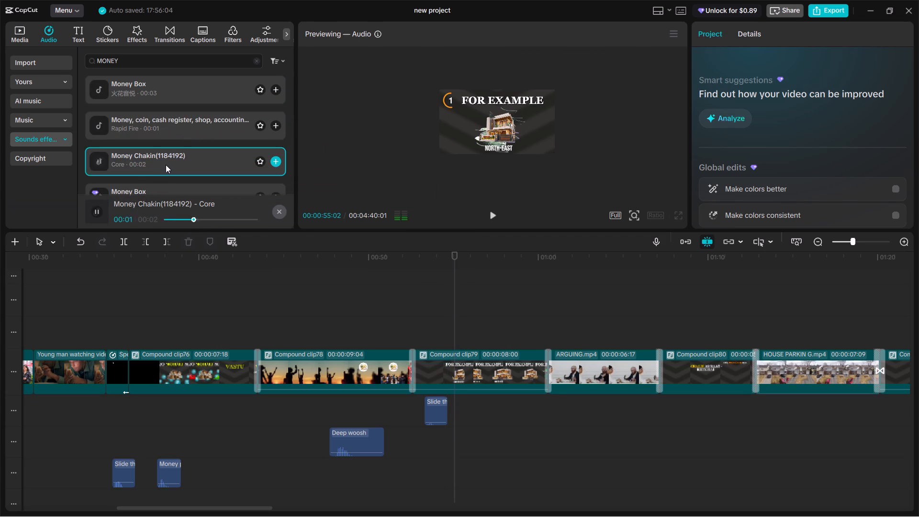
drag(167, 156, 452, 332)
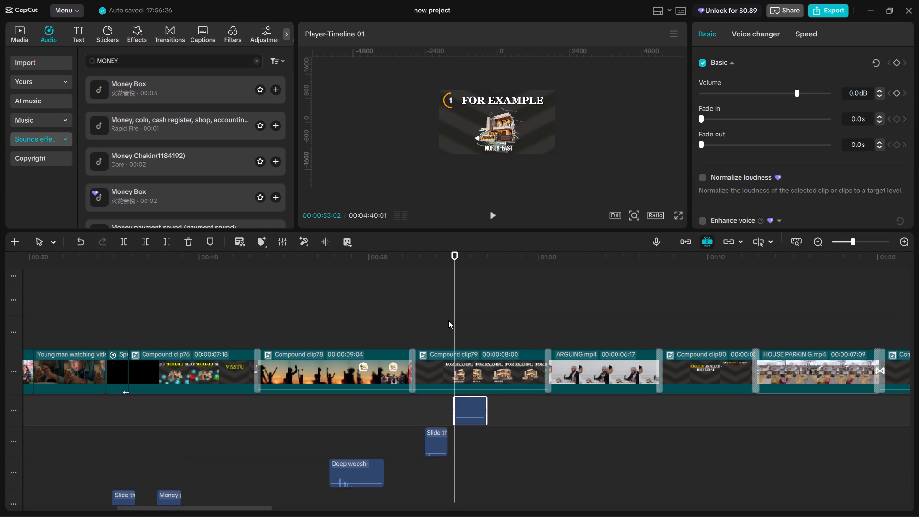
key(space)
key(space)
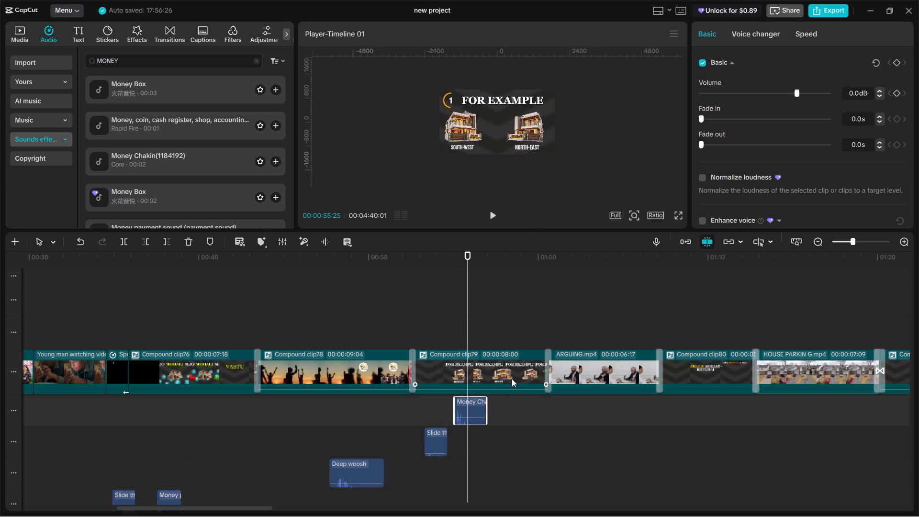
Set the Money Chakin sound's volume to -11.9 dB and replay the FOR EXAMPLE section through the percent text.
click(762, 92)
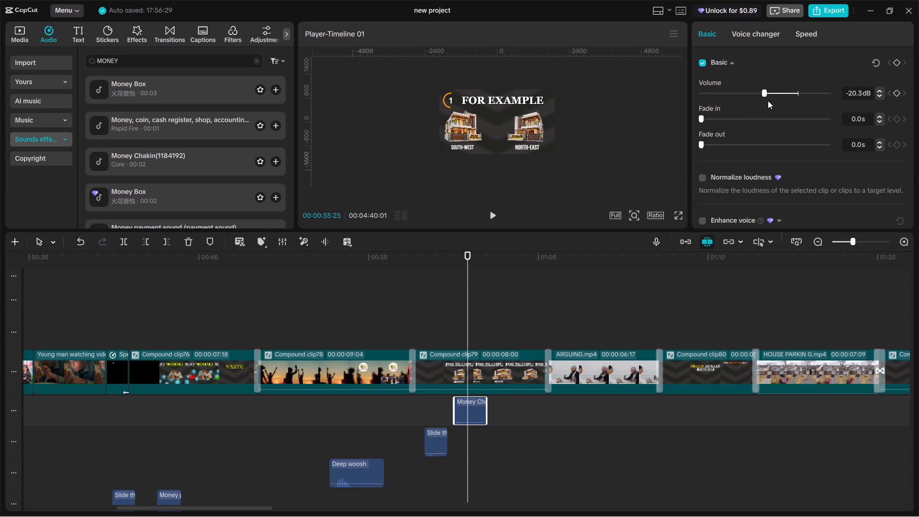
click(770, 90)
click(775, 91)
click(447, 328)
key(space)
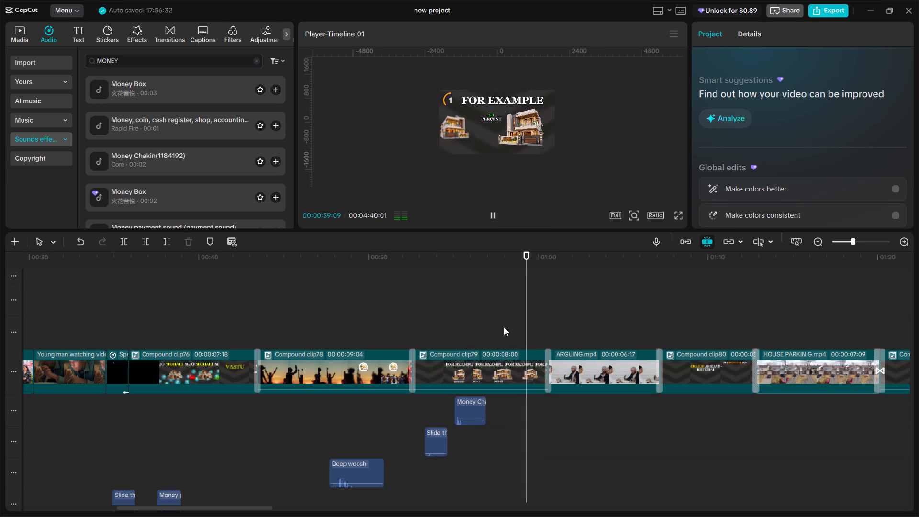
key(space)
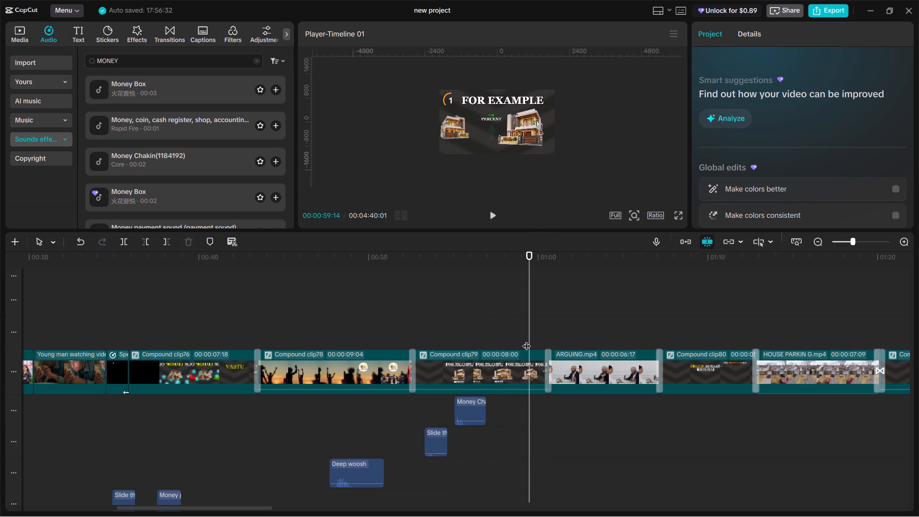
Search the sound effects for PROFIT at the green arrow and preview Paran (aura, profit, luck up) and Conception as Profit.
key(space)
key(space)
click(224, 59)
key(ctrl+a)
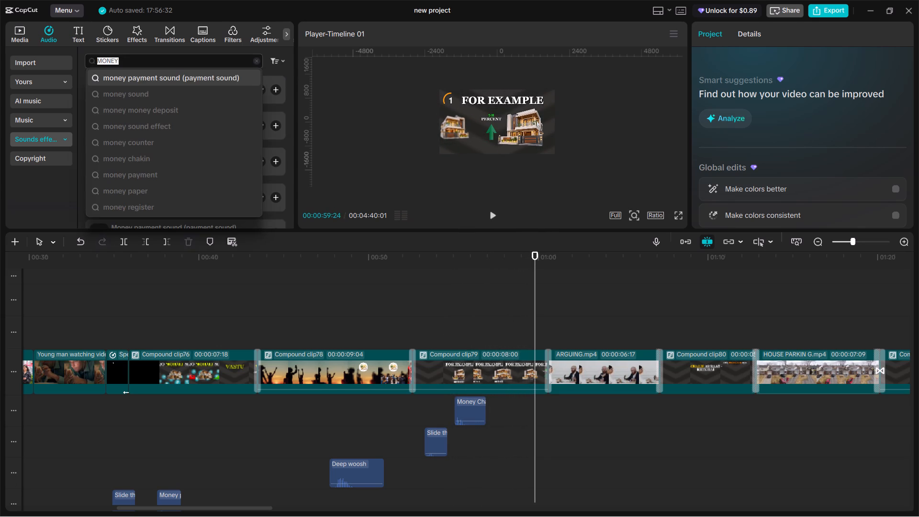
text(PROFIT)
key(Return)
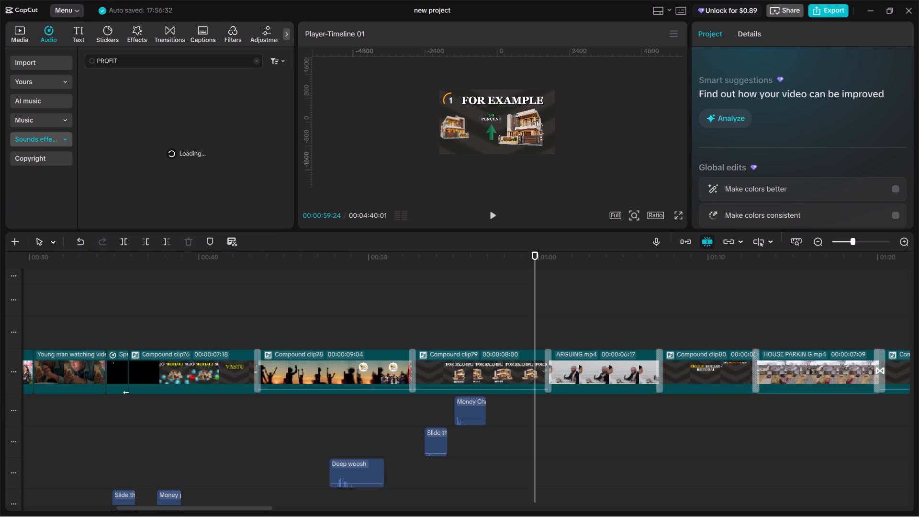
click(109, 82)
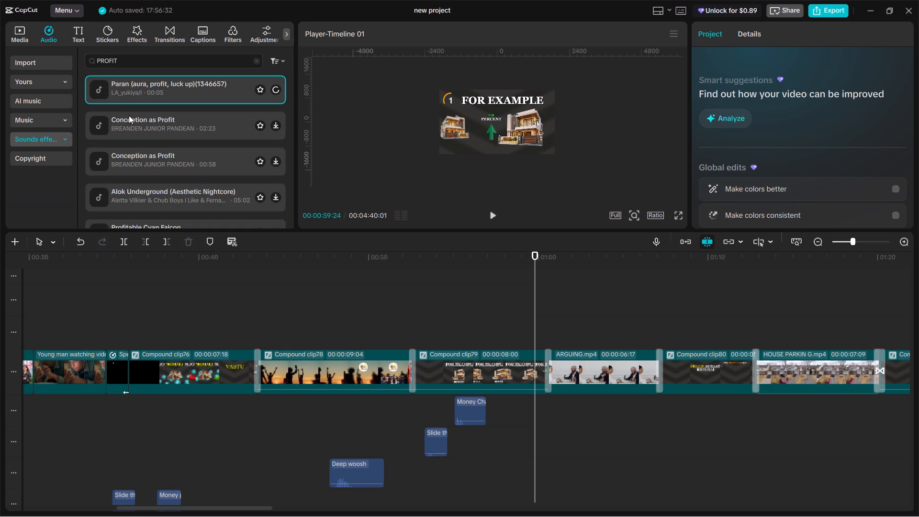
click(125, 124)
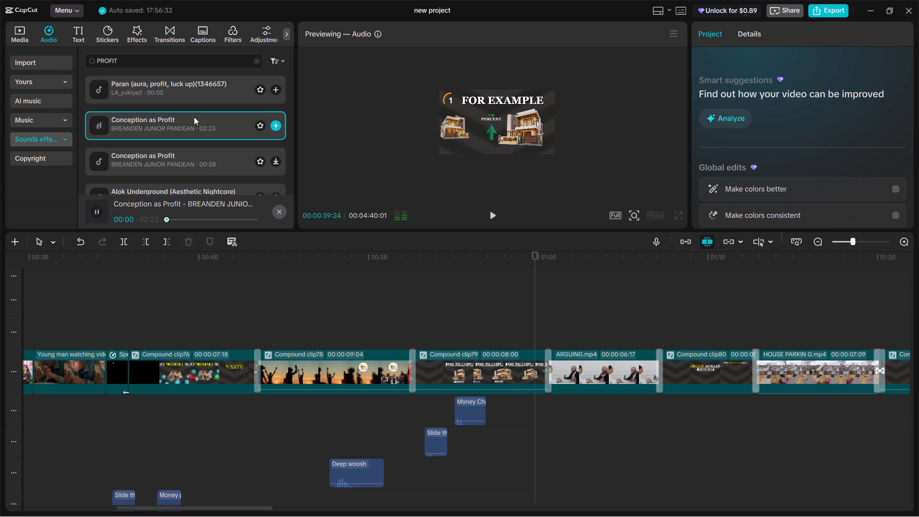
click(184, 93)
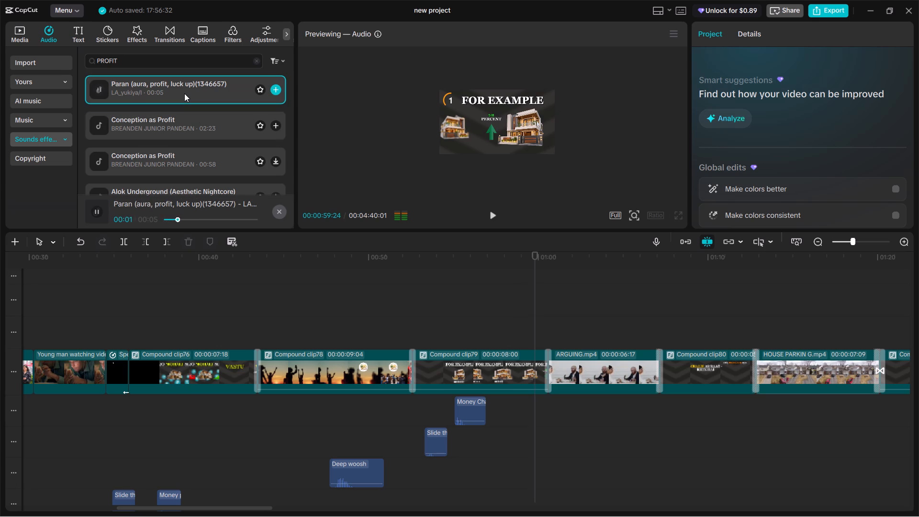
Review Compound clip79 with its sounds and set the playhead to 00:00:57:26, just before the percent text appears.
click(527, 333)
key(space)
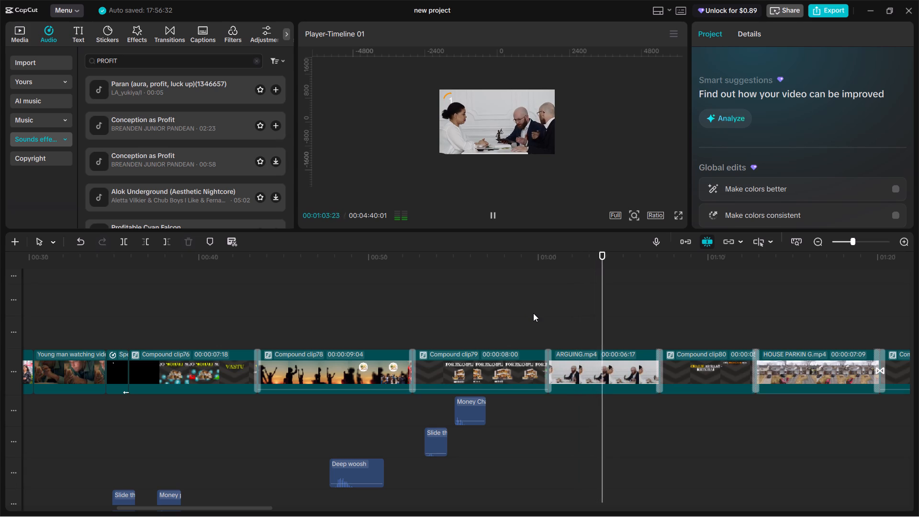
click(533, 313)
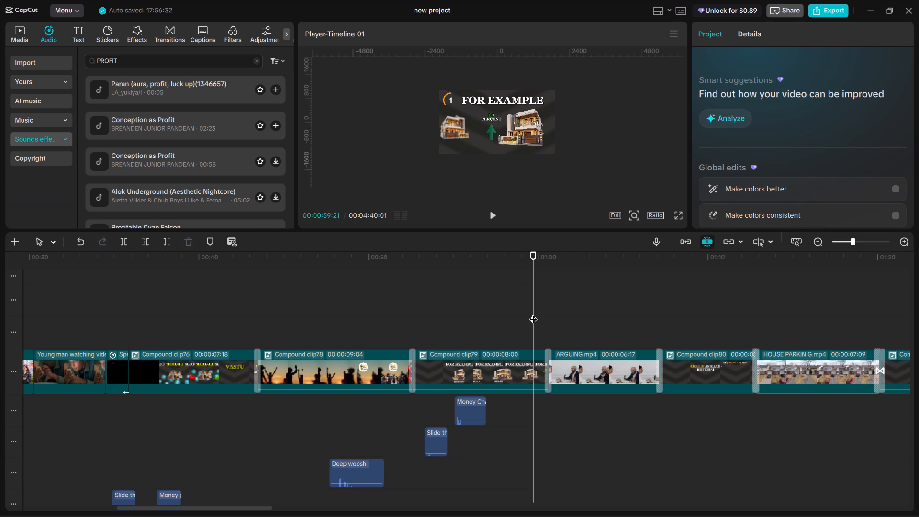
click(438, 322)
key(space)
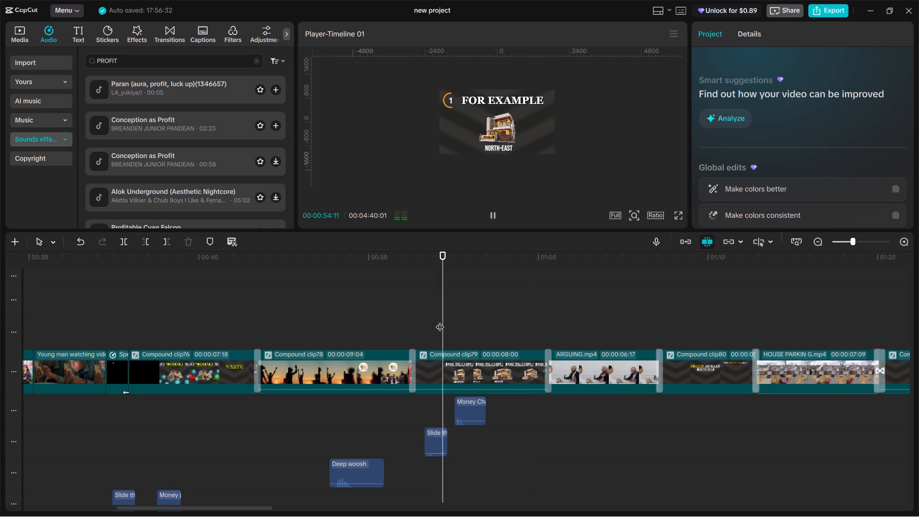
key(space)
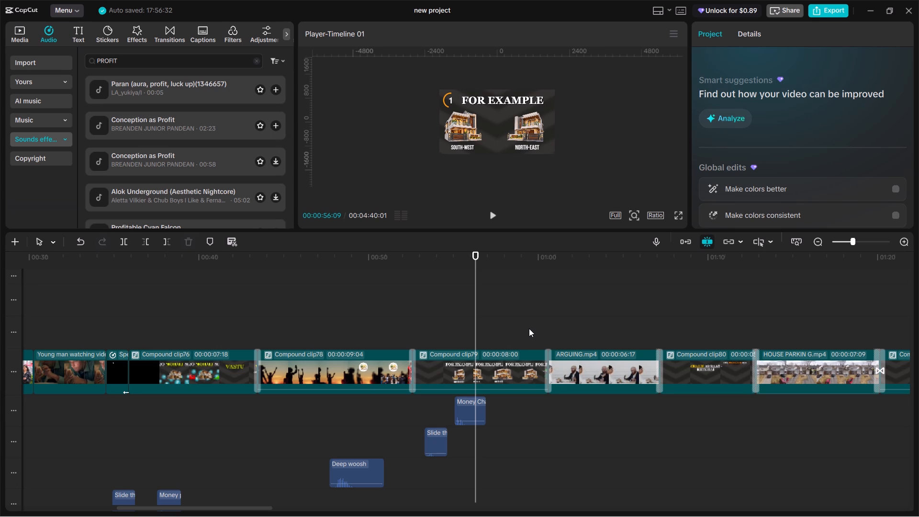
key(space)
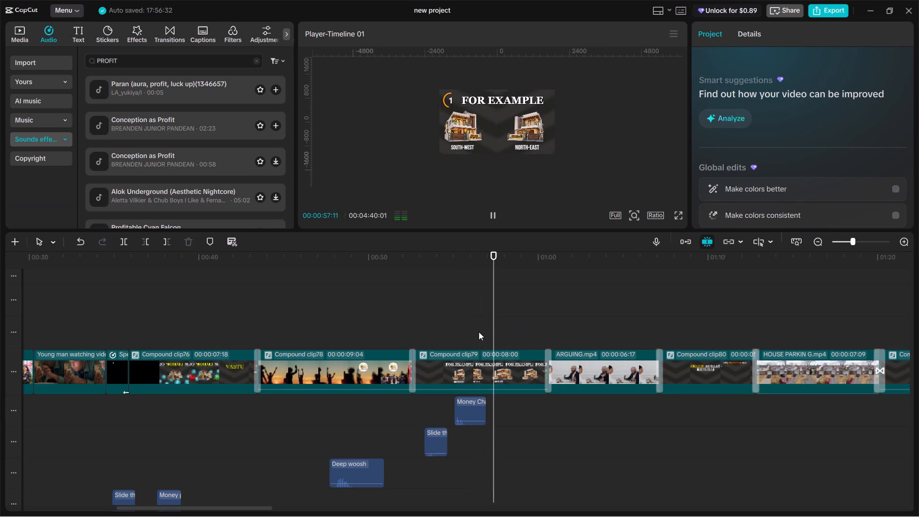
click(479, 332)
key(space)
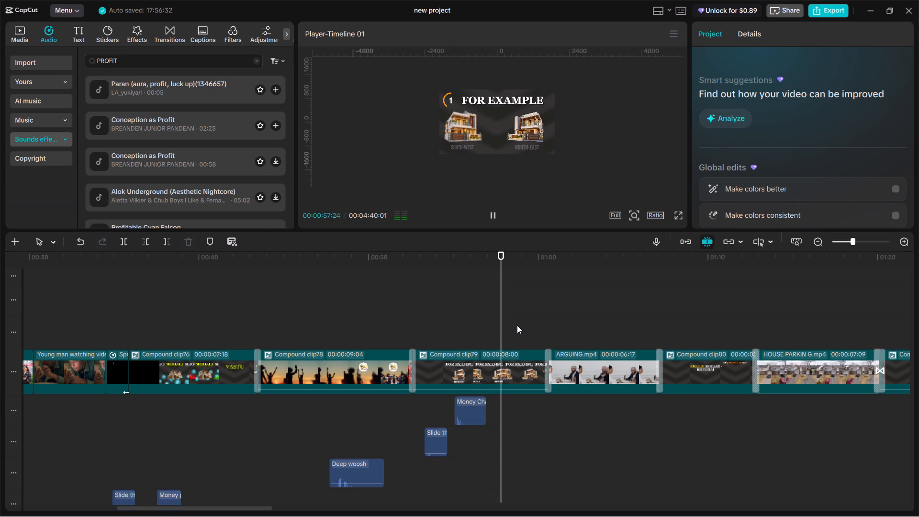
key(space)
click(510, 323)
drag(510, 323, 503, 323)
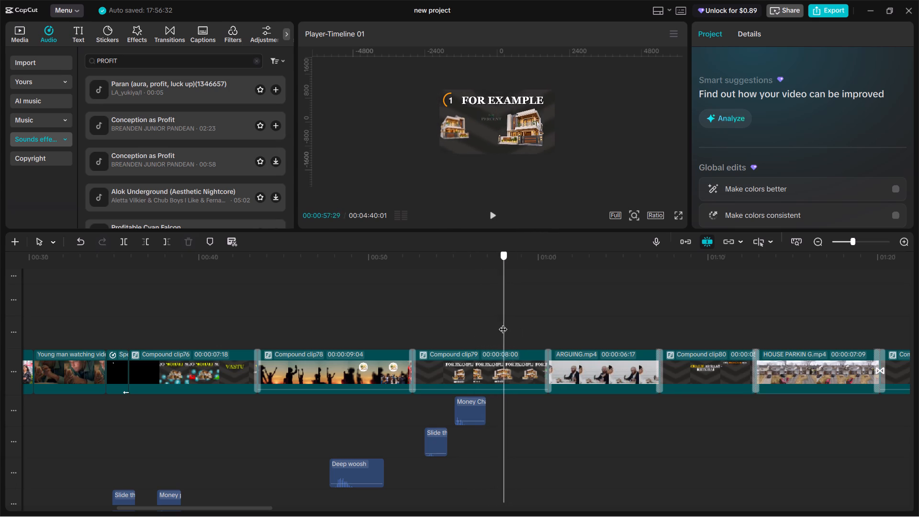
drag(503, 323, 502, 324)
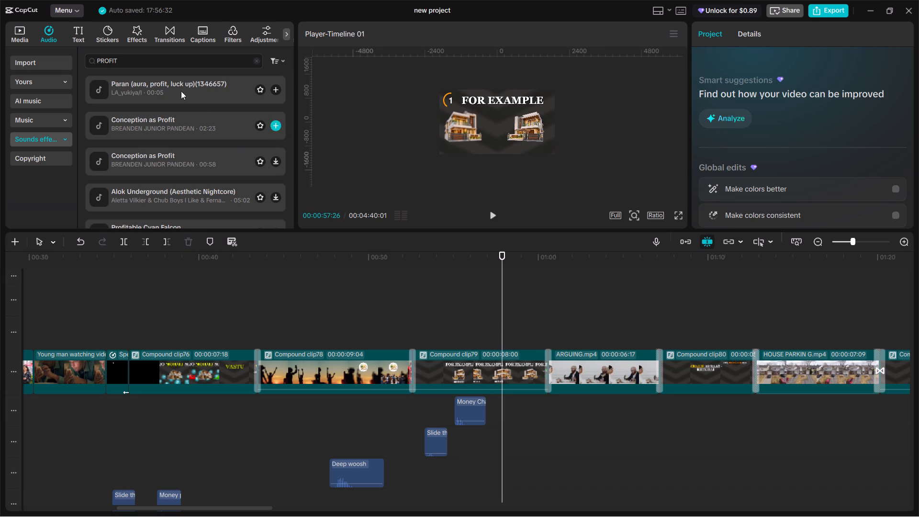
Search the sound effects for WOOSH, preview several results, place Woosh at 00:00:57:26 under Compound clip79, and play it back.
click(166, 64)
key(ctrl+a)
text(WOOSH)
key(Return)
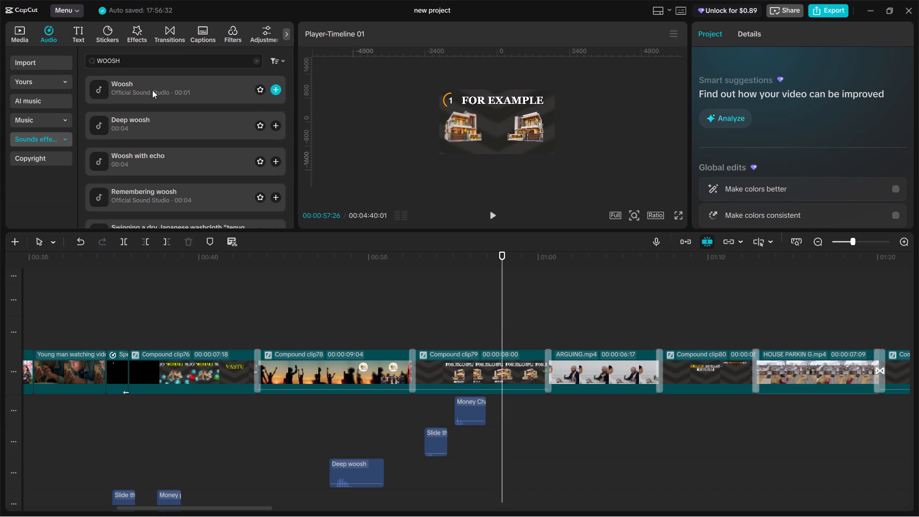
click(152, 90)
click(152, 90)
click(143, 120)
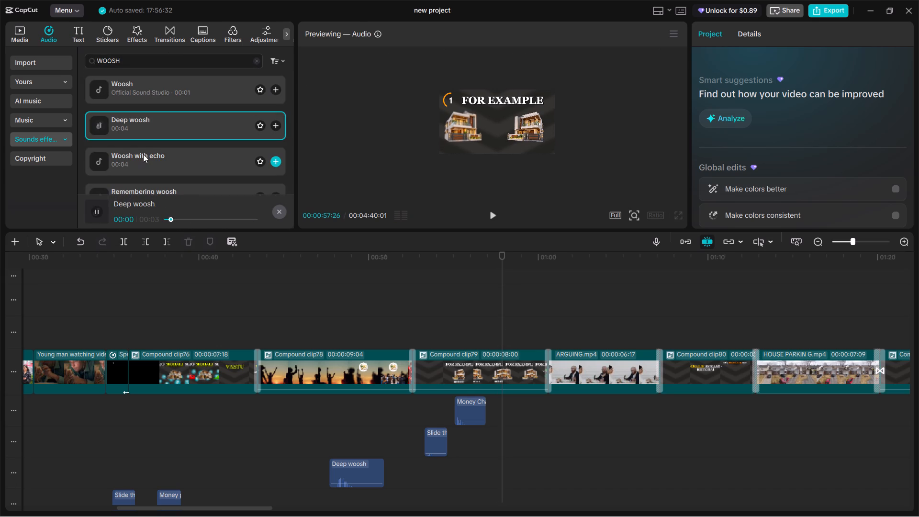
click(143, 154)
scroll(148, 147, down, 2)
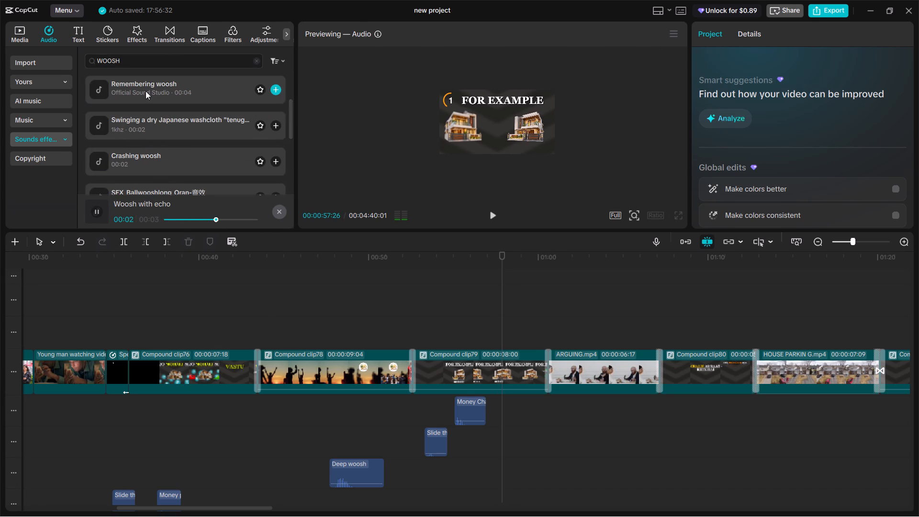
scroll(147, 94, up, 3)
click(152, 81)
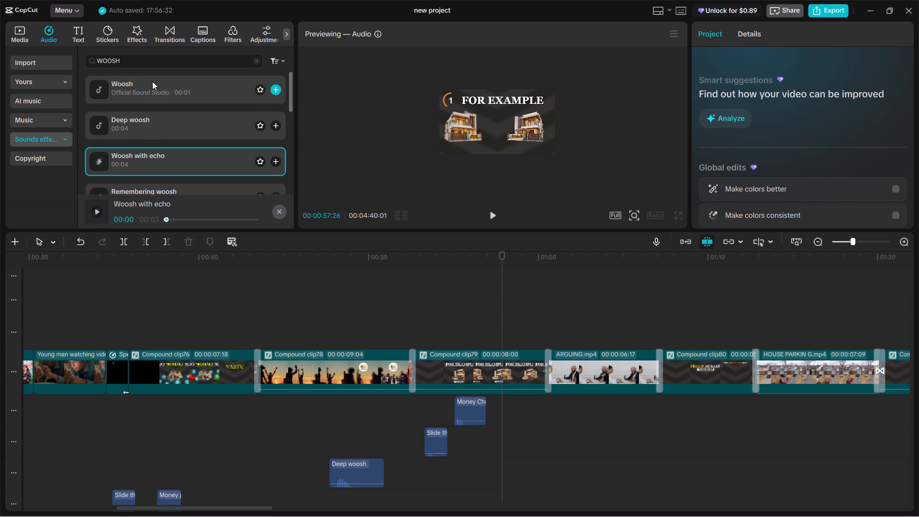
drag(144, 87, 503, 333)
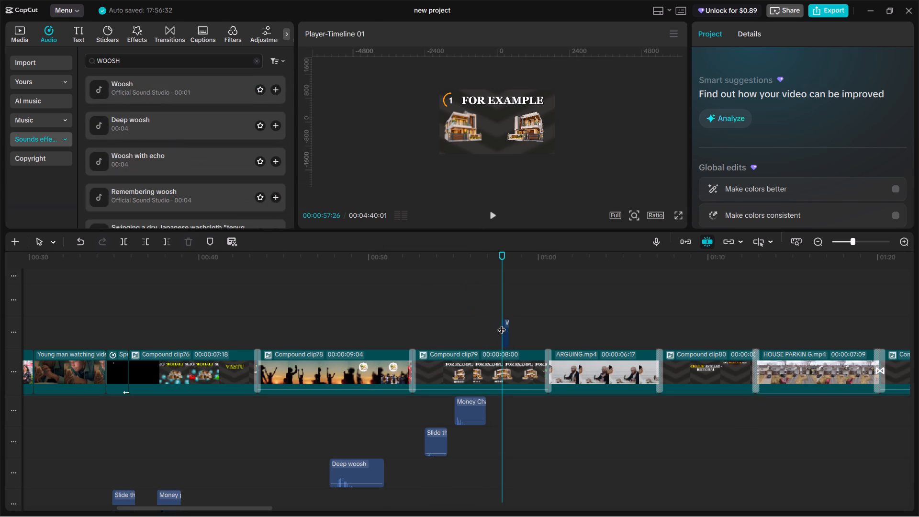
click(493, 317)
key(space)
key(space)
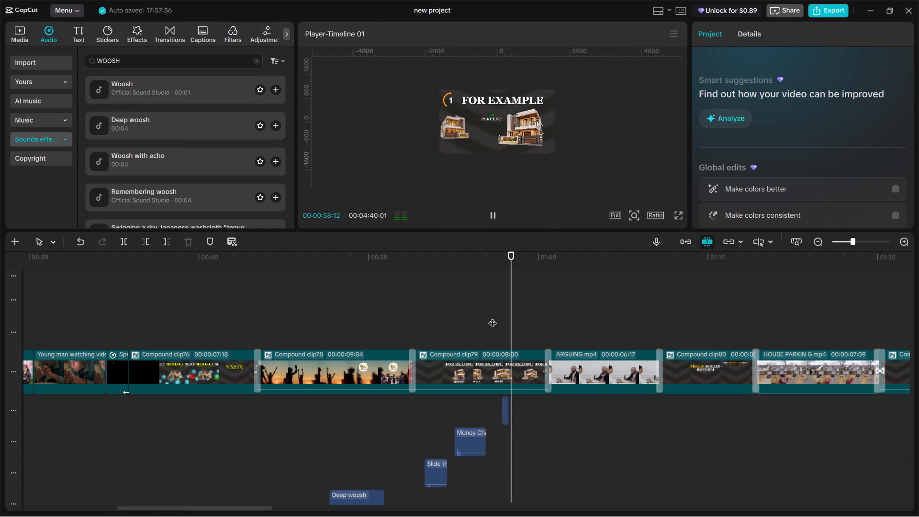
Lower the new Woosh sound's volume and replay the percent text entrance into the ARGUING.mp4 clip.
ctrl+scroll(508, 410, up, 13)
click(497, 409)
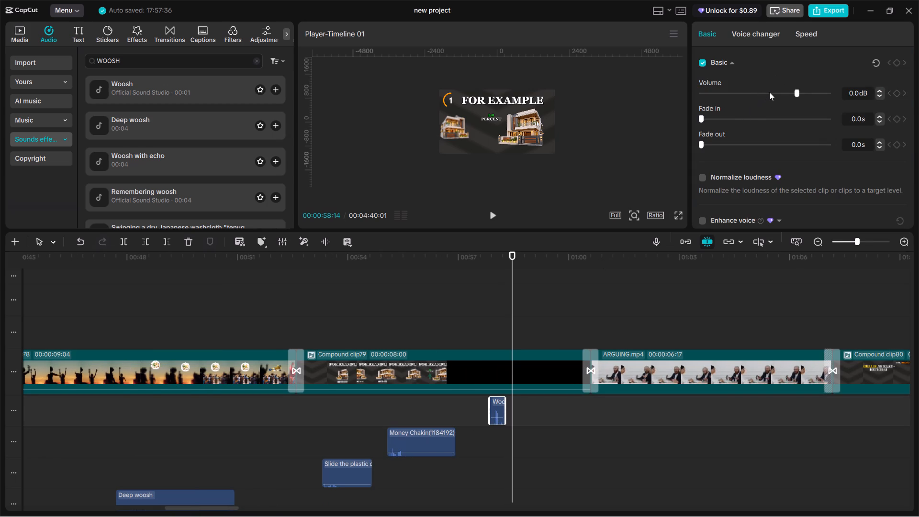
click(769, 91)
click(479, 313)
key(space)
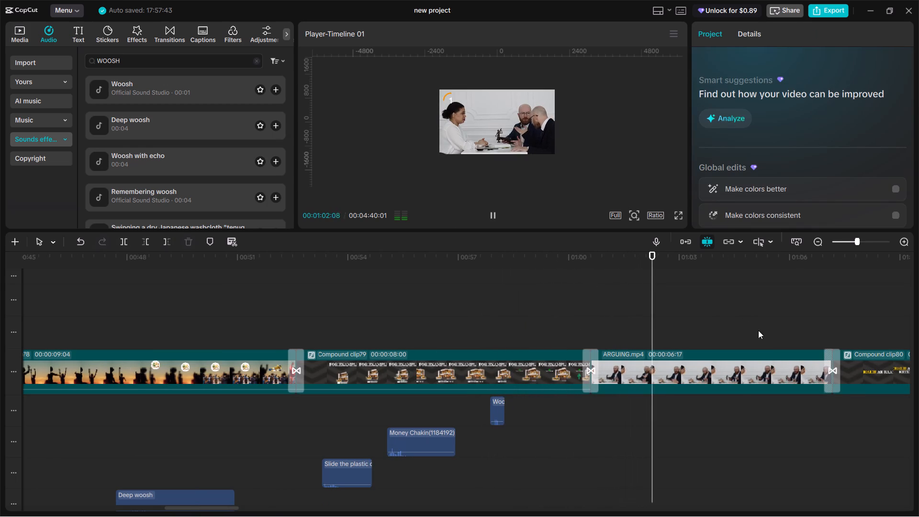
Search the sound effects for typing on keyboard sound and place Continuous Typing Sound on an Ordinary Keyboard at 00:01:07:05, at the transition into Compound clip80.
alt+scroll(767, 332, down, 4)
click(545, 310)
key(space)
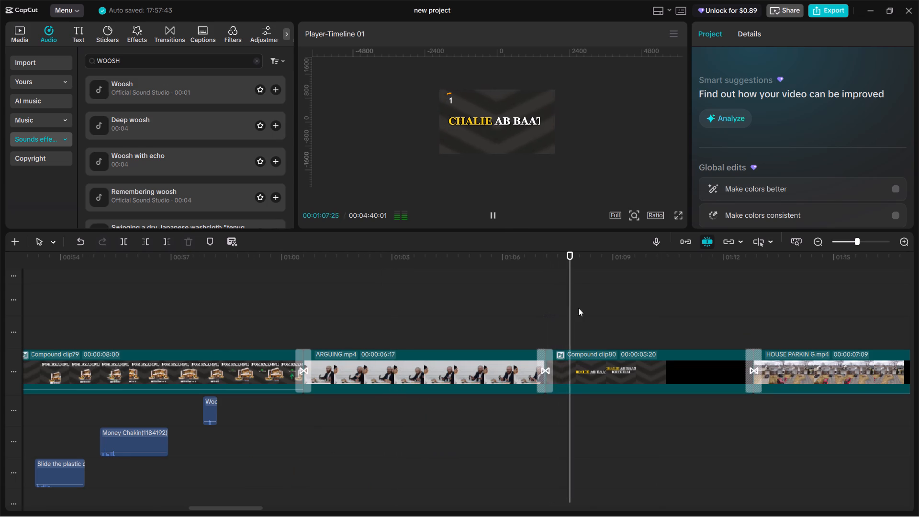
click(542, 311)
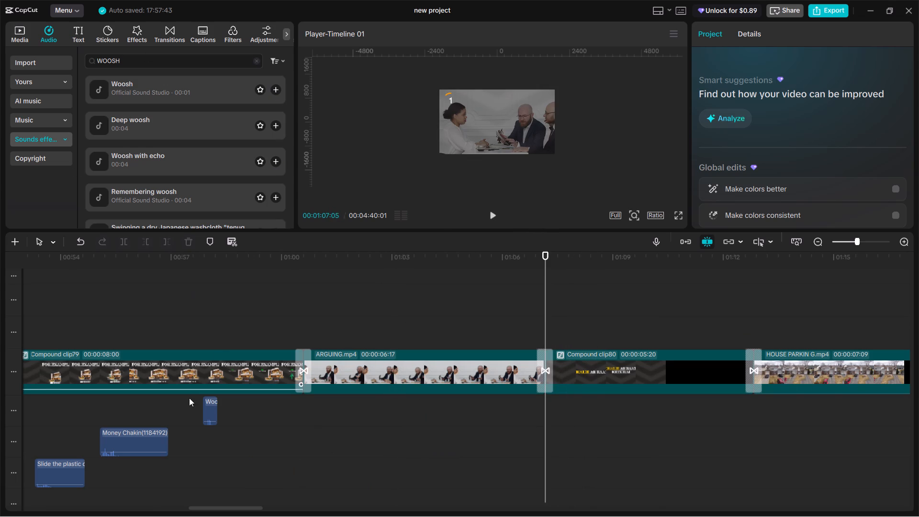
click(141, 62)
key(ctrl+a)
text(TYO)
key(BackSpace)
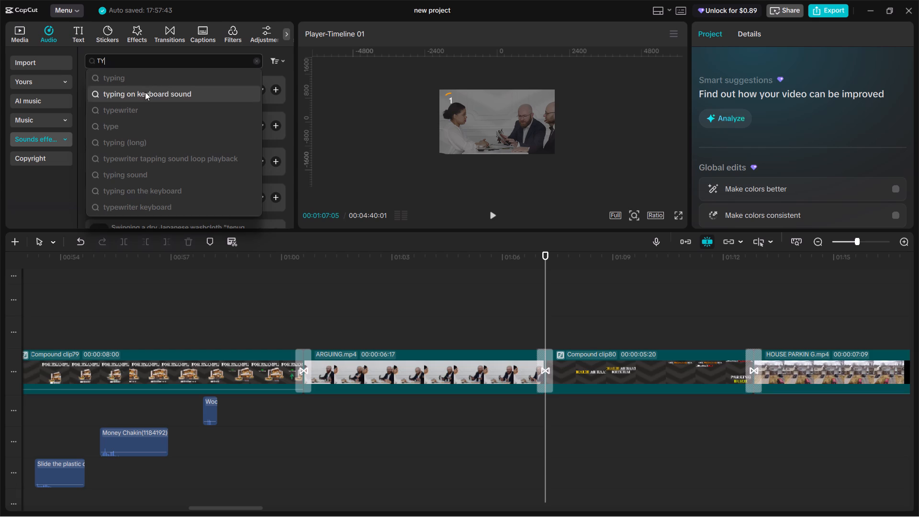
click(145, 92)
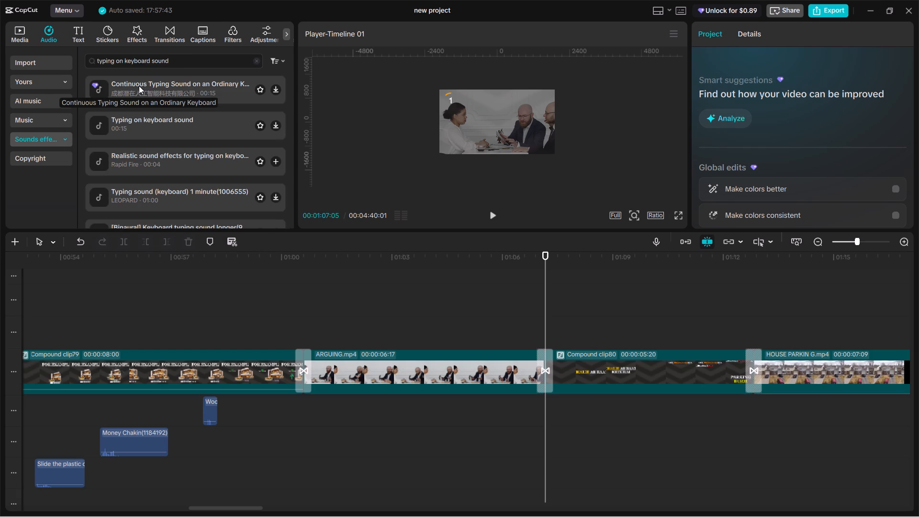
click(201, 88)
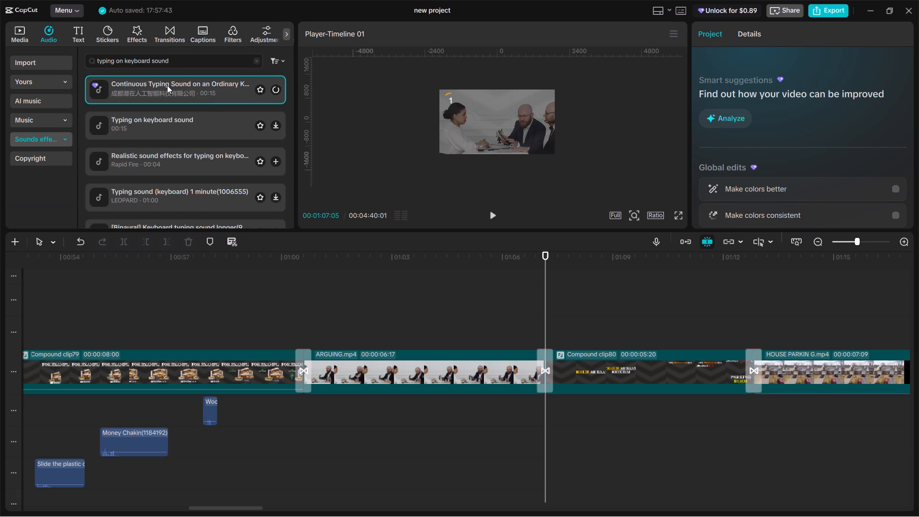
drag(154, 90, 543, 330)
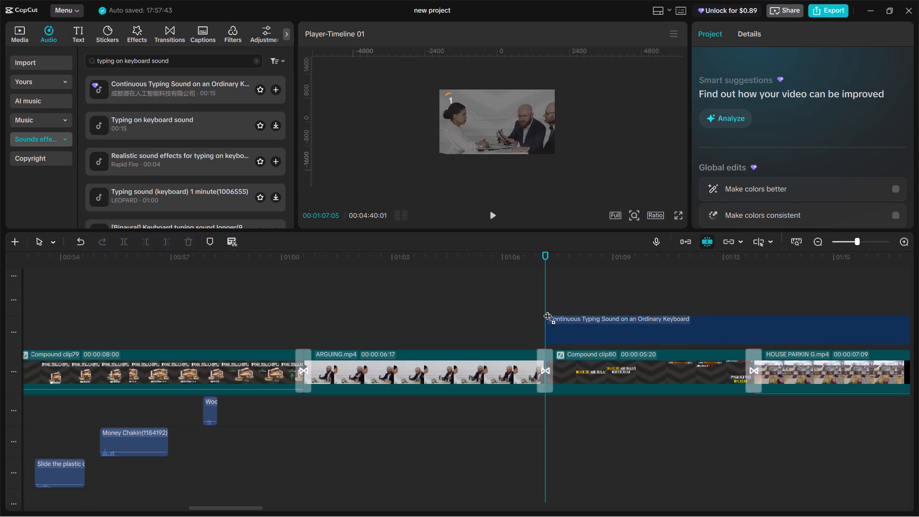
Cut the typing sound at 00:01:08:17, where CHALIE AB BAAT KRTE HAI is fully written, and delete the remainder.
key(space)
key(space)
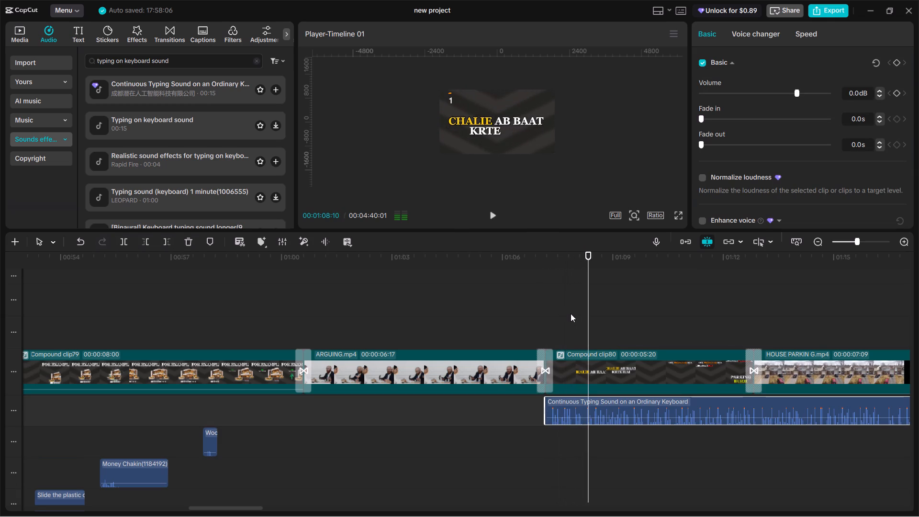
key(space)
key(space)
drag(603, 328, 600, 327)
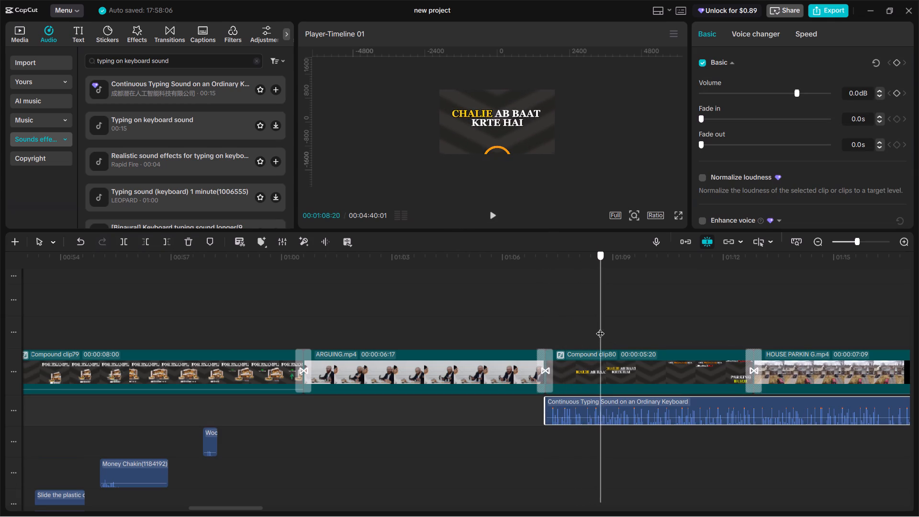
drag(600, 327, 597, 328)
key(ctrl+b)
key(BackSpace)
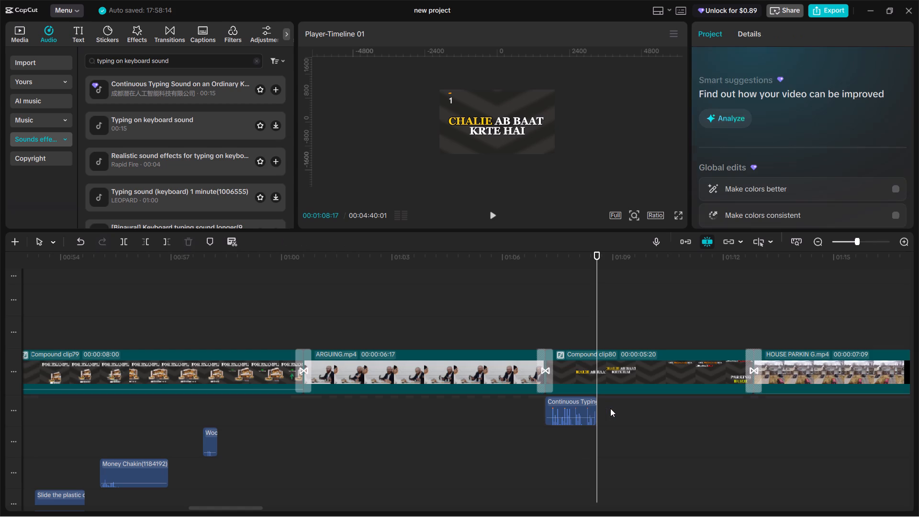
Set the trimmed typing sound's volume to -16.4 dB and replay the CHALIE AB BAAT KRTE HAI text.
click(575, 414)
click(768, 95)
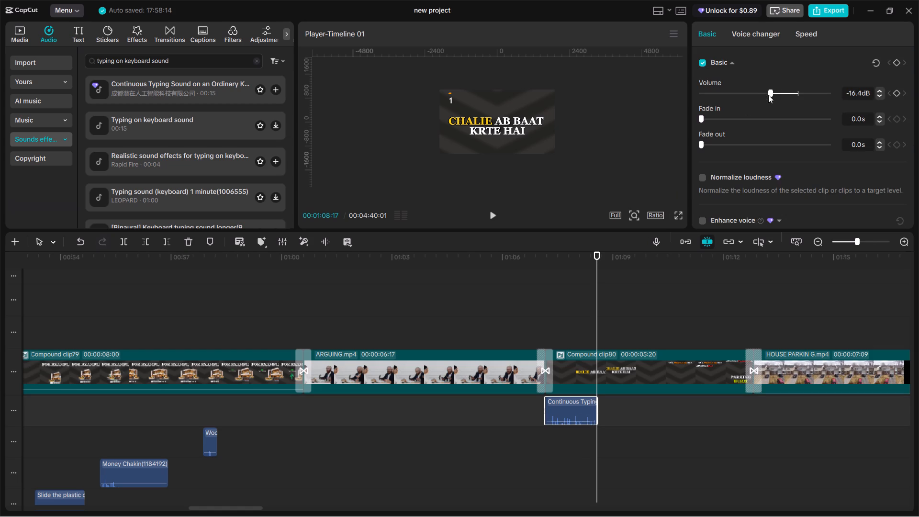
click(548, 316)
key(space)
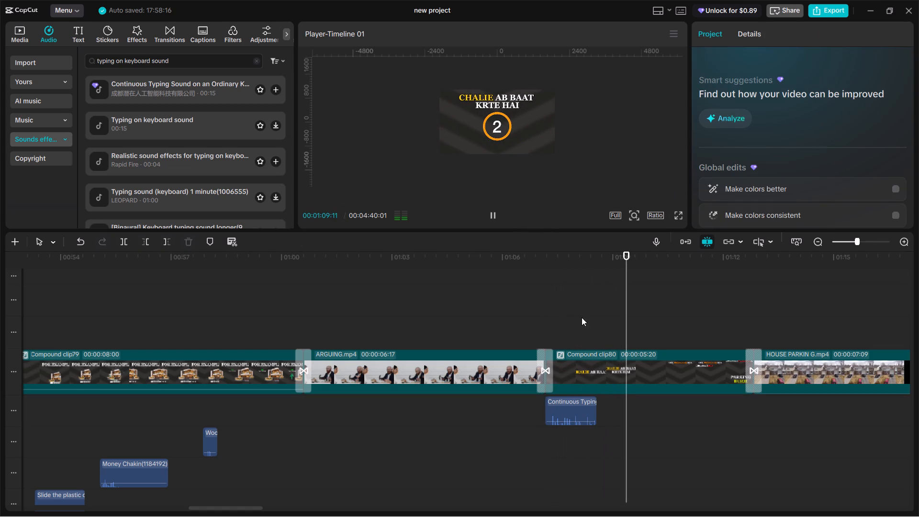
Find where the OR MOHALI ME text begins and paste a copy of the trimmed typing sound at 00:01:09:18.
click(593, 307)
drag(593, 307, 598, 309)
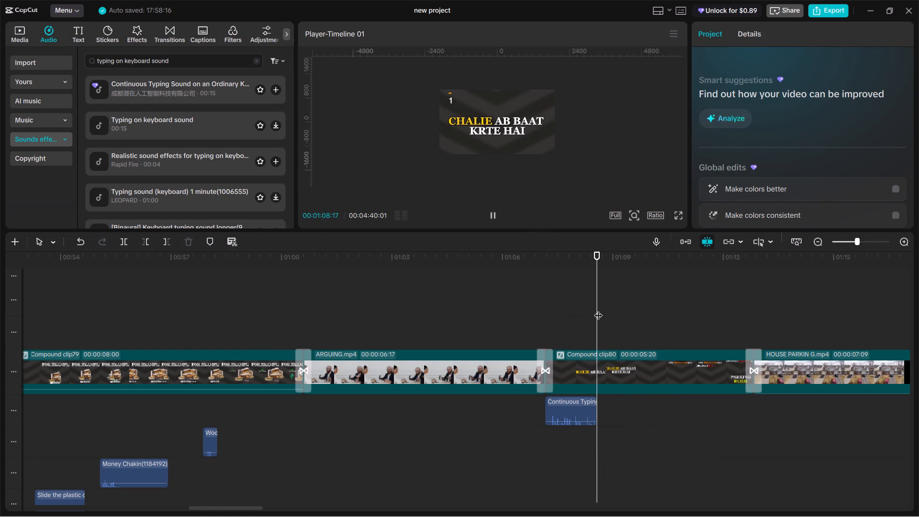
key(space)
key(space)
key(space)
key(space)
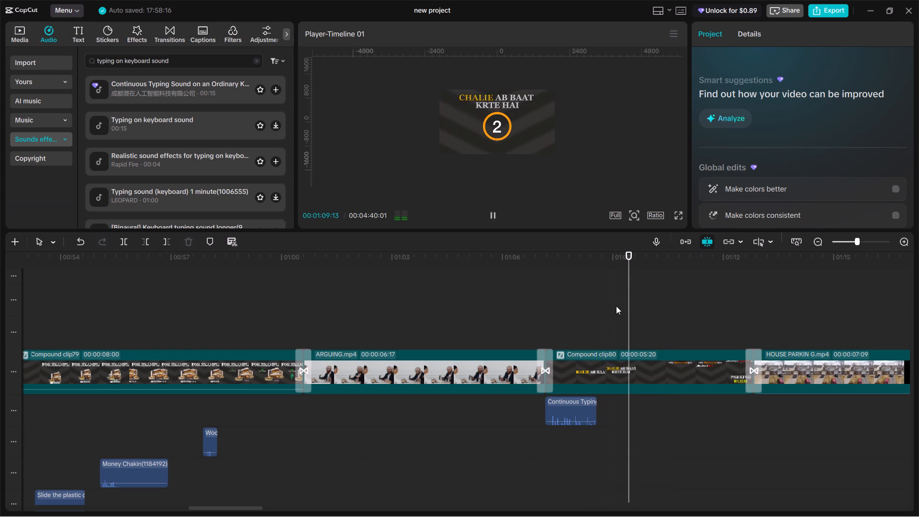
key(space)
key(space)
key(space)
click(630, 313)
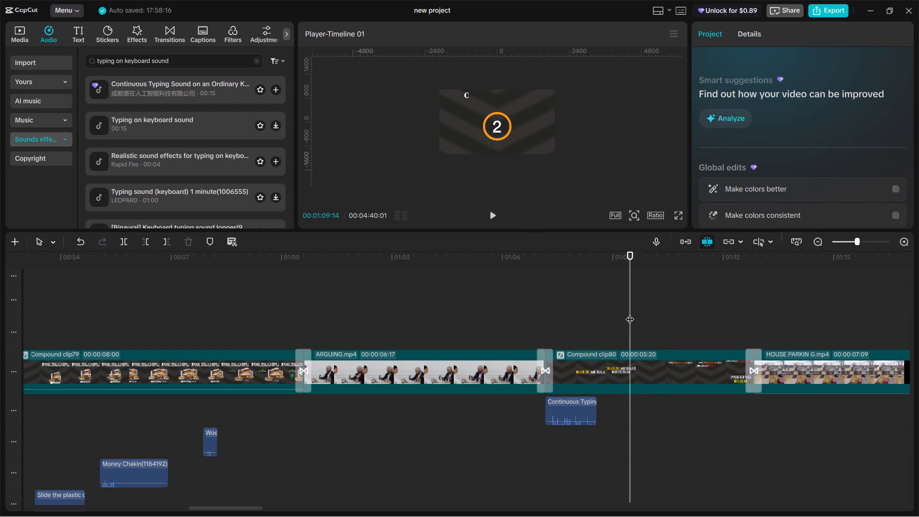
drag(630, 313, 635, 319)
click(568, 410)
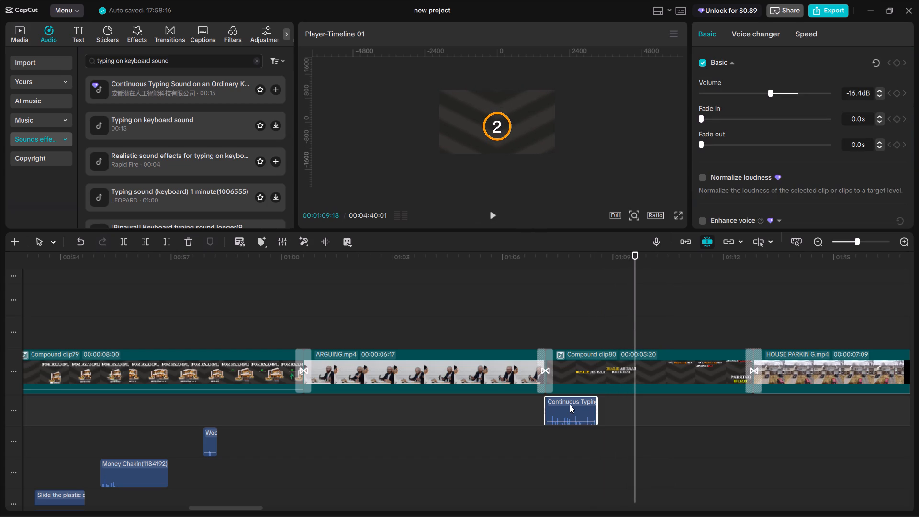
key(ctrl+c)
key(ctrl+v)
Extend the copied typing sound's end to 00:01:11:16 to cover the ISKA KAFI MEHATWA HAI text, and replay it.
key(space)
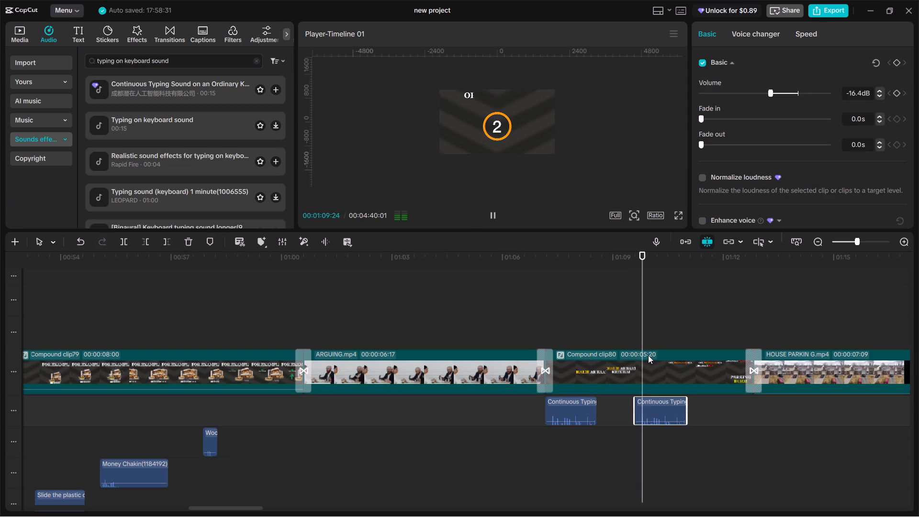
key(space)
key(space)
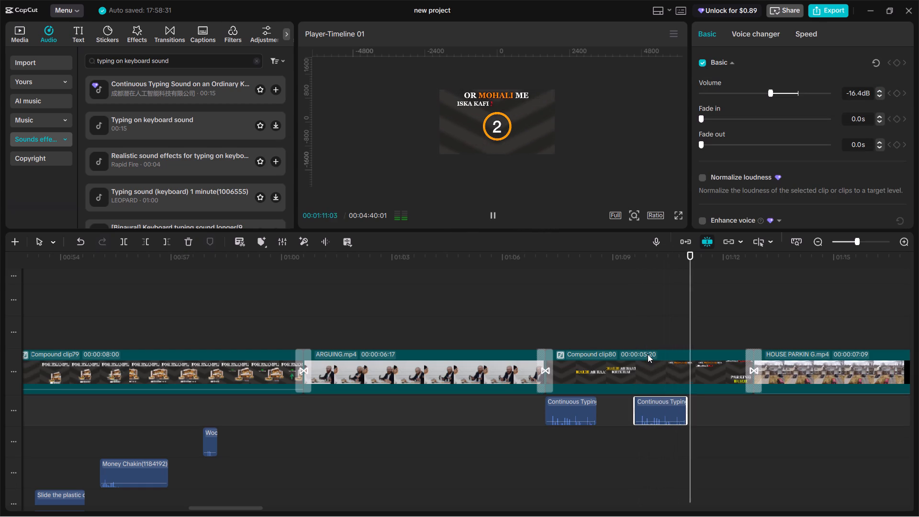
key(space)
drag(688, 407, 697, 410)
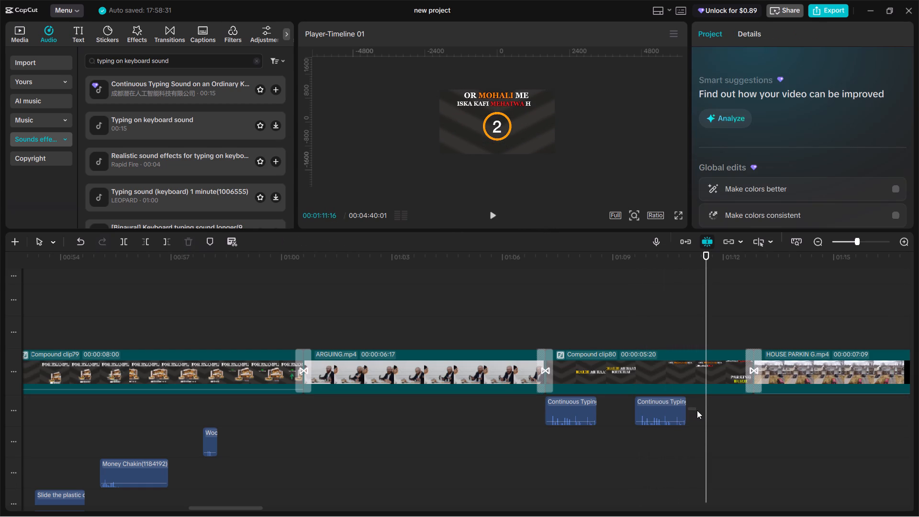
drag(697, 410, 705, 411)
click(679, 408)
drag(685, 404, 695, 405)
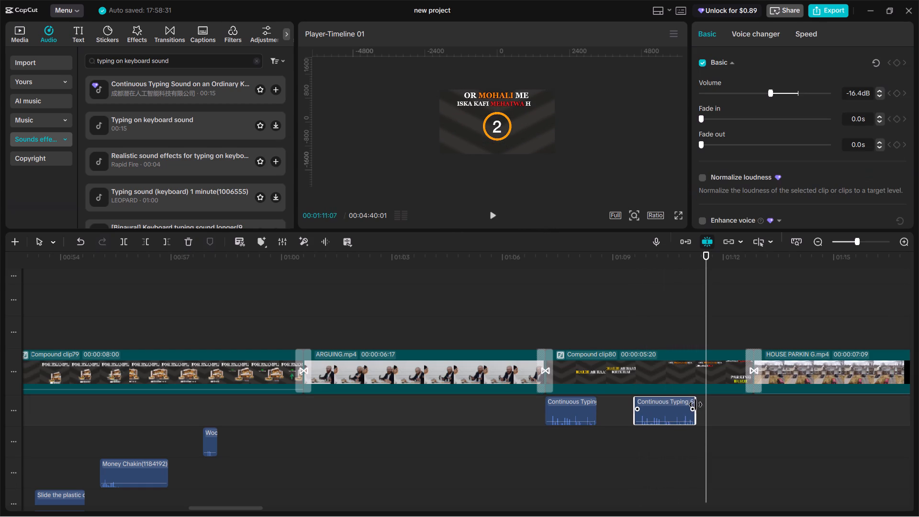
drag(695, 405, 703, 405)
key(space)
click(650, 337)
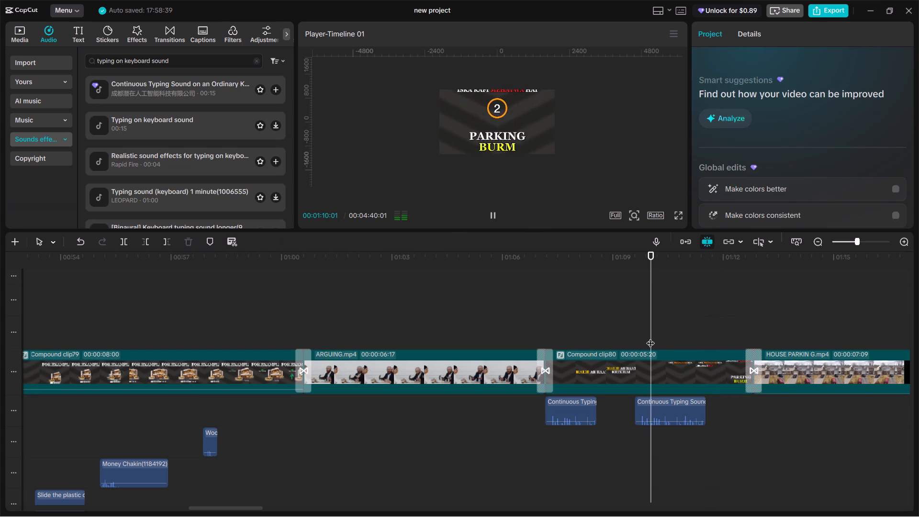
key(space)
key(space)
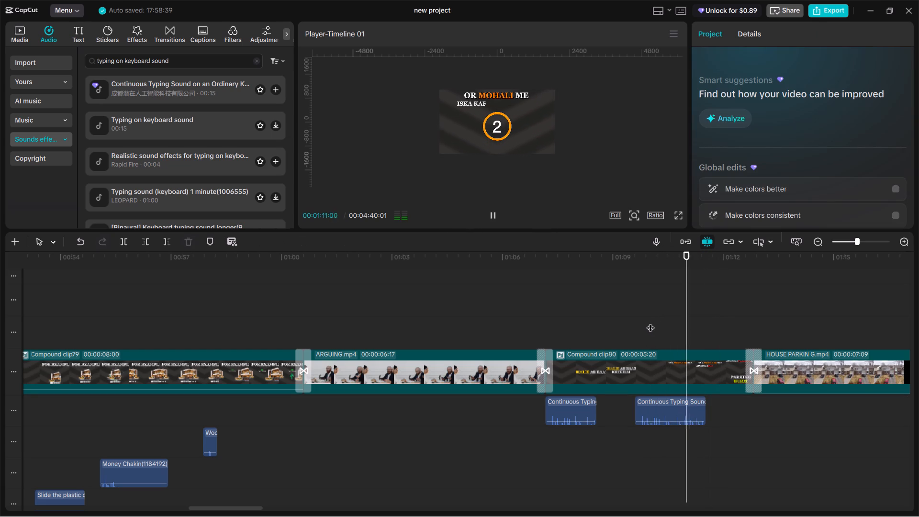
Search the sound effects for WOOSH, place Woosh at 00:01:11:26 as the PARKING text enters, and play it back.
click(699, 324)
drag(699, 324, 715, 337)
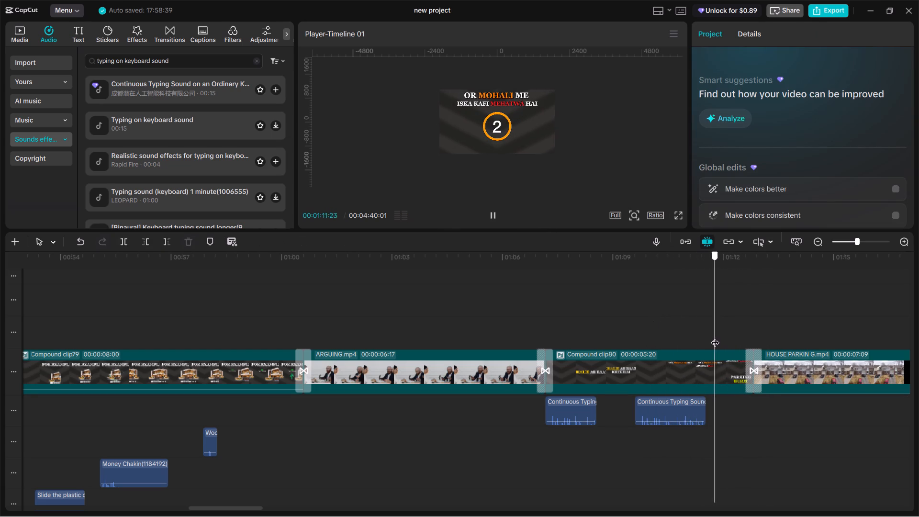
drag(715, 337, 719, 337)
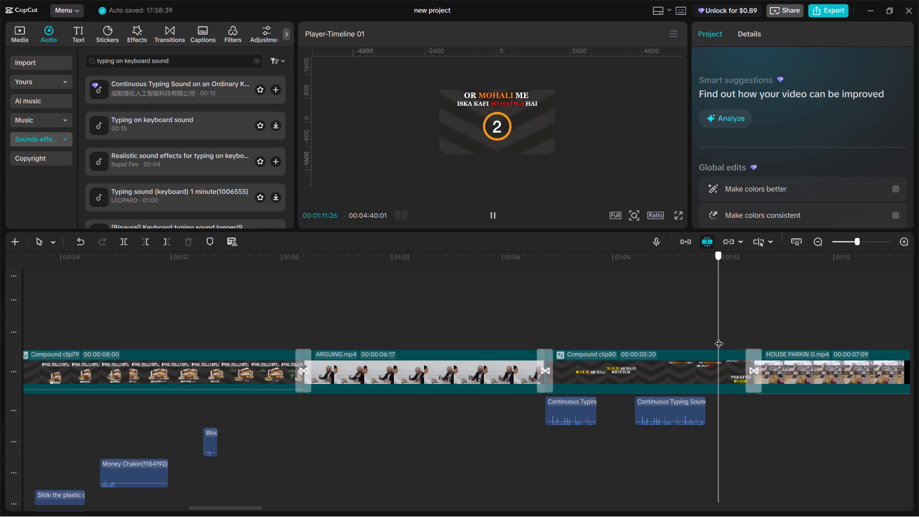
drag(719, 337, 718, 337)
click(213, 63)
key(ctrl+a)
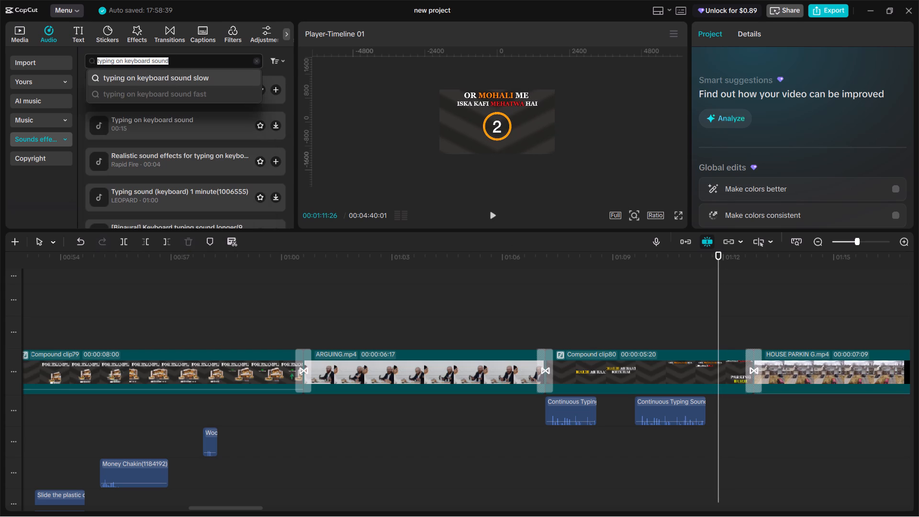
text(WOOSH)
key(Return)
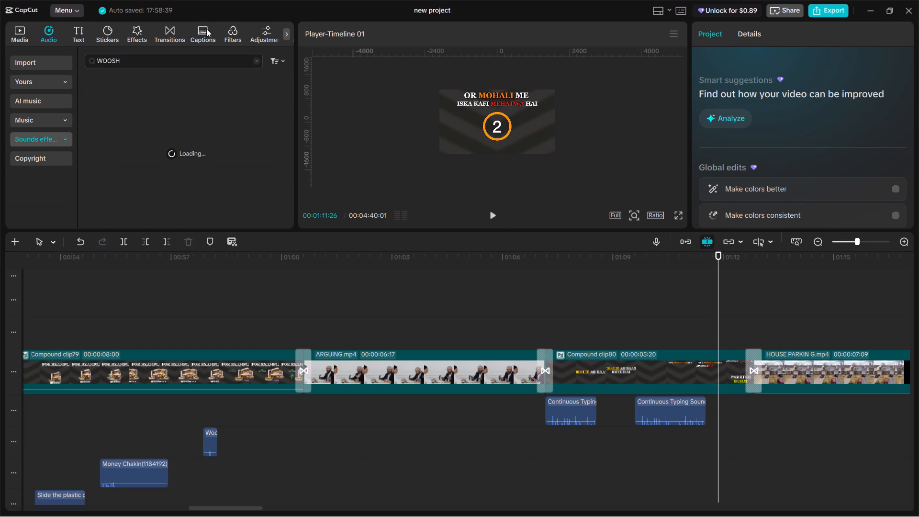
click(142, 90)
drag(144, 90, 282, 156)
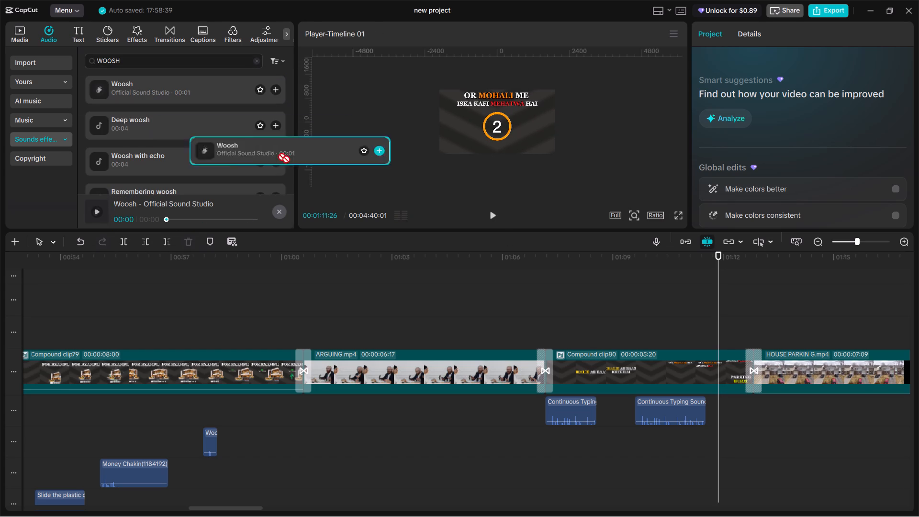
drag(282, 156, 716, 331)
key(space)
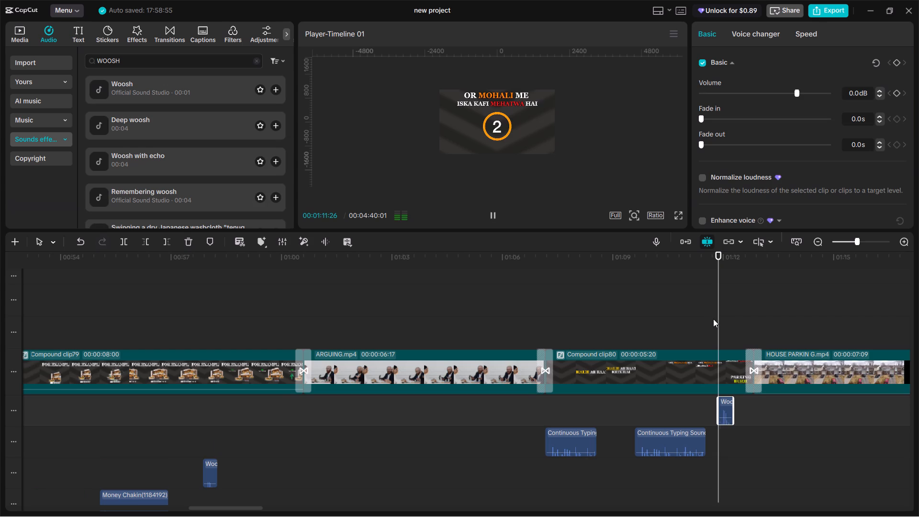
key(space)
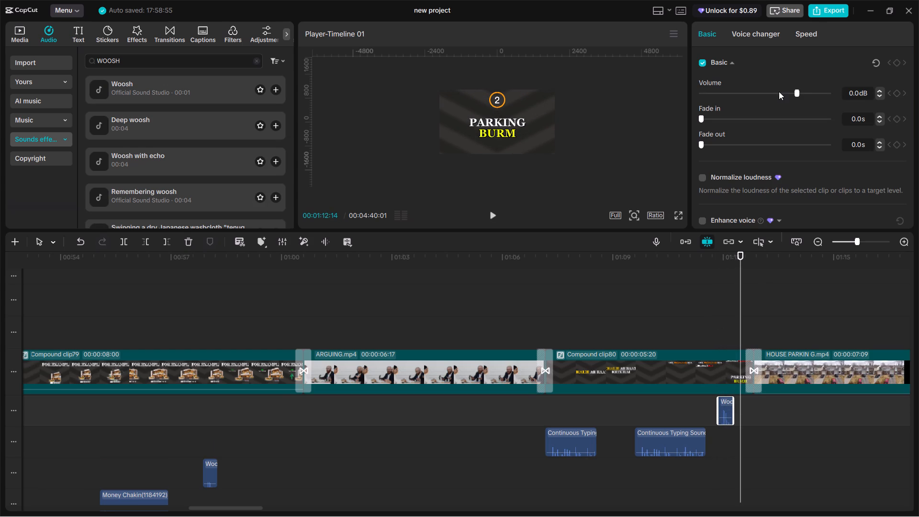
Lower the new Woosh sound's volume to -9.8 dB, reduce it further, and replay the PARKING text entrance.
click(779, 91)
click(713, 326)
key(space)
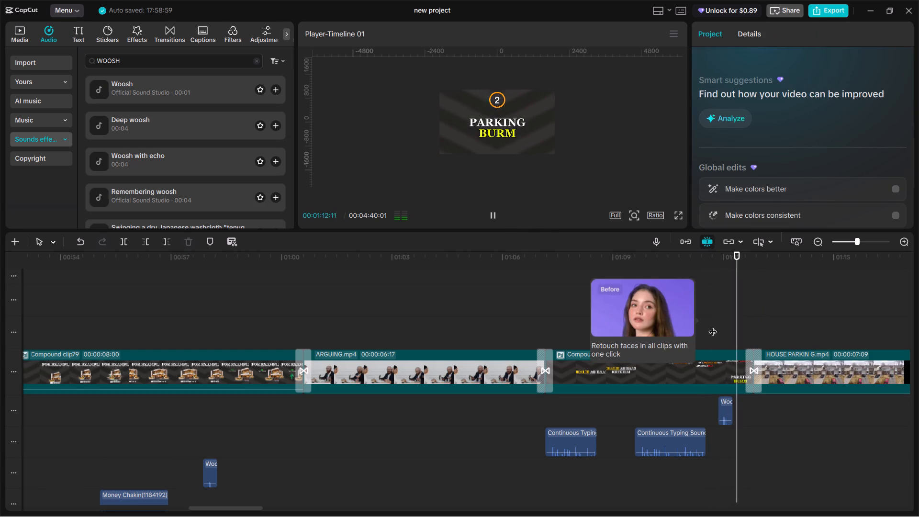
key(space)
click(722, 406)
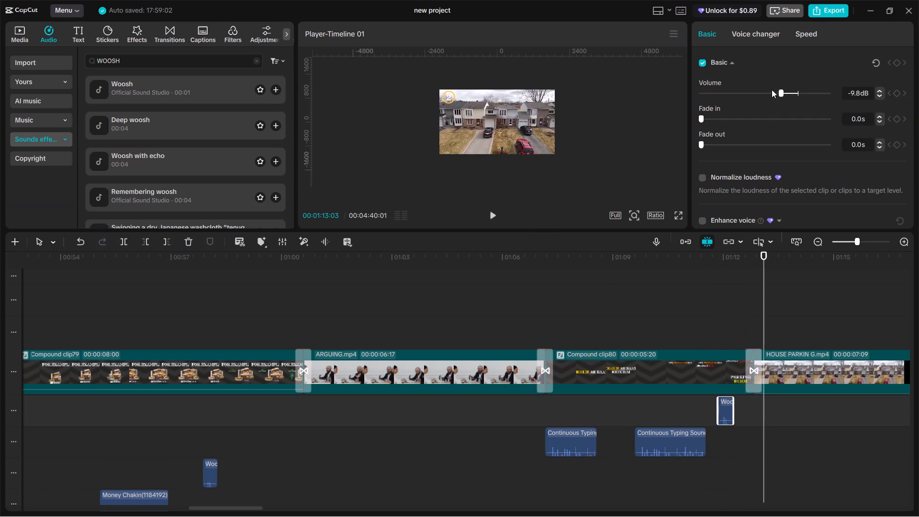
click(773, 93)
click(709, 319)
key(space)
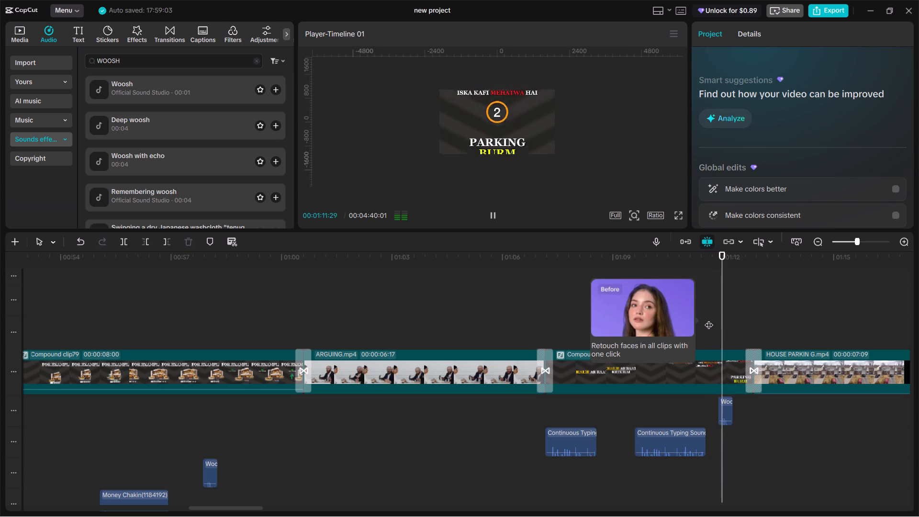
key(space)
click(696, 377)
click(695, 316)
key(space)
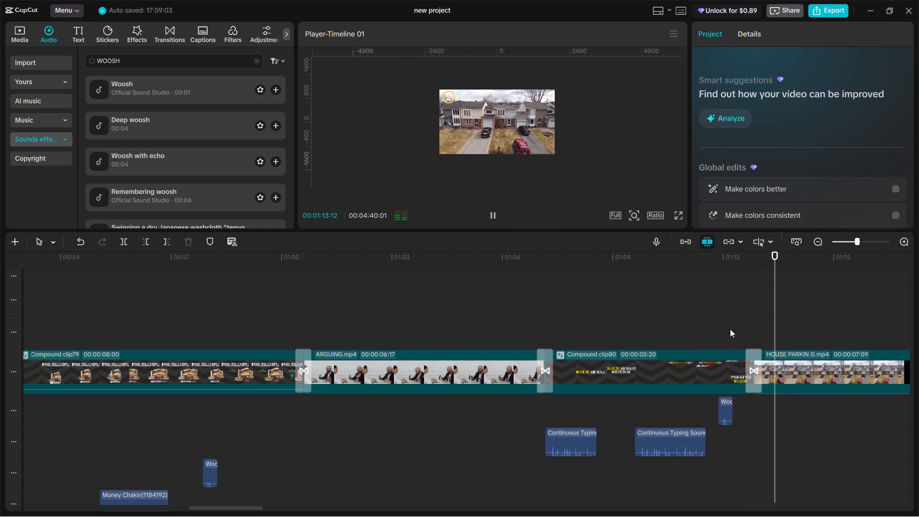
Locate where the transition from HOUSE PARKIN G.mp4 to Compound clip81 begins.
alt+scroll(759, 328, down, 6)
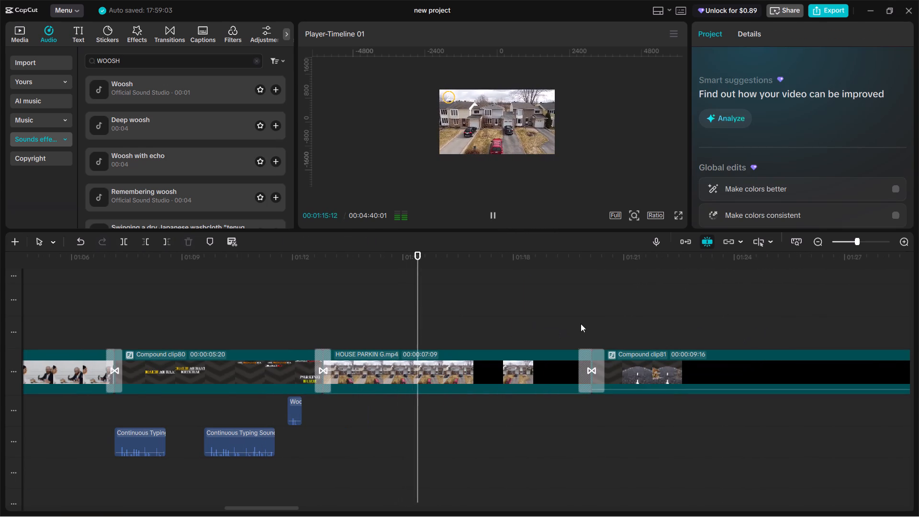
click(585, 314)
drag(592, 314, 593, 314)
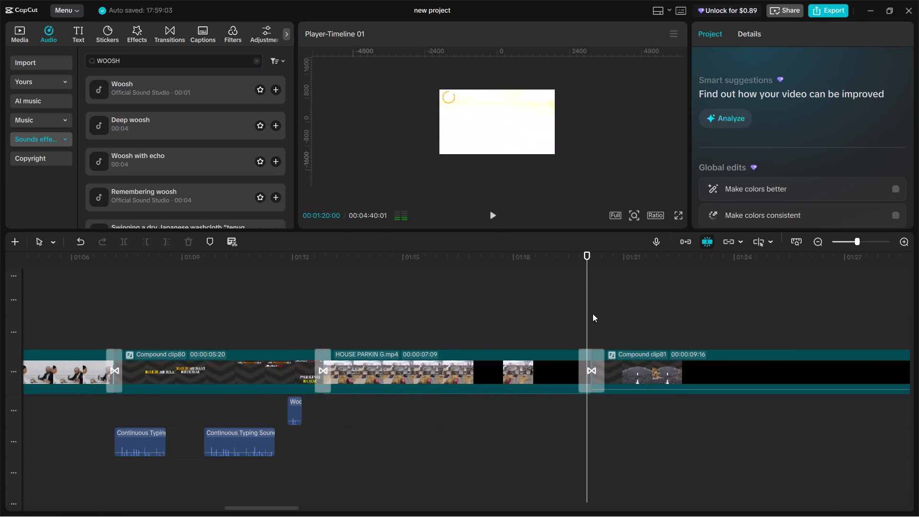
drag(593, 314, 597, 318)
drag(590, 312, 651, 329)
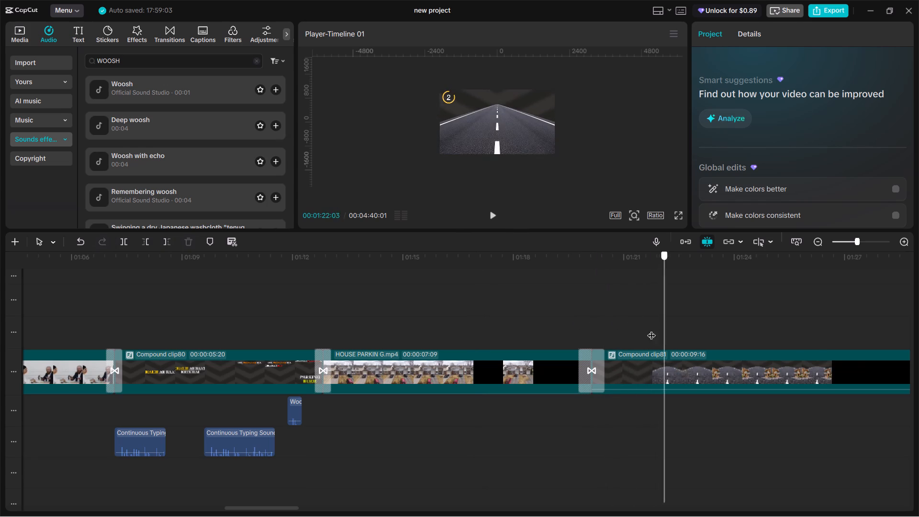
drag(651, 329, 579, 306)
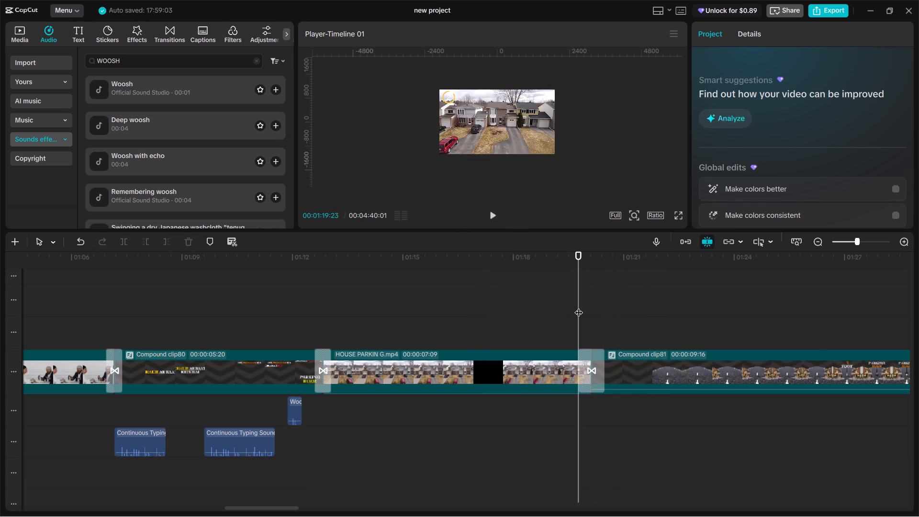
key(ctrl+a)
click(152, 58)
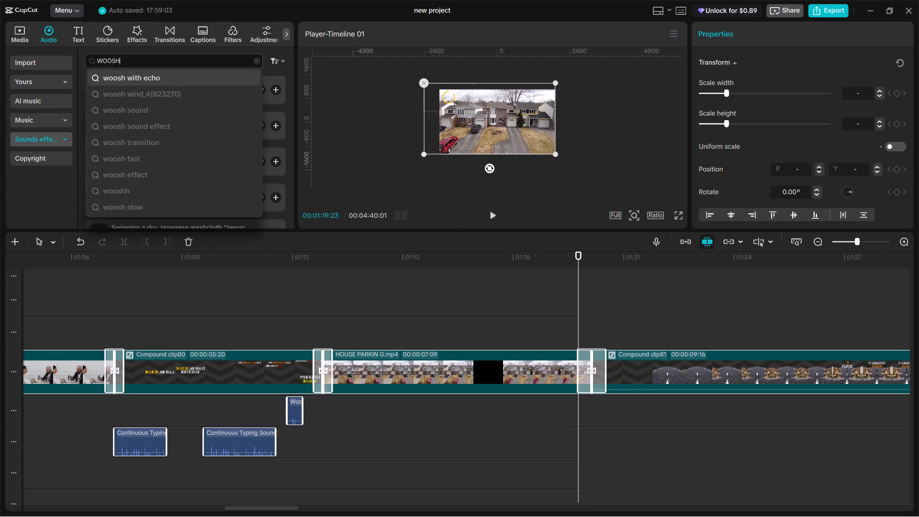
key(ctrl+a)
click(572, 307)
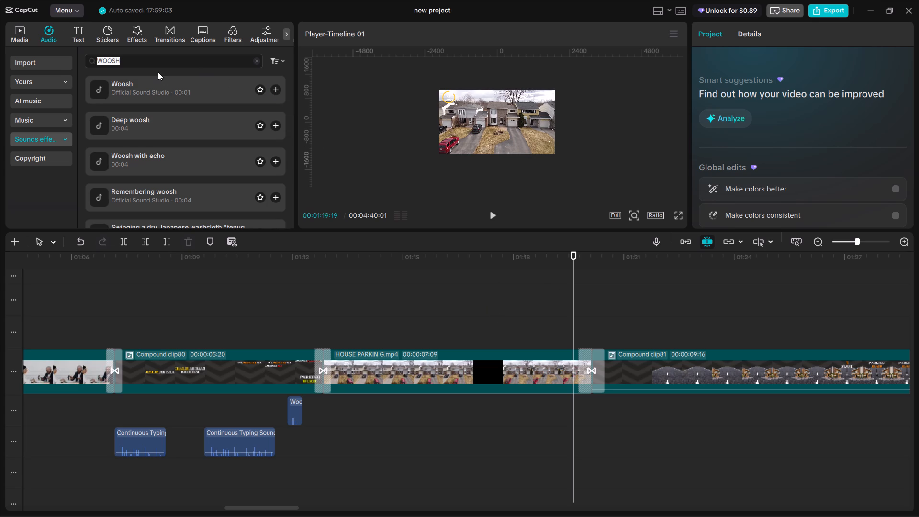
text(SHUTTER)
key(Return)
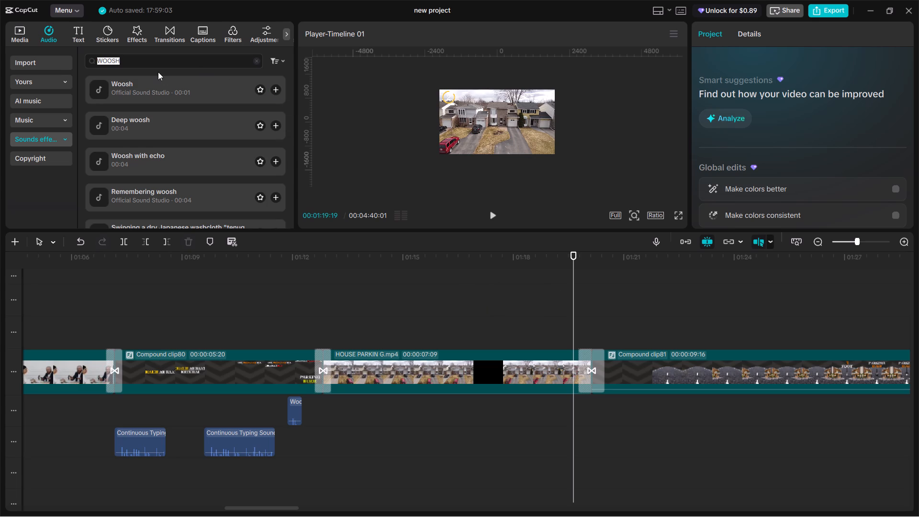
Search the sound effects for SHUTTER, place Shutter at the start of the transition into Compound clip81, and play it back.
click(158, 61)
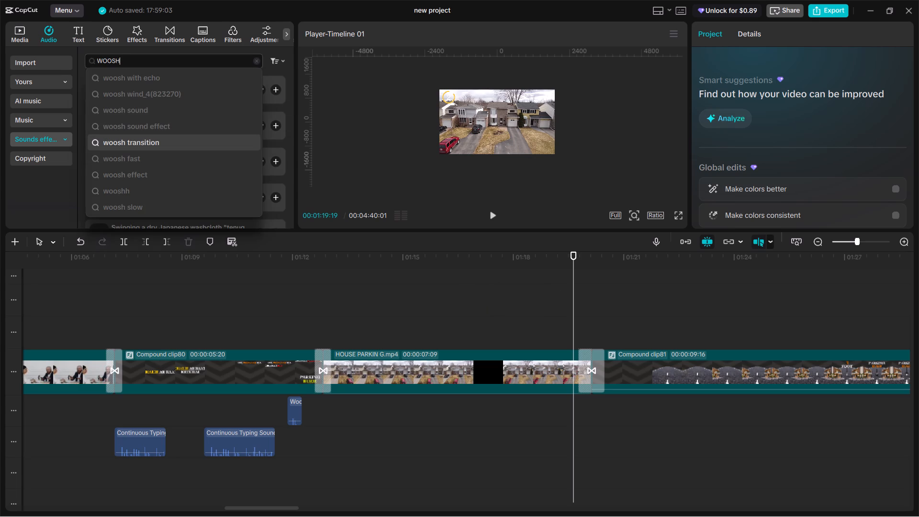
key(ctrl+a)
text(SHUTTER)
key(Return)
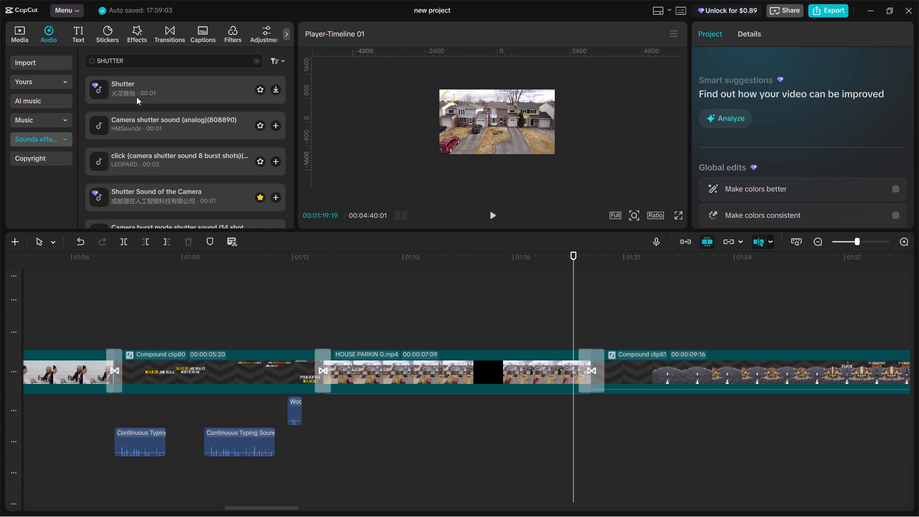
click(139, 93)
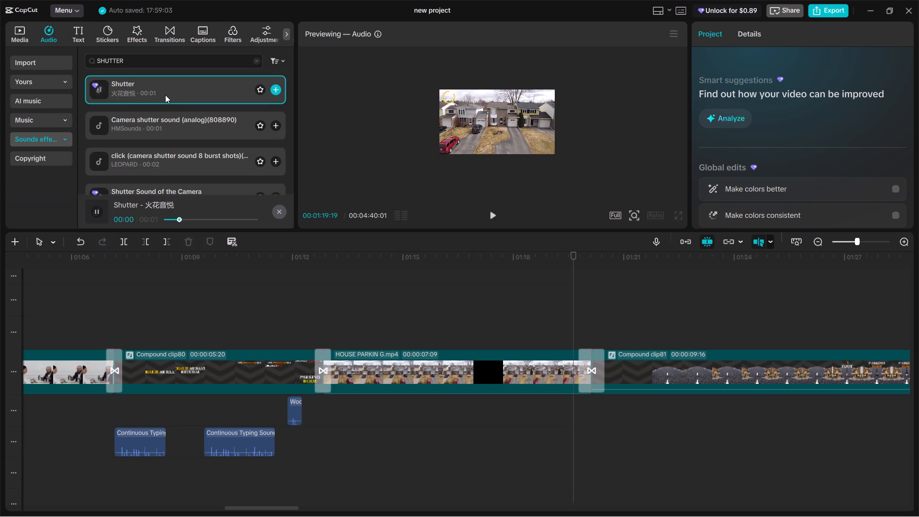
click(165, 95)
drag(165, 95, 585, 318)
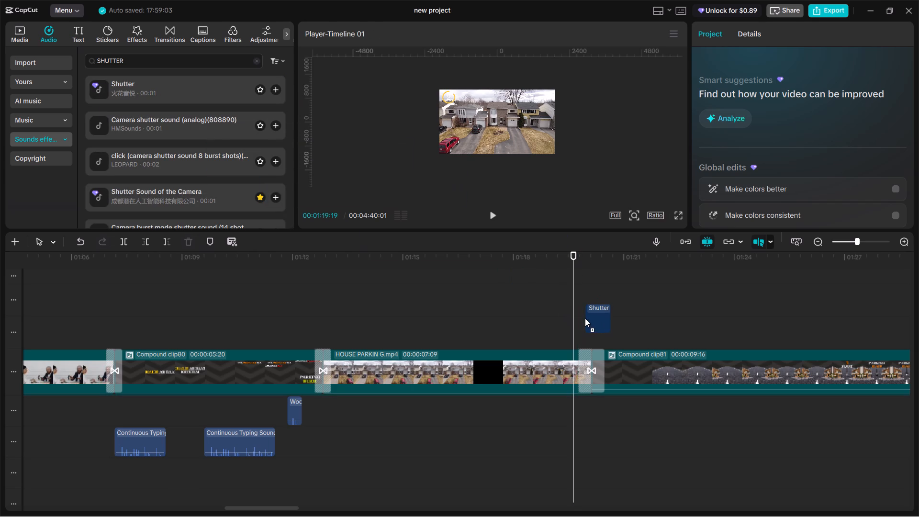
drag(585, 318, 580, 317)
key(space)
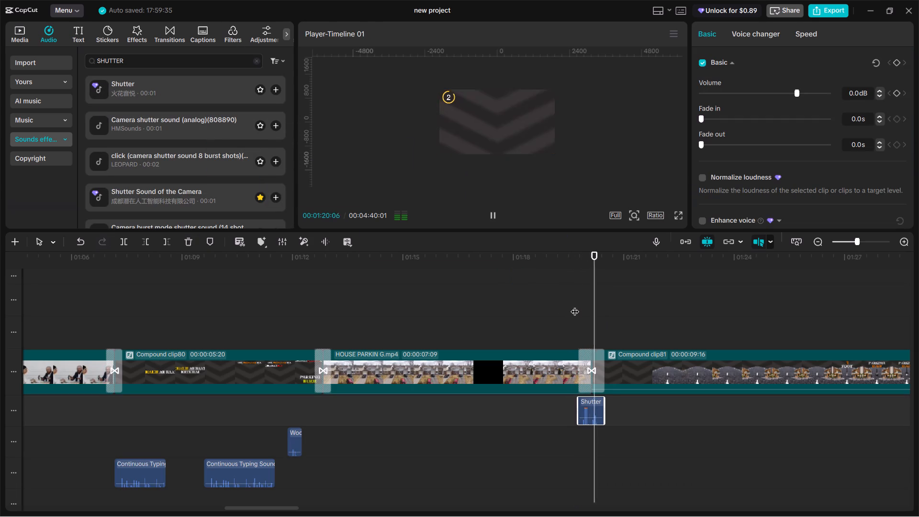
key(space)
Lower the Shutter sound's volume to -13.7 dB, turn off the timeline preview axis, and replay the transition.
click(773, 89)
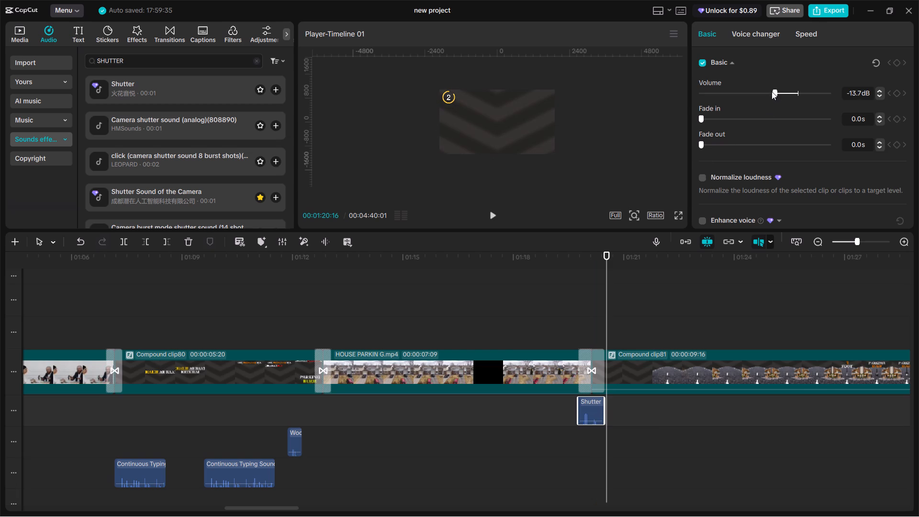
click(579, 315)
key(space)
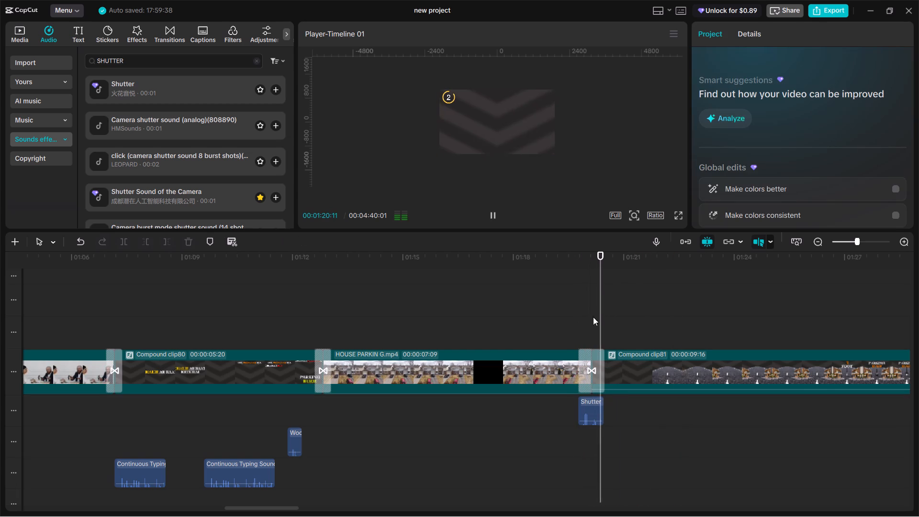
click(591, 315)
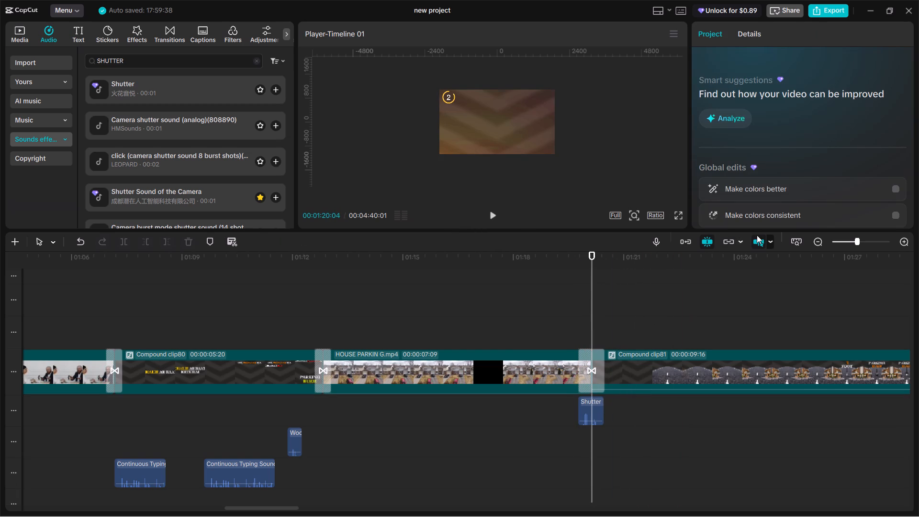
click(755, 246)
click(580, 329)
key(space)
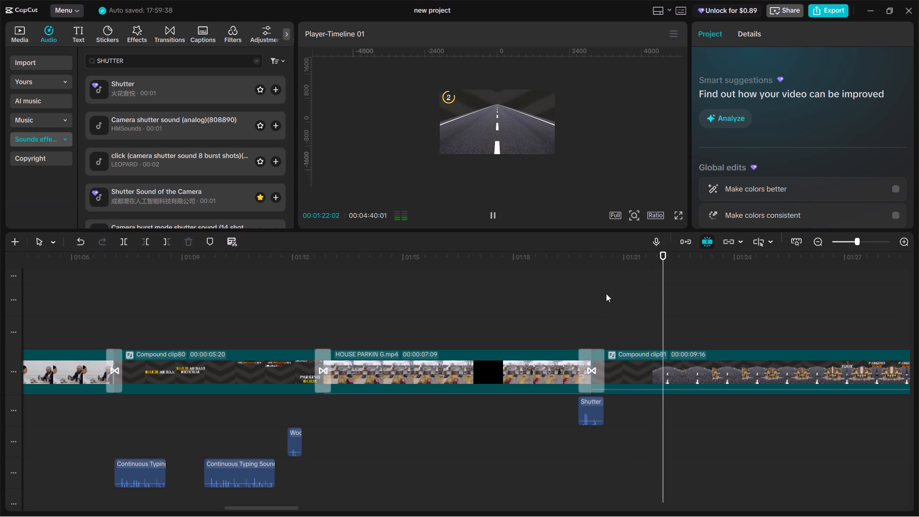
Play through Compound clip81's road and houses visual to find where the 11 FOOT text enters.
key(space)
key(space)
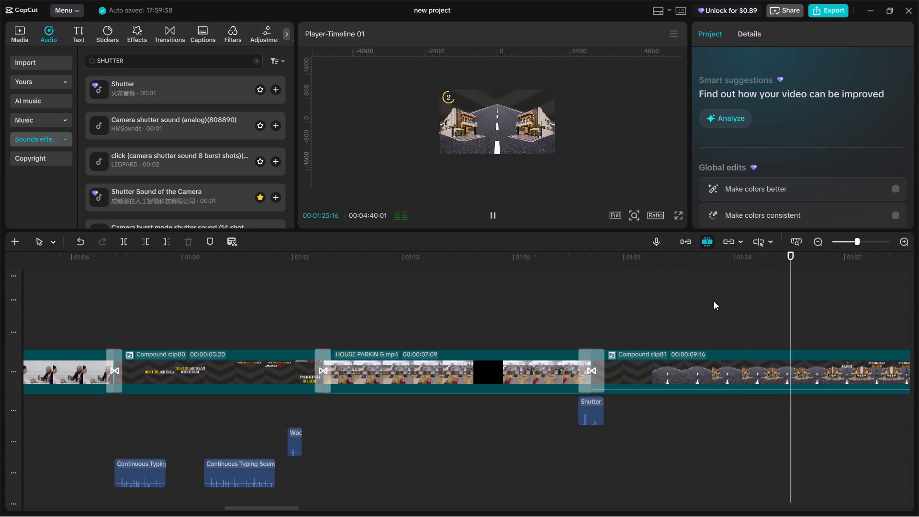
key(space)
click(715, 303)
drag(715, 303, 685, 298)
key(space)
alt+scroll(749, 319, down, 4)
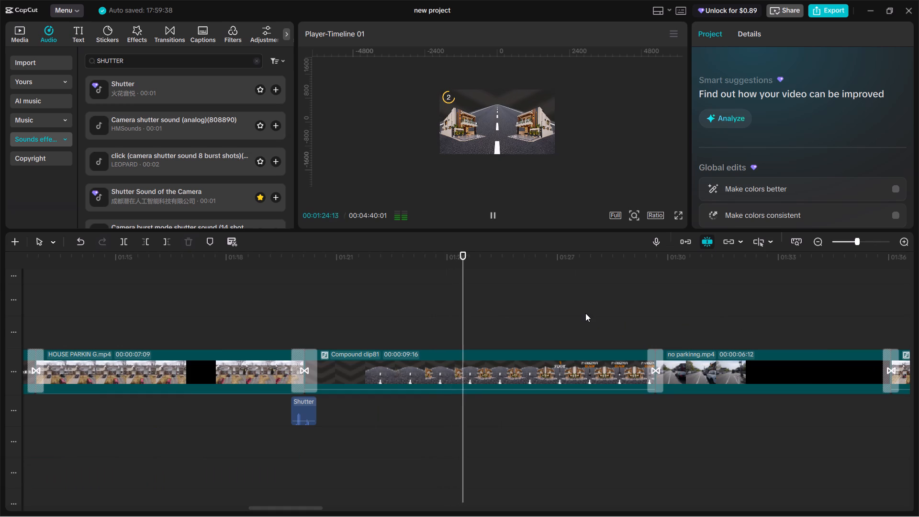
key(space)
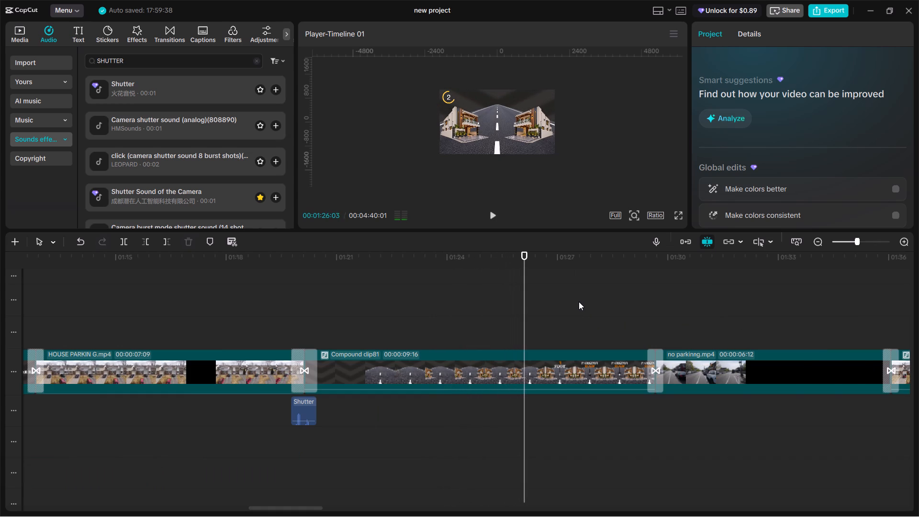
drag(526, 321, 518, 319)
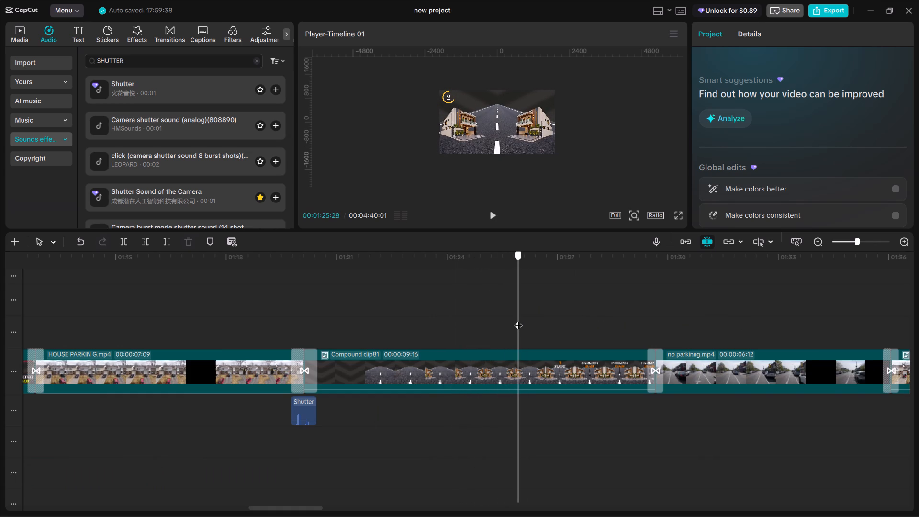
drag(518, 319, 518, 319)
Search the sound effects for WOOSH, place Woosh at about 00:01:25:28 for the 11 FOOT text entrance, and play it back.
click(198, 61)
key(ctrl+a)
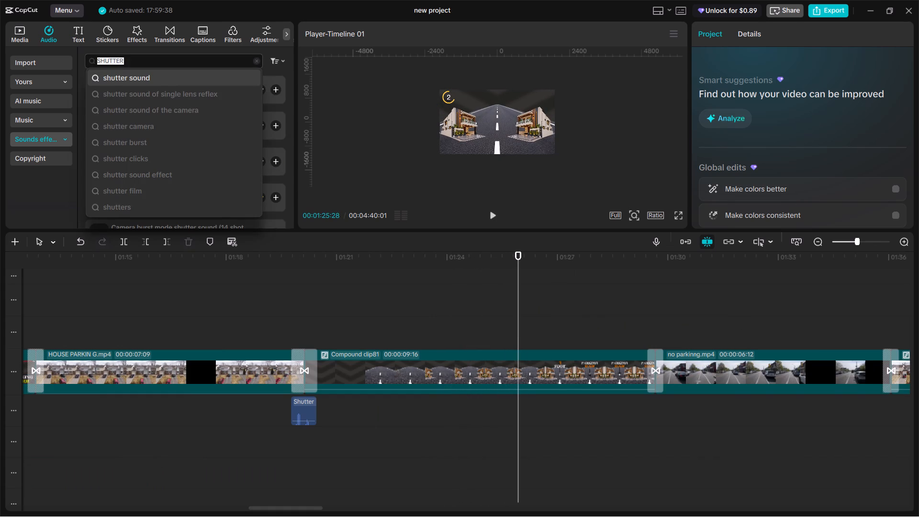
text(WOOSH)
key(Return)
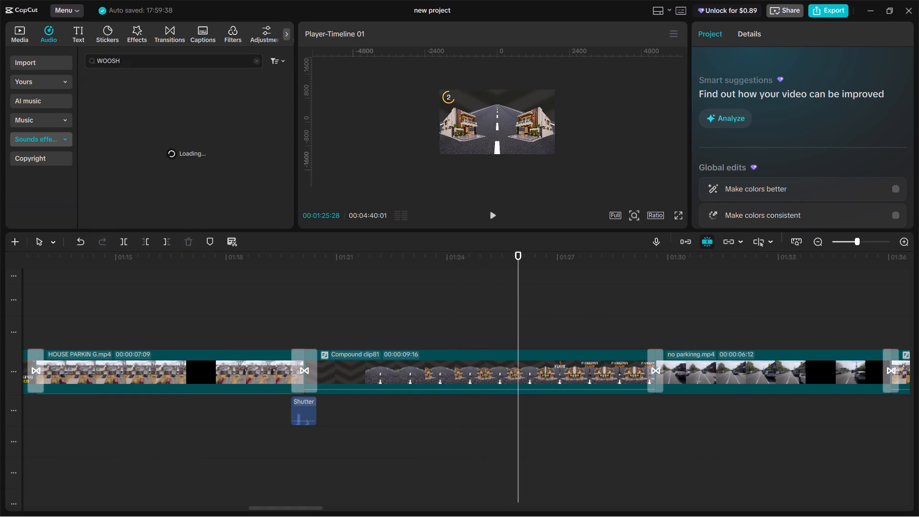
drag(181, 87, 591, 356)
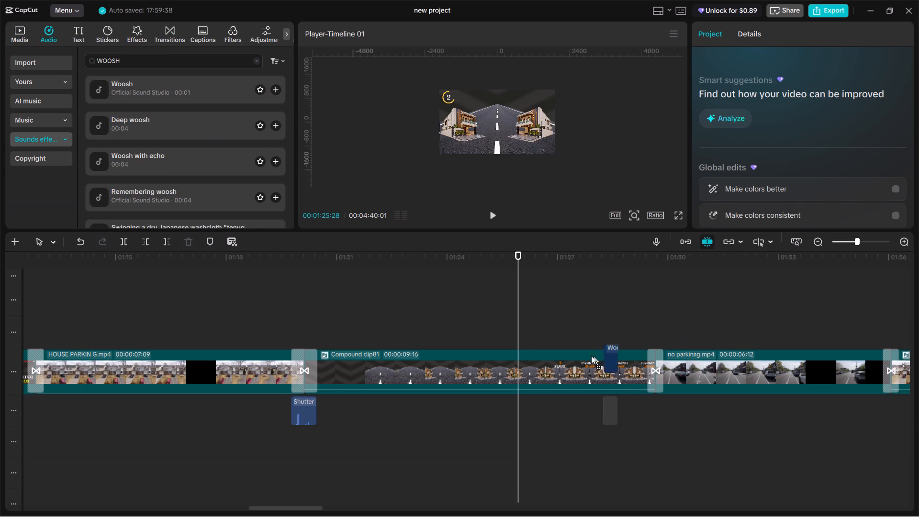
drag(591, 356, 516, 336)
key(space)
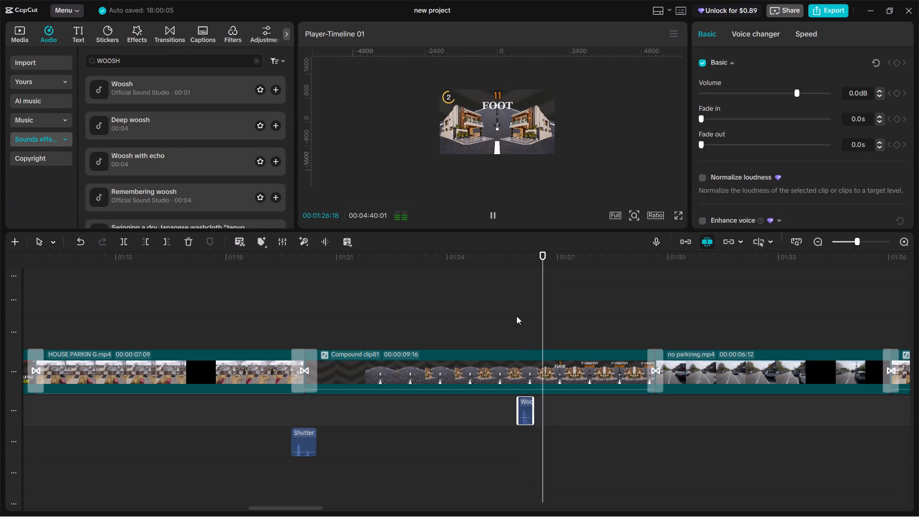
key(space)
Lower the new Woosh sound's volume to -13.4 dB and replay the 11 FOOT text entrance.
click(773, 91)
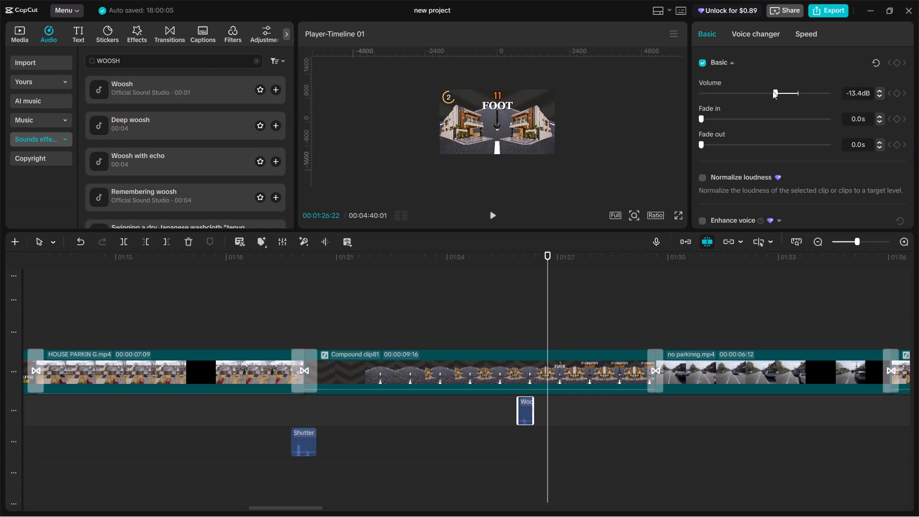
click(519, 319)
key(space)
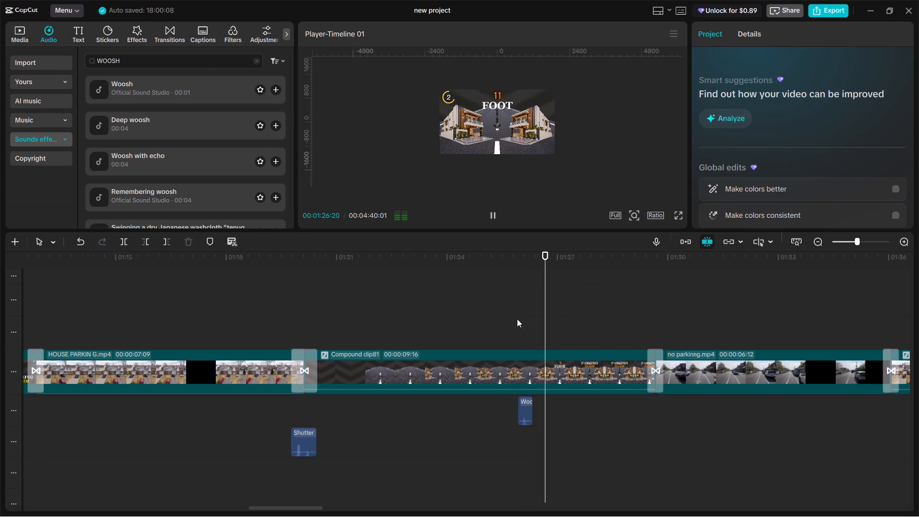
key(space)
Play through the end of Compound clip81 and no parkinng.mp4 into Compound clip82, checking the transitions and PARKING BURM text.
key(space)
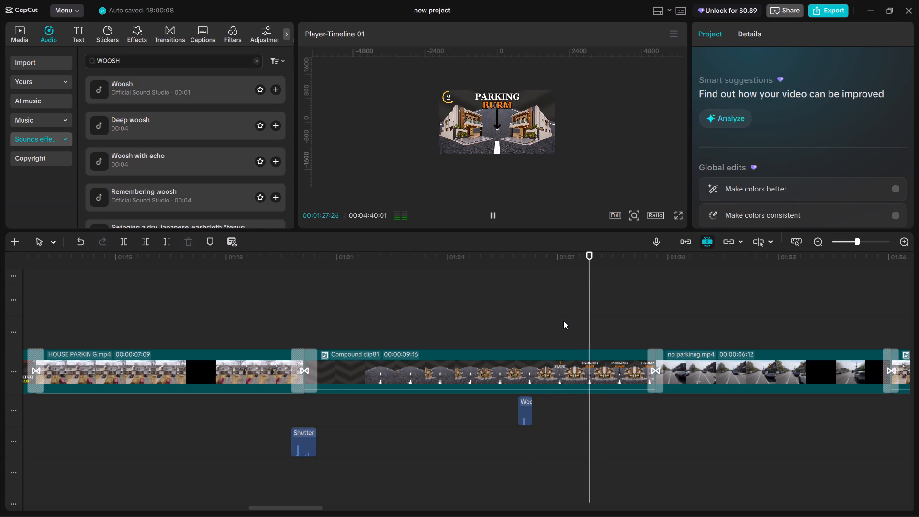
key(space)
key(space)
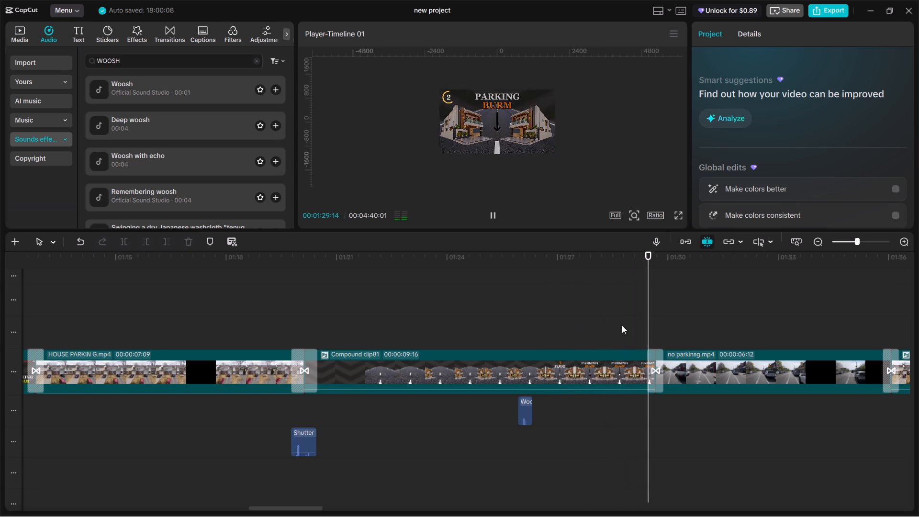
alt+scroll(766, 329, down, 4)
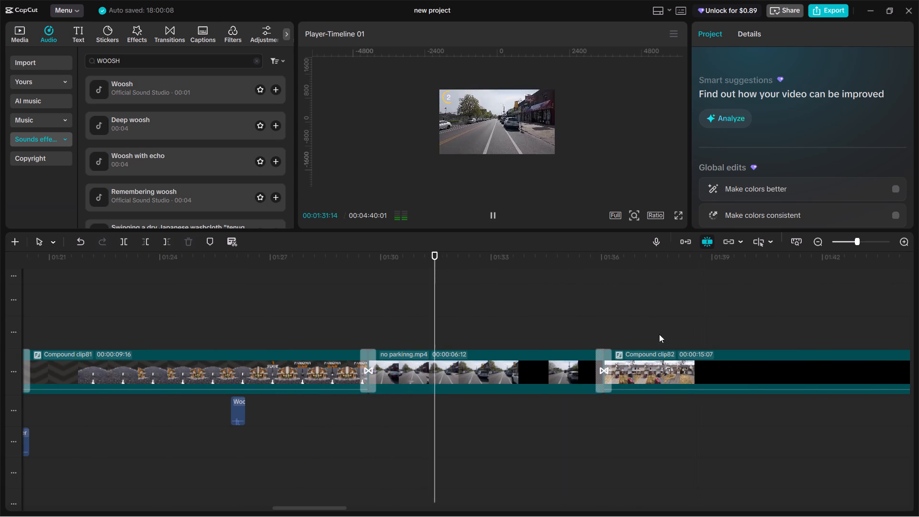
click(601, 318)
key(space)
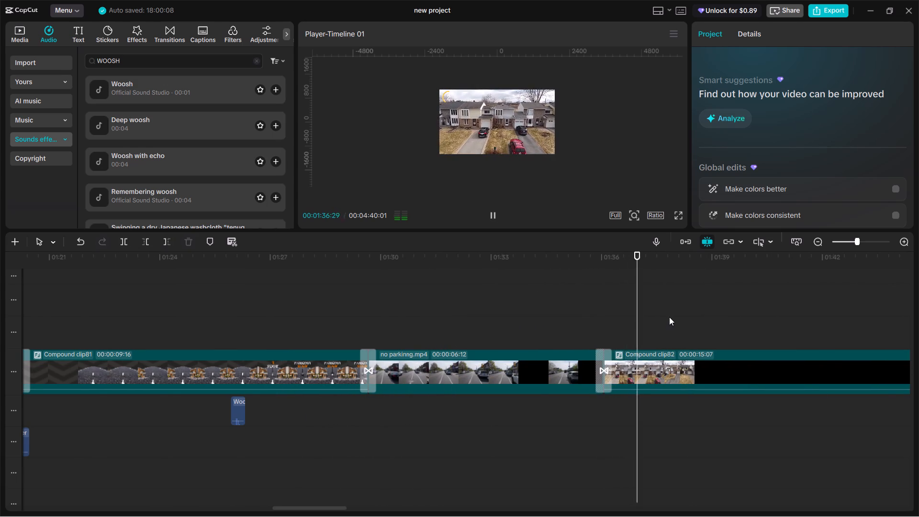
alt+scroll(670, 317, down, 8)
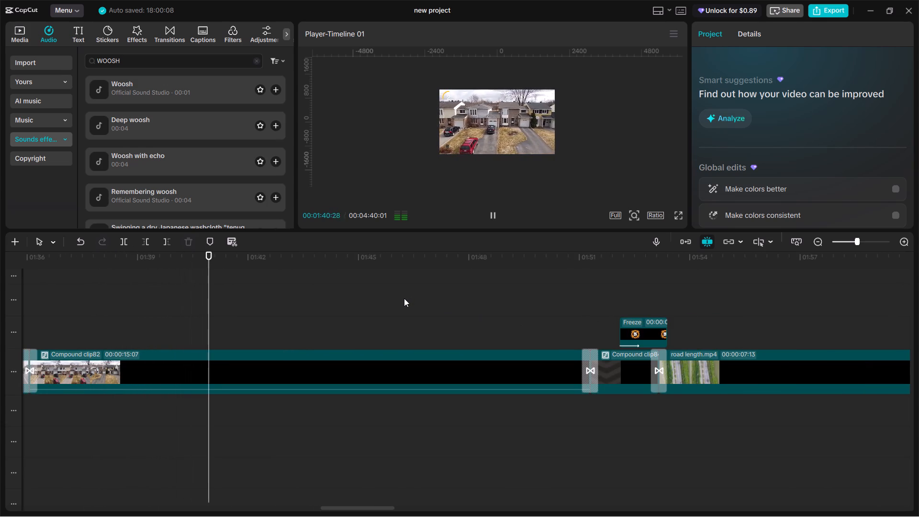
Review the 10-15 text entrance from about 00:01:41:25 and the green bars in Compound clip82.
key(space)
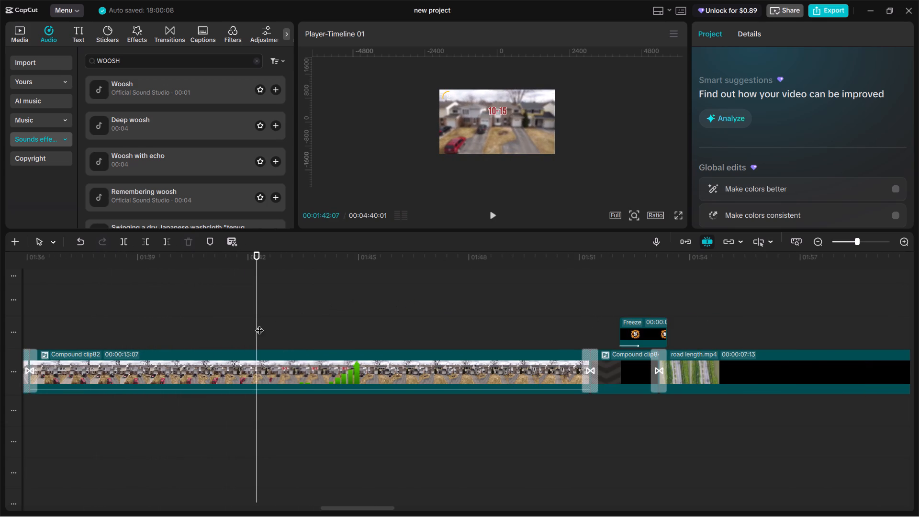
click(250, 328)
drag(249, 328, 246, 326)
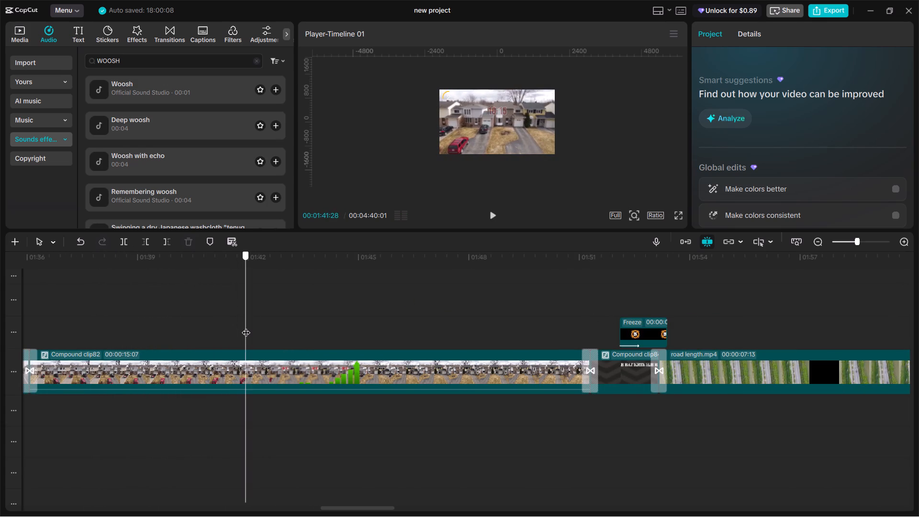
drag(246, 326, 242, 323)
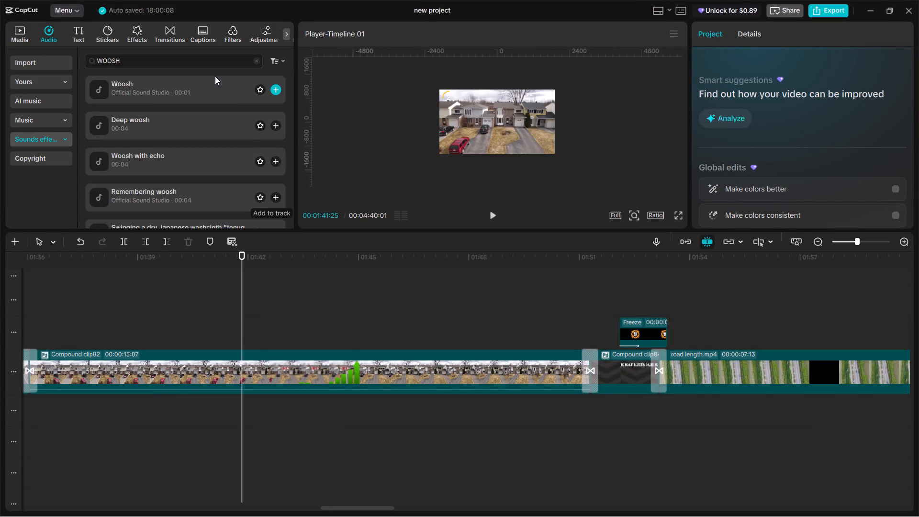
key(space)
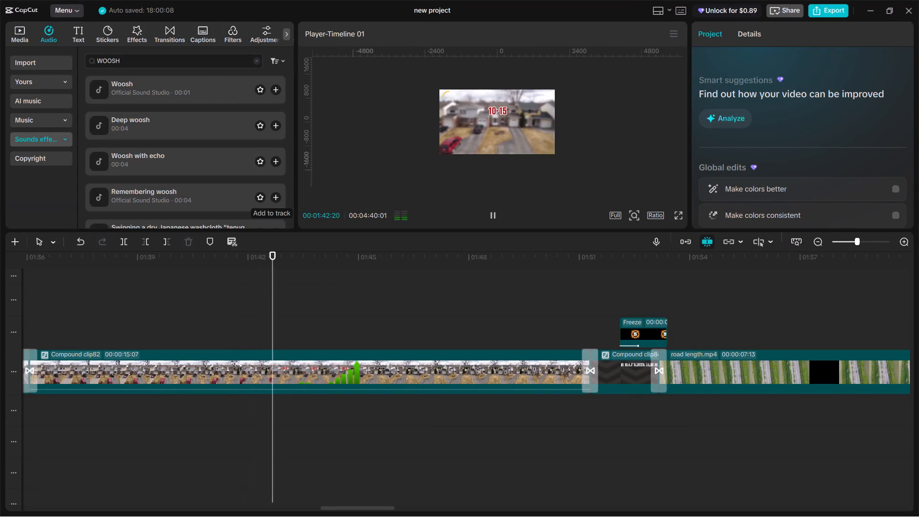
key(space)
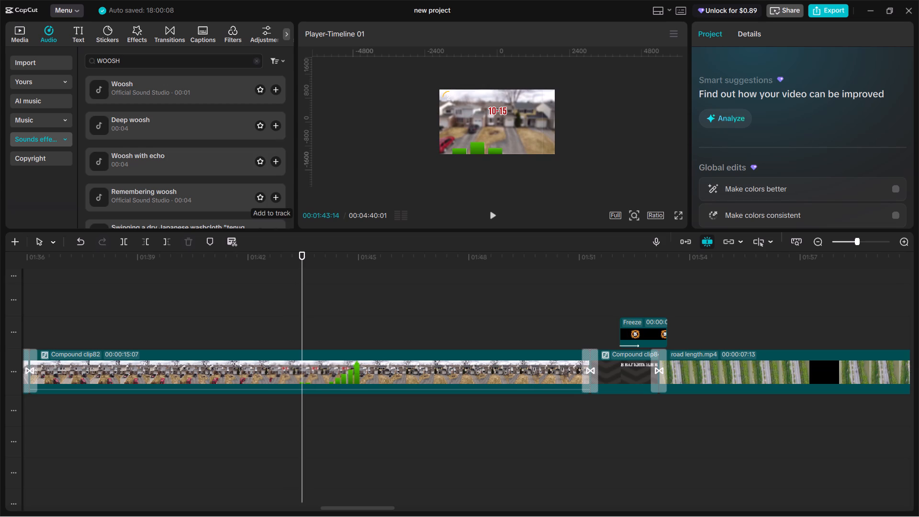
key(space)
Search the sound effects for TYPING and place Typing Sound at about 00:01:51:09, where the AB BAT KRTE HAI text begins.
click(589, 312)
drag(589, 312, 602, 316)
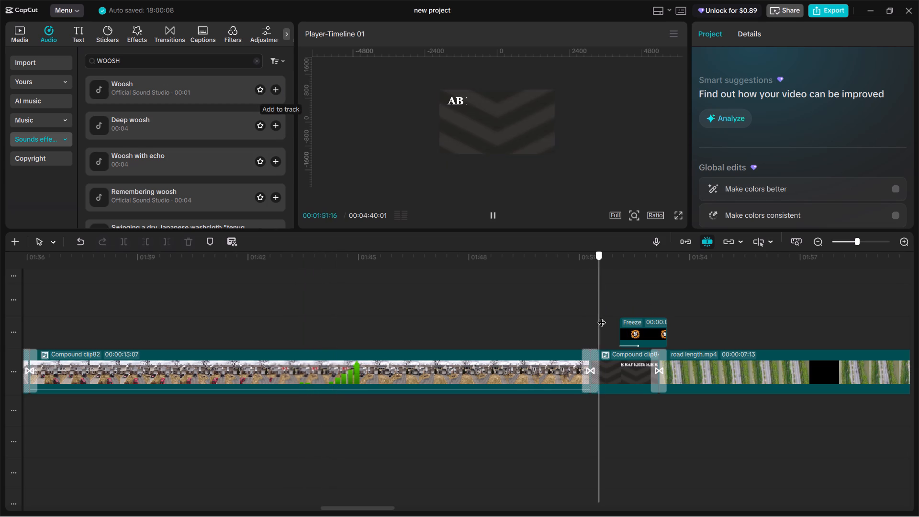
drag(602, 316, 592, 294)
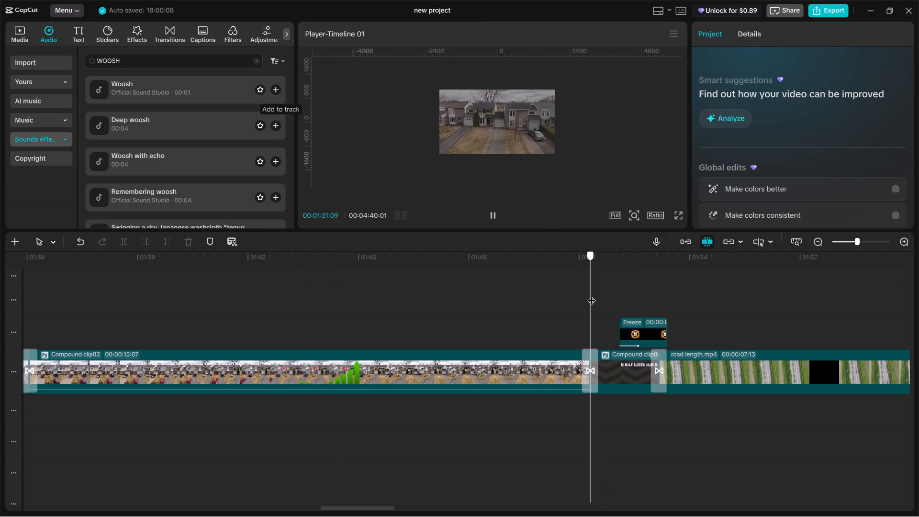
drag(592, 294, 591, 293)
click(199, 55)
key(ctrl+a)
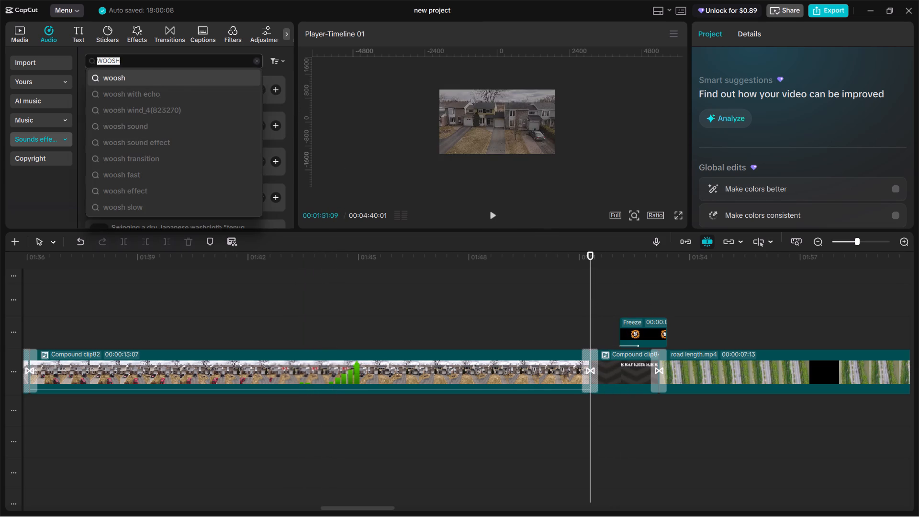
text(TYPING)
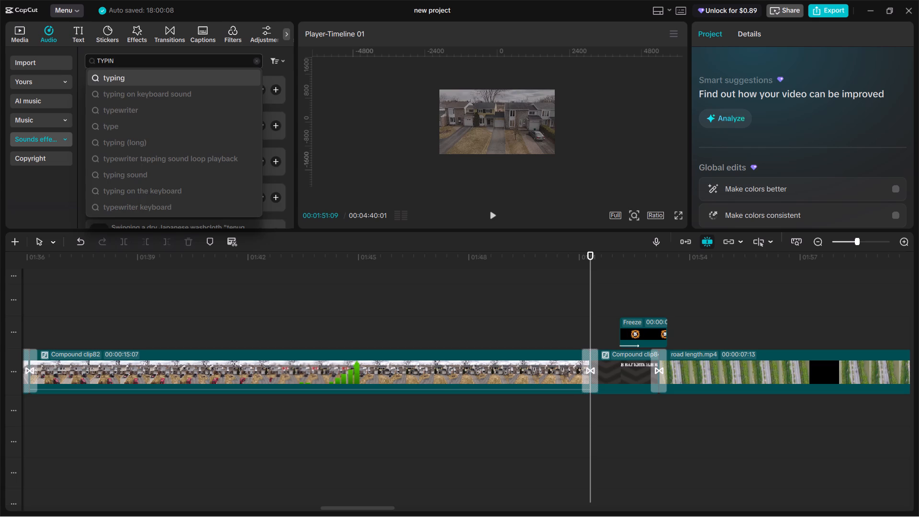
key(Return)
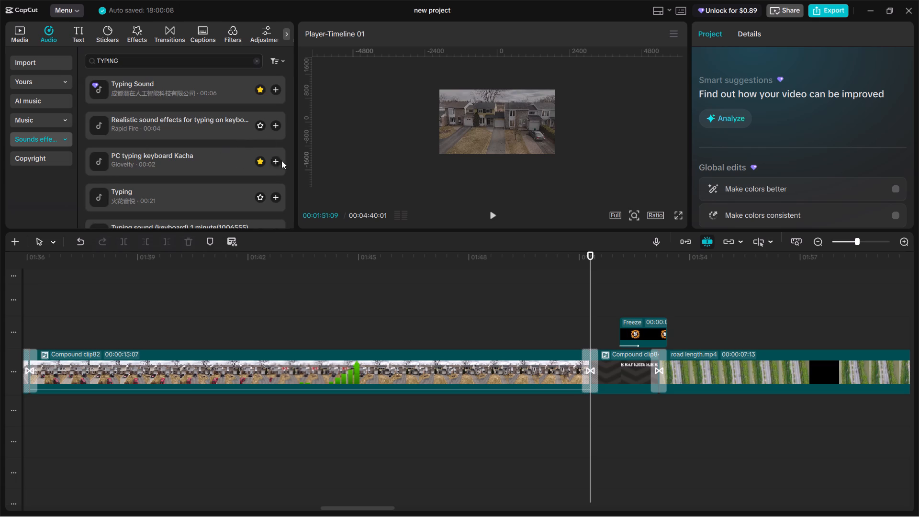
drag(175, 88, 585, 310)
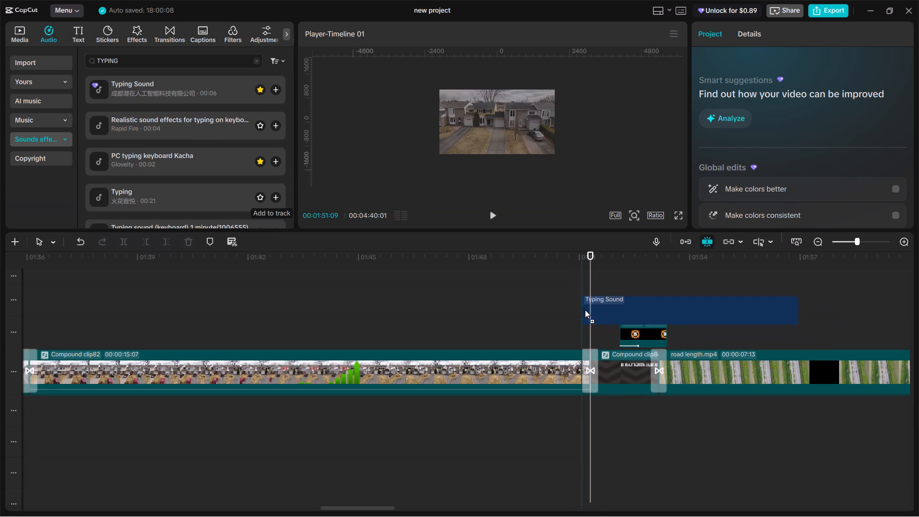
drag(585, 310, 589, 307)
Play to the end of the text's typing, split Typing Sound at 00:01:52:02, and delete the remainder.
key(space)
key(space)
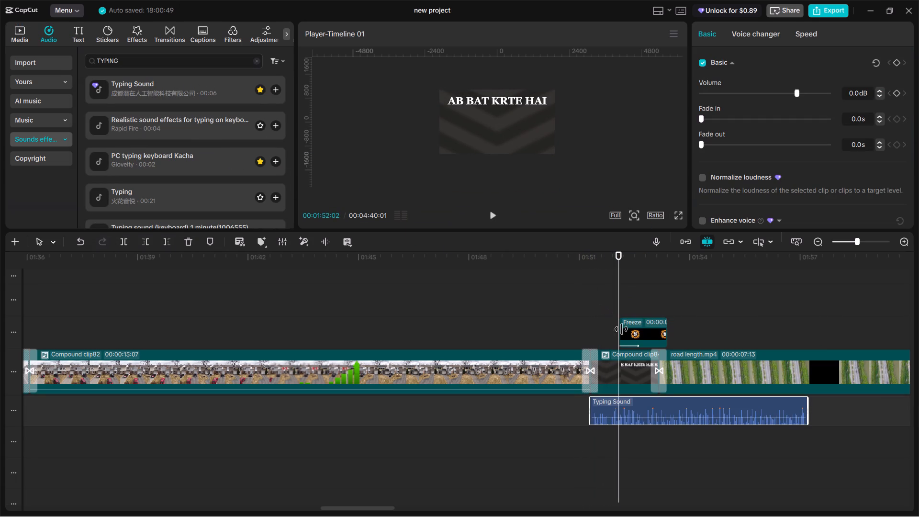
key(ctrl+b)
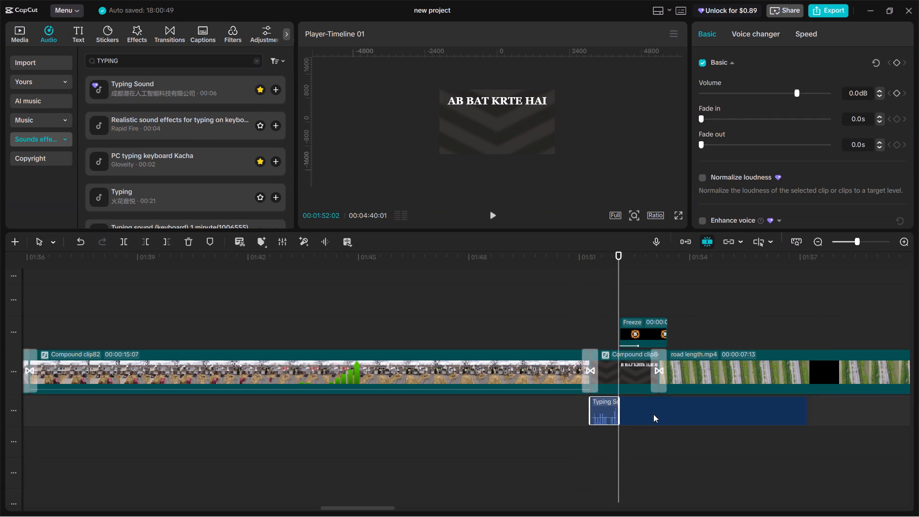
key(BackSpace)
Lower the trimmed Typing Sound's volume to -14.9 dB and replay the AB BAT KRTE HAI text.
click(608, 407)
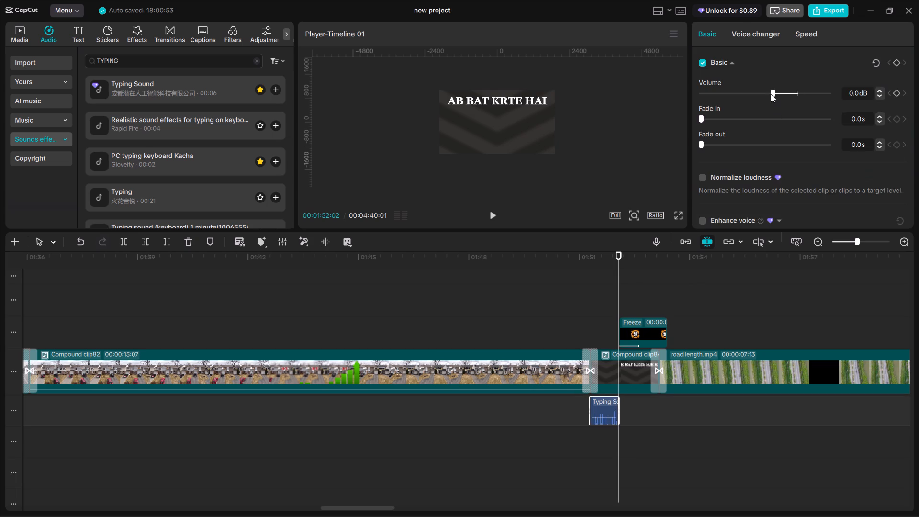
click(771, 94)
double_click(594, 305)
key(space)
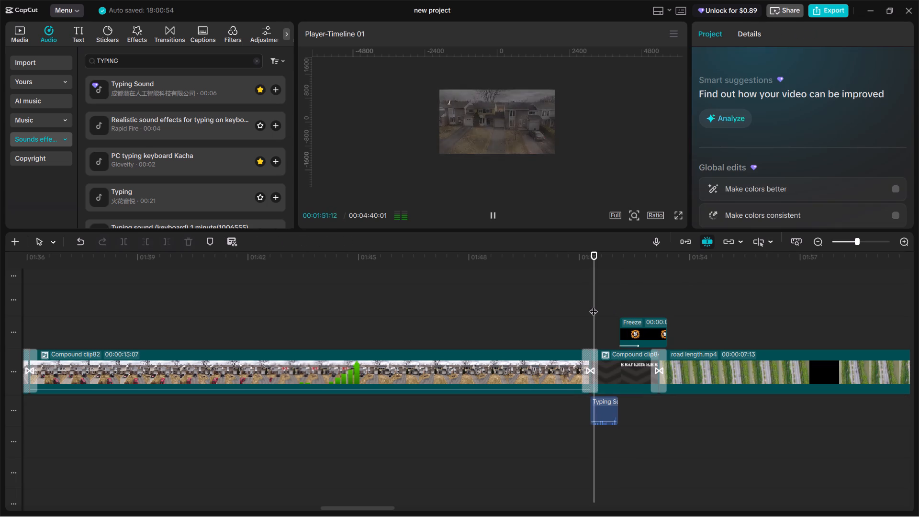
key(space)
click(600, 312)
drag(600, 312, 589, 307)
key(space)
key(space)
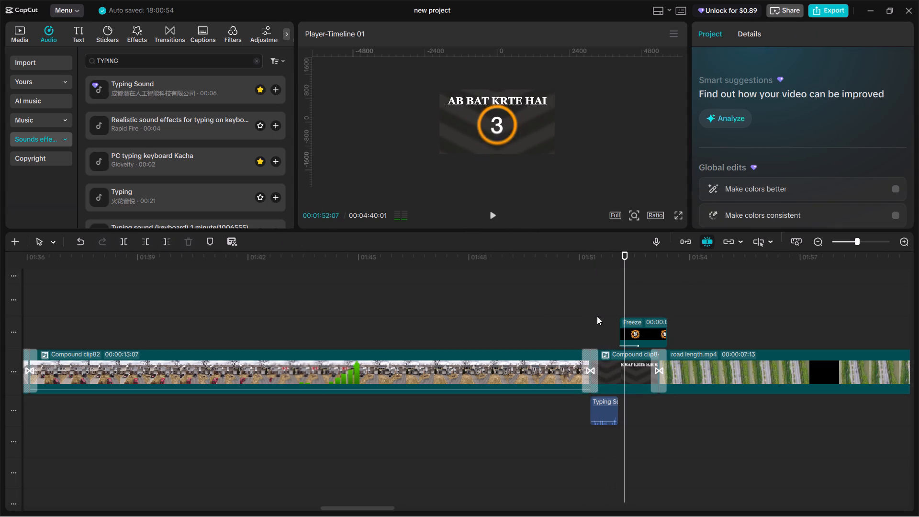
Set the Typing Sound's volume to -11.0 dB and replay the text from 00:01:51:09.
click(596, 316)
drag(596, 316, 590, 314)
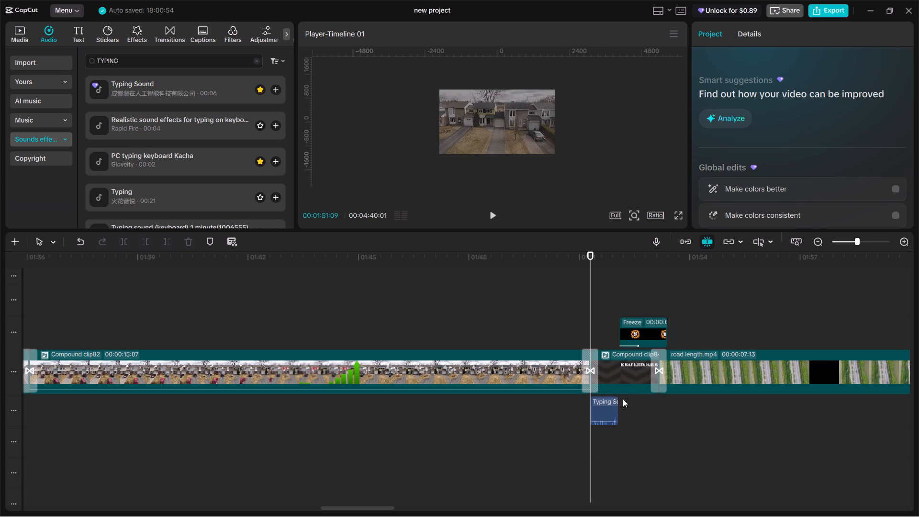
ctrl+scroll(623, 399, up, 10)
click(625, 411)
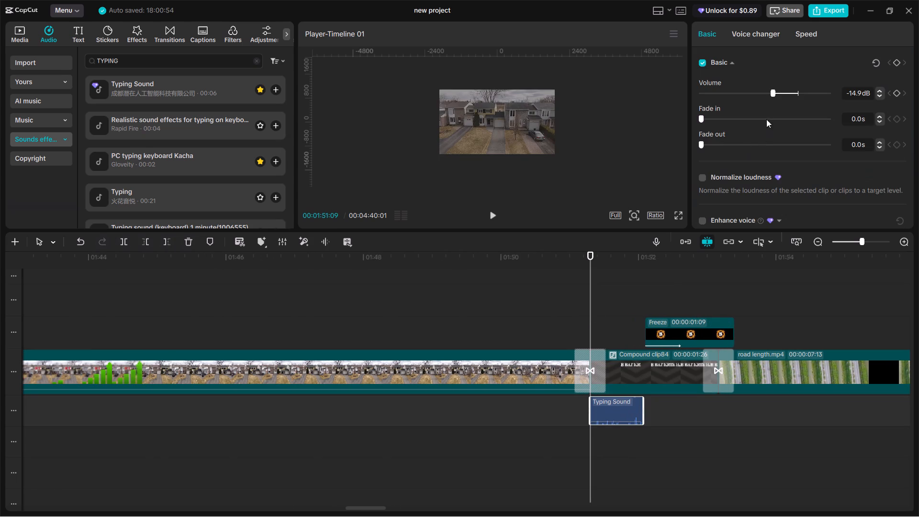
click(777, 92)
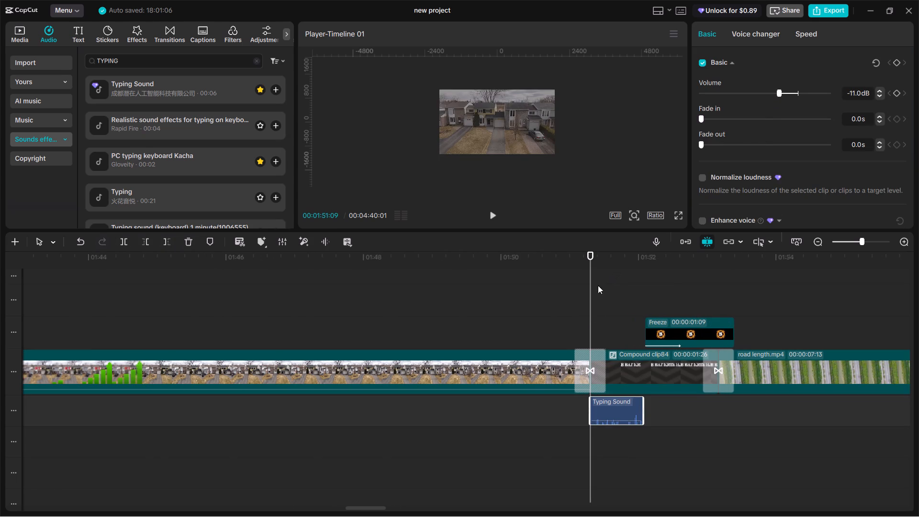
key(space)
key(space)
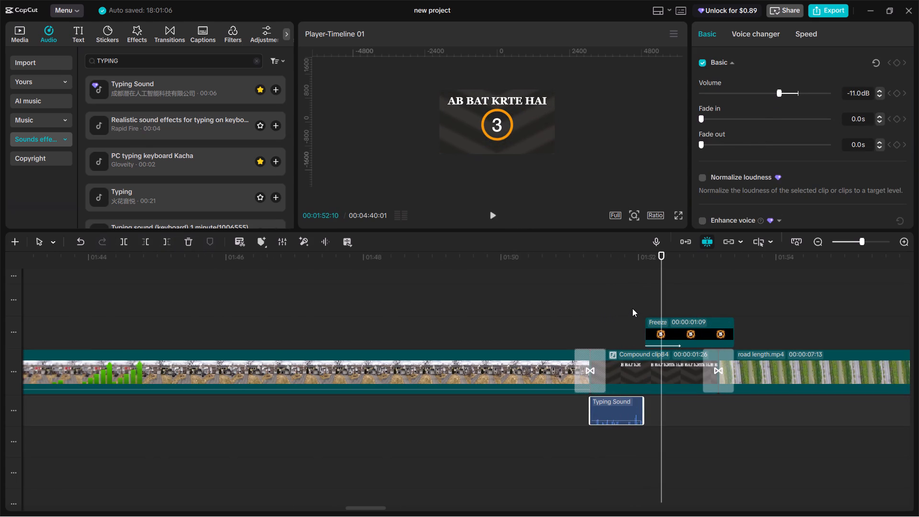
Move the playhead to the number 3 graphic's entrance at 00:01:52:03, at the start of the Freeze clip.
click(632, 308)
drag(632, 308, 649, 276)
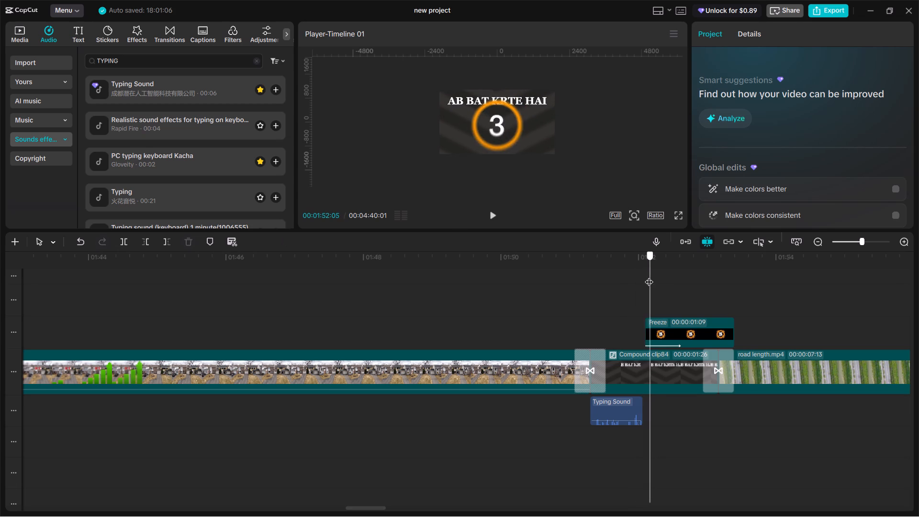
drag(649, 276, 647, 274)
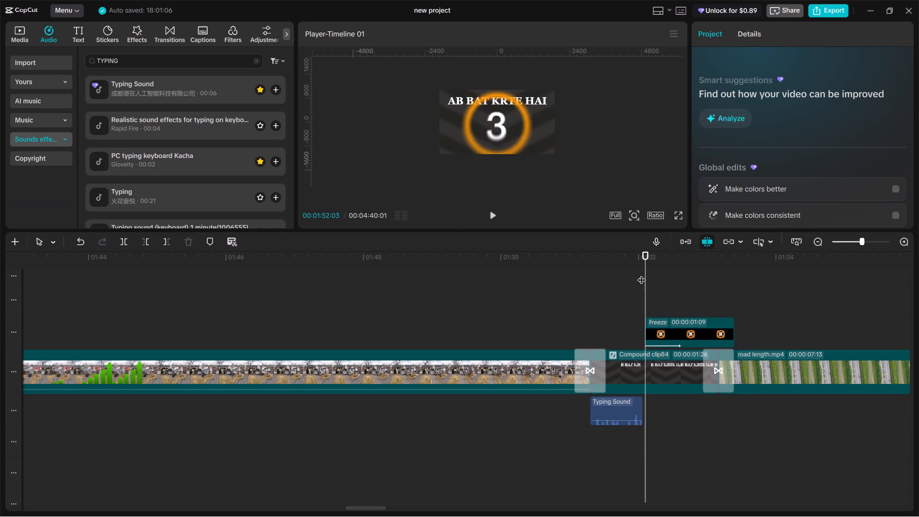
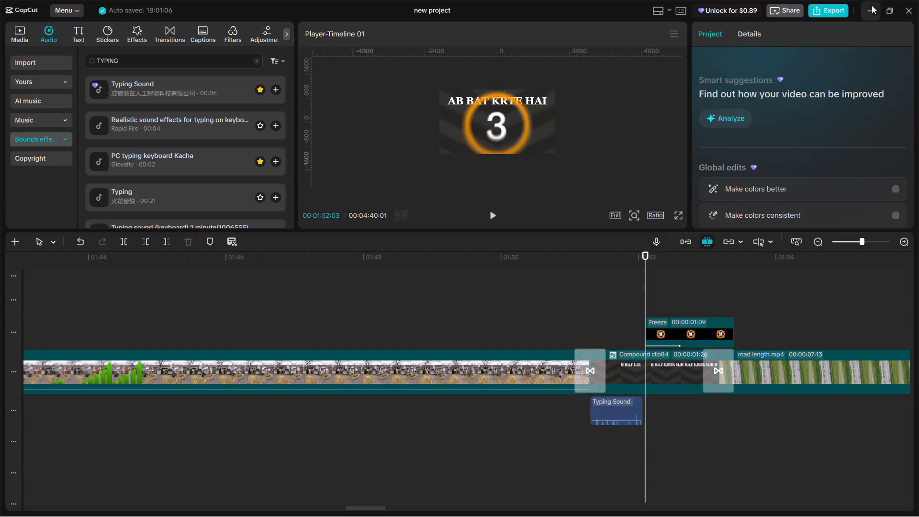
Close the video project, the 6 CRORE search results window and the CapCut home window.
click(904, 5)
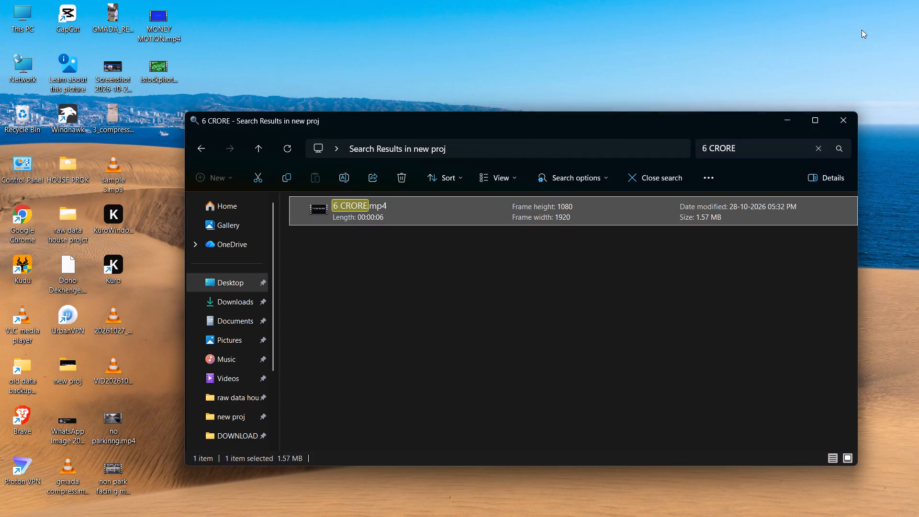
click(847, 118)
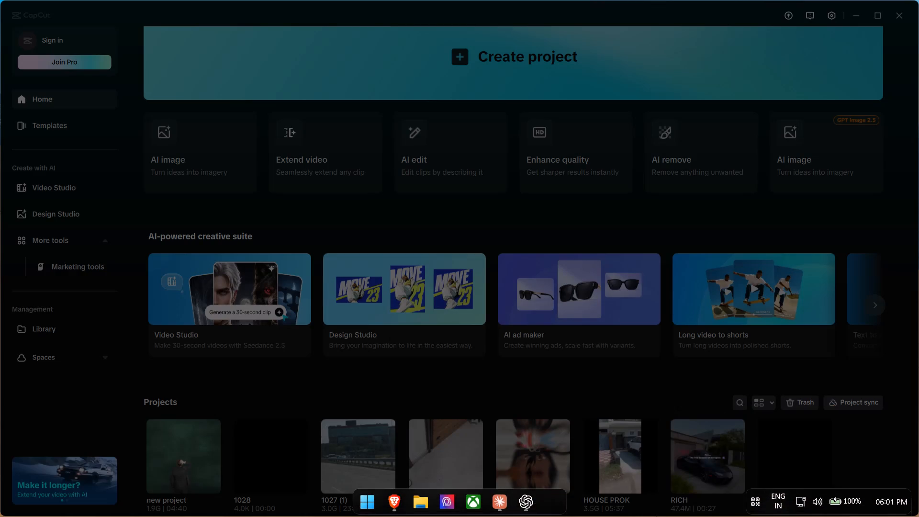
click(901, 18)
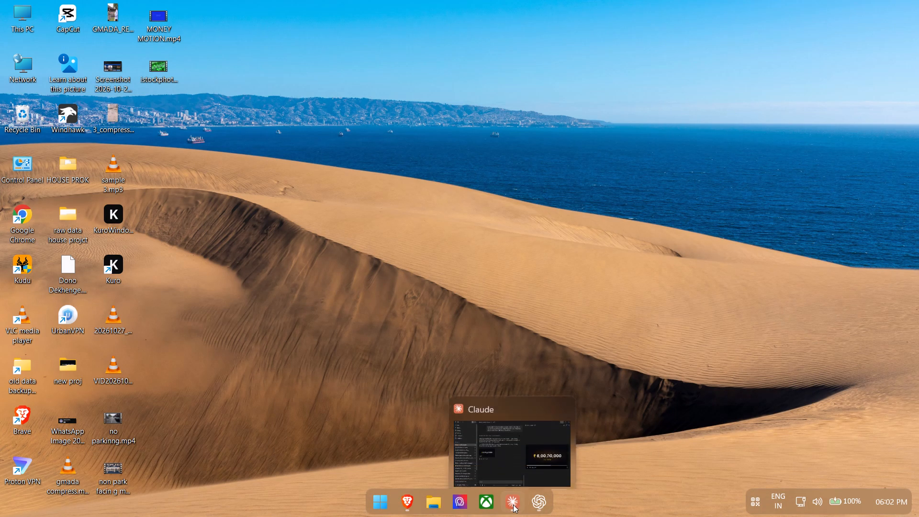
Close the remaining Claude, ChatGPT Classic and Brave windows, including all open browser tabs.
click(565, 400)
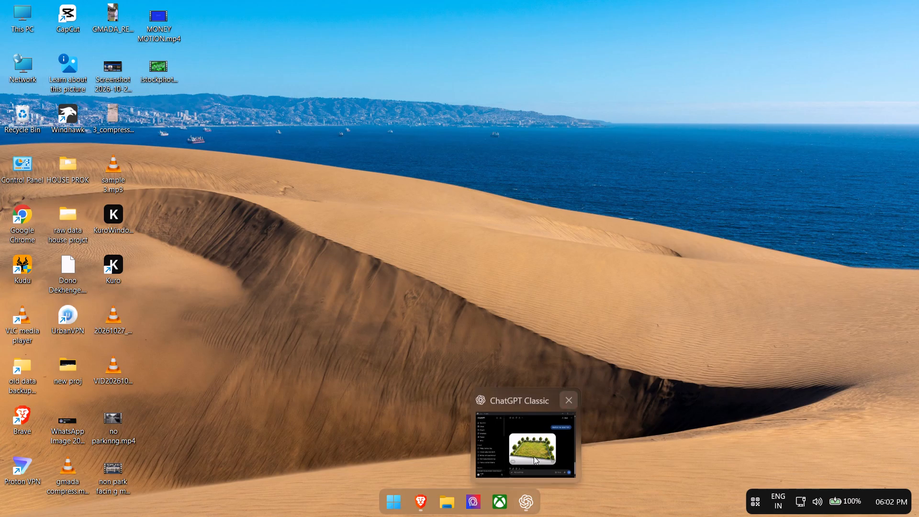
click(564, 404)
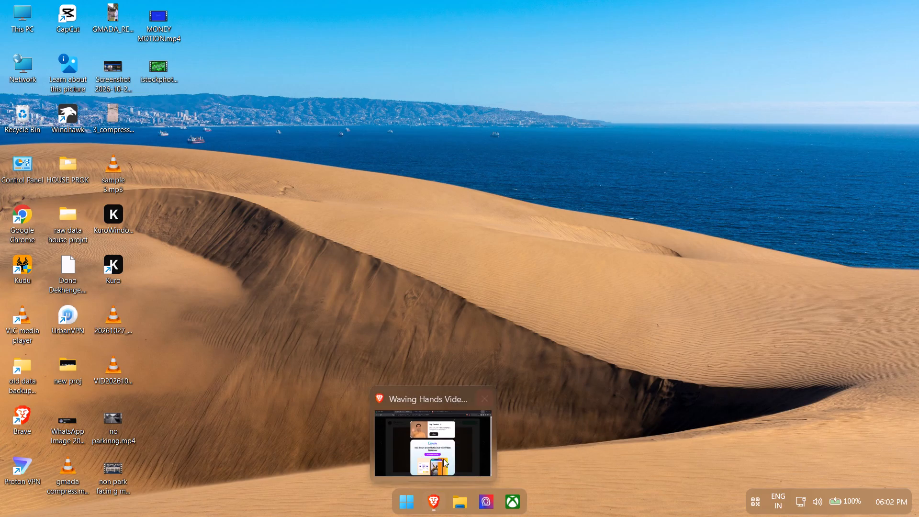
click(482, 402)
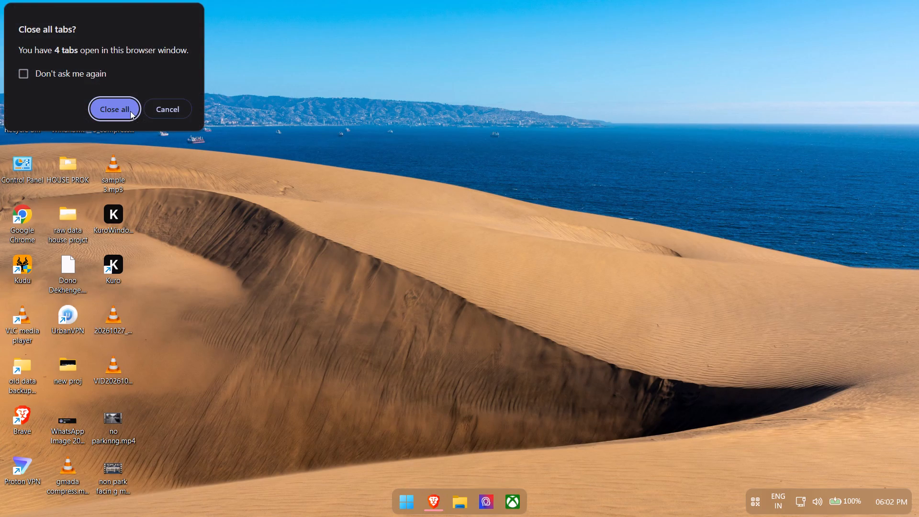
click(130, 111)
Show the hidden system tray icons of the background apps.
click(753, 501)
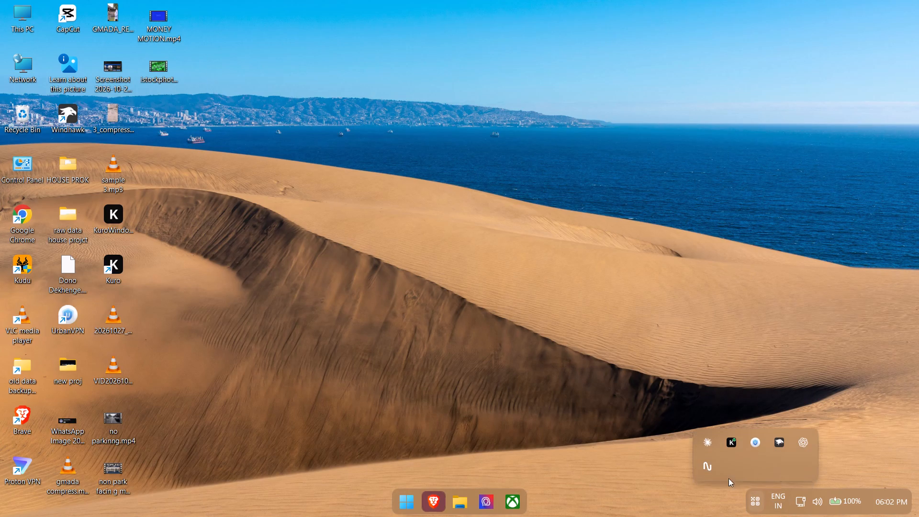
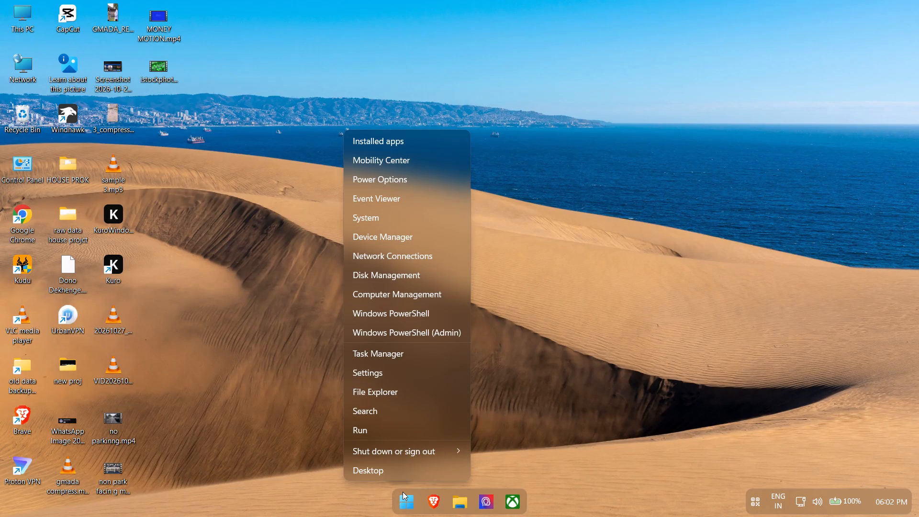
Bring up the computer's shut down and sign out choices.
text(UU)
click(400, 449)
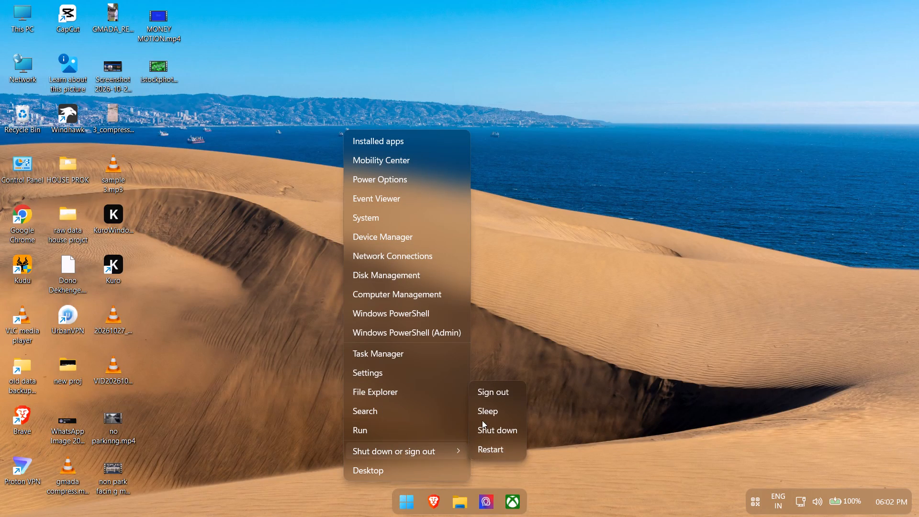